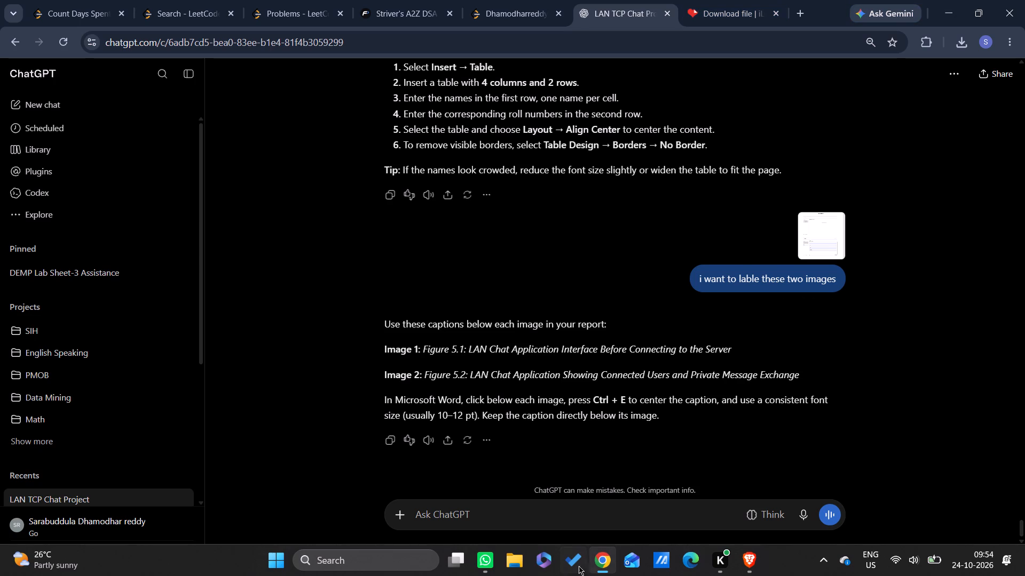
Load the DHCP_Network_Management_Report PDF from Downloads into iLovePDF's PDF to Word converter.
{"action": "left_click", "coordinate": [732, 1]}
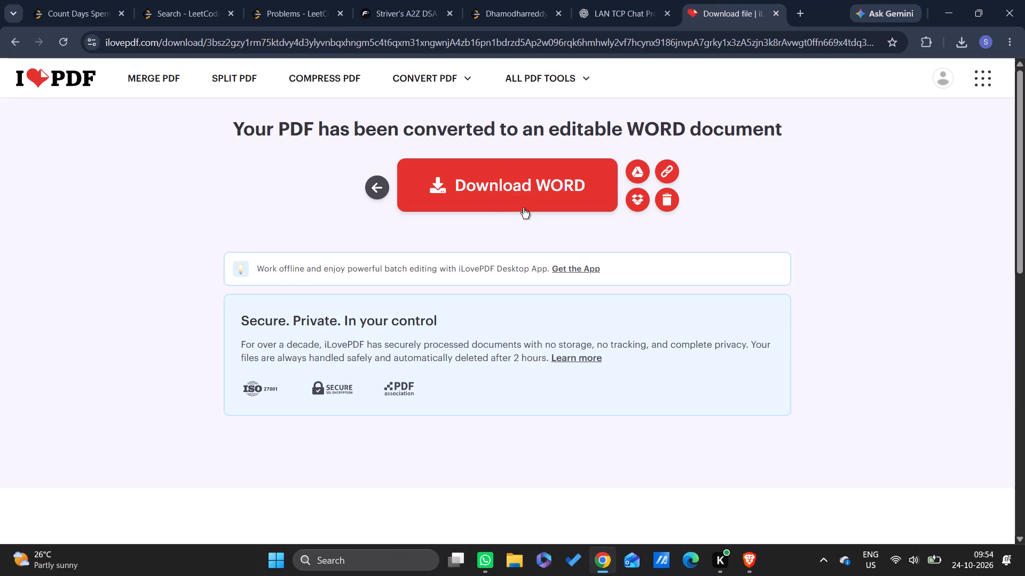
{"action": "left_click", "coordinate": [13, 44]}
{"action": "left_click", "coordinate": [456, 247]}
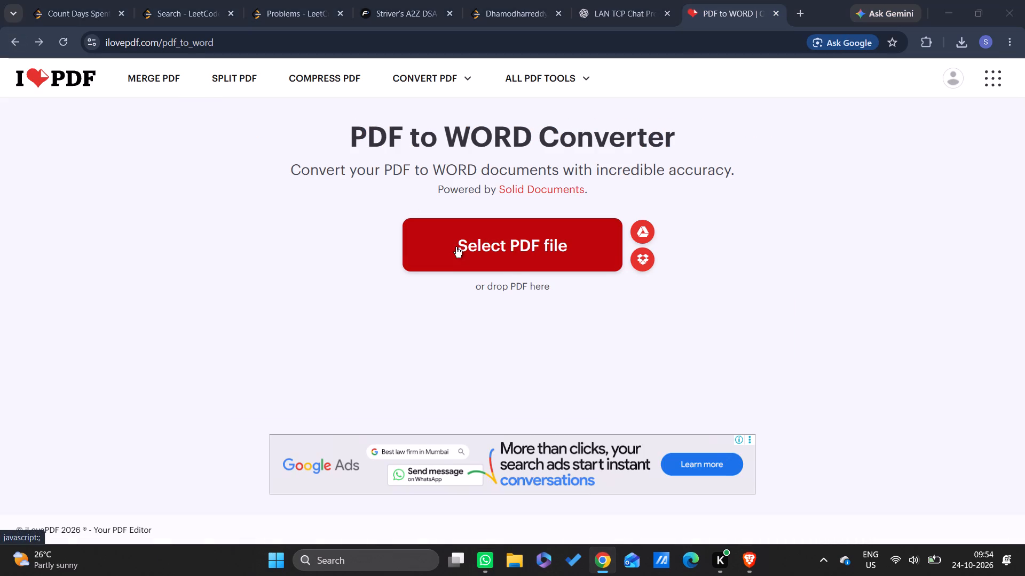
{"action": "scroll", "coordinate": [73, 169], "scroll_direction": "down", "scroll_amount": 1}
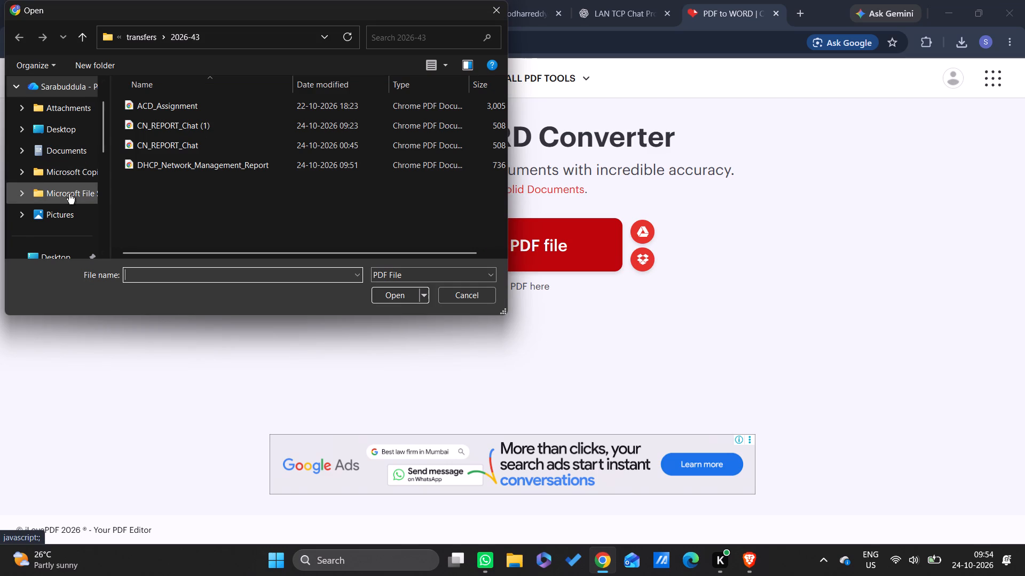
{"action": "scroll", "coordinate": [69, 194], "scroll_direction": "down", "scroll_amount": 1}
{"action": "left_click", "coordinate": [51, 91]}
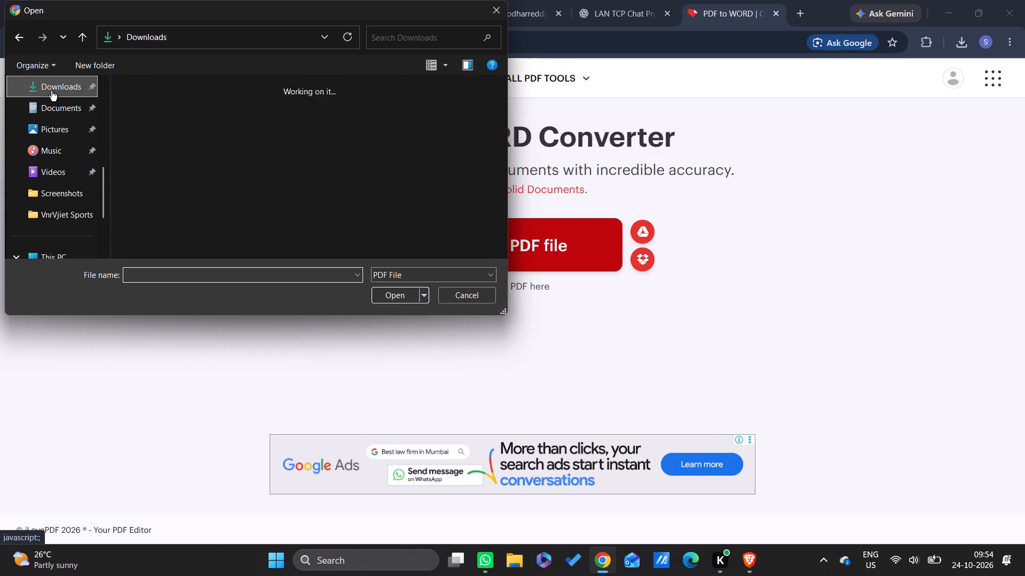
{"action": "left_click", "coordinate": [242, 133]}
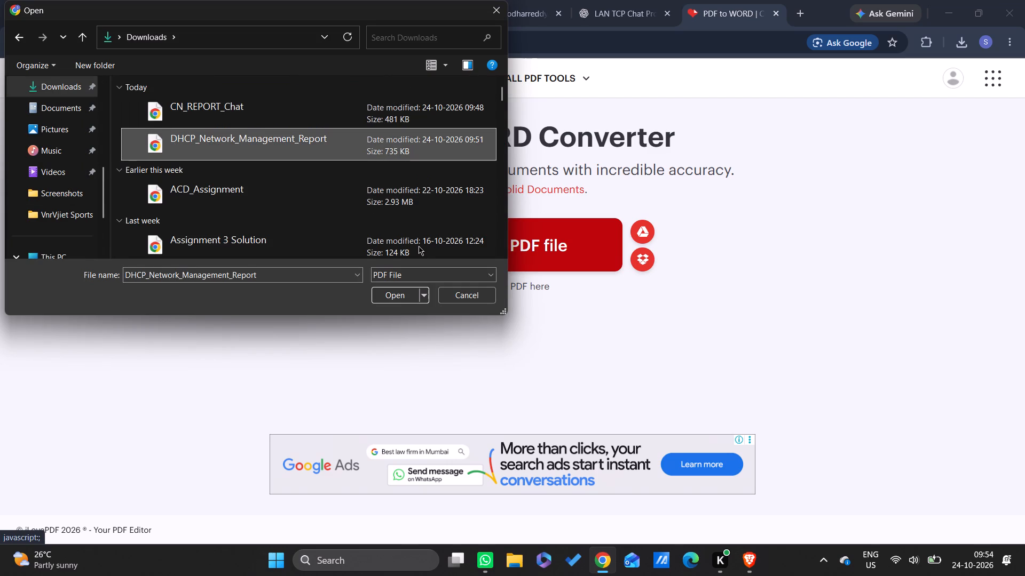
{"action": "left_click", "coordinate": [408, 294]}
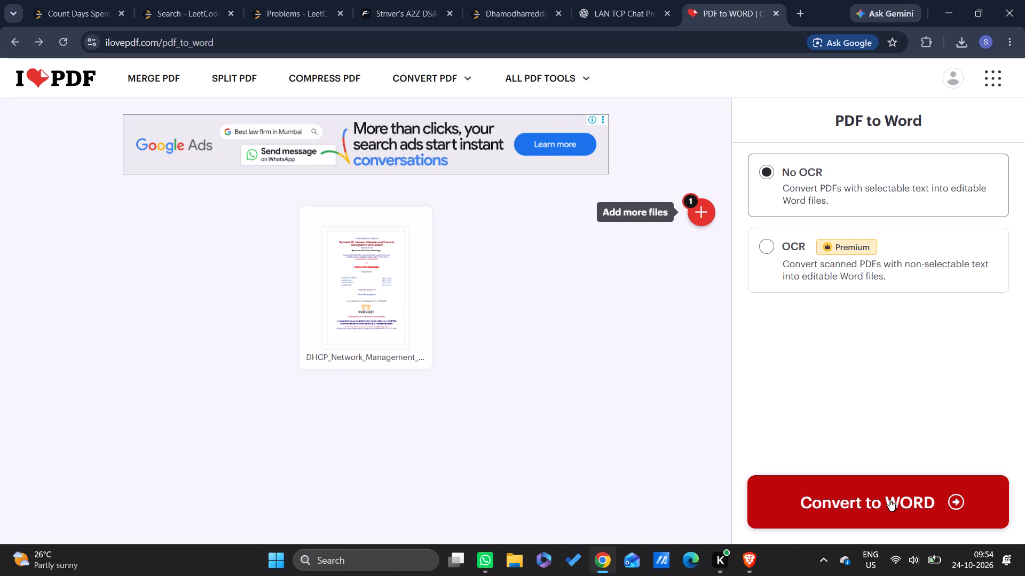
Convert the report PDF to Word with the No OCR option and download the resulting document.
{"action": "left_click", "coordinate": [889, 500]}
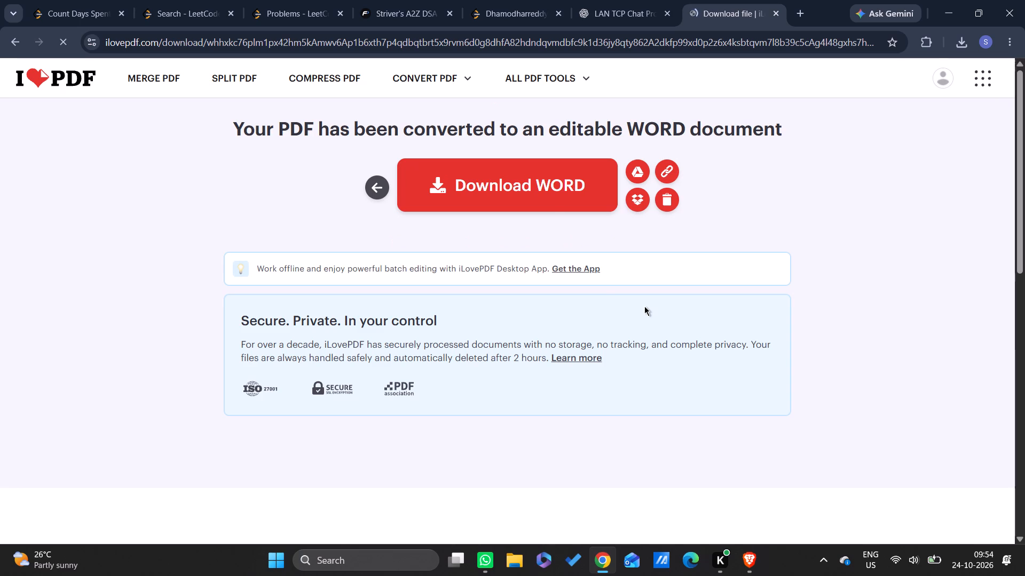
{"action": "left_click", "coordinate": [538, 184]}
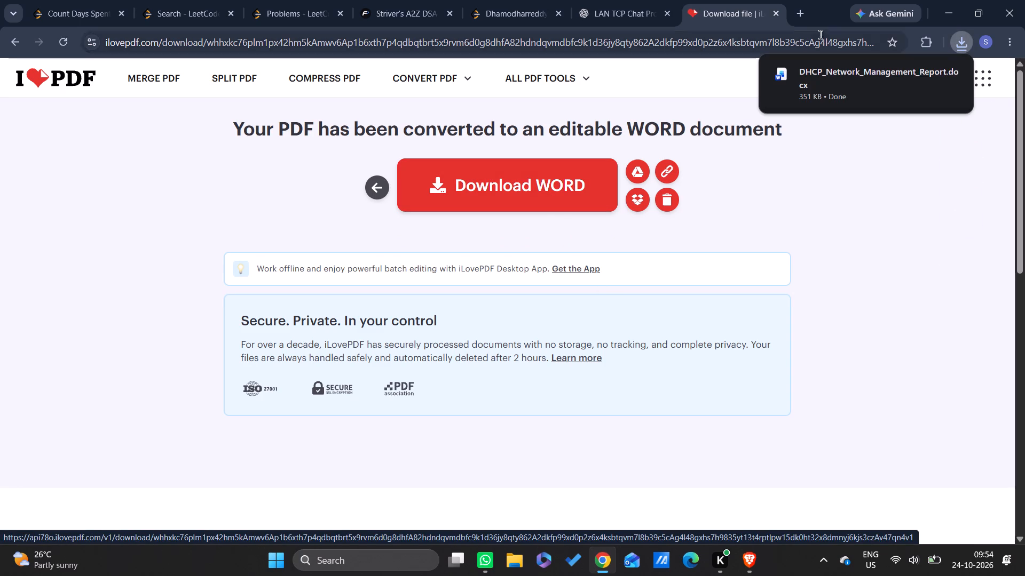
Open the downloaded DHCP_Network_Management_Report.docx in a maximized Word window and enable editing.
{"action": "left_click", "coordinate": [849, 90]}
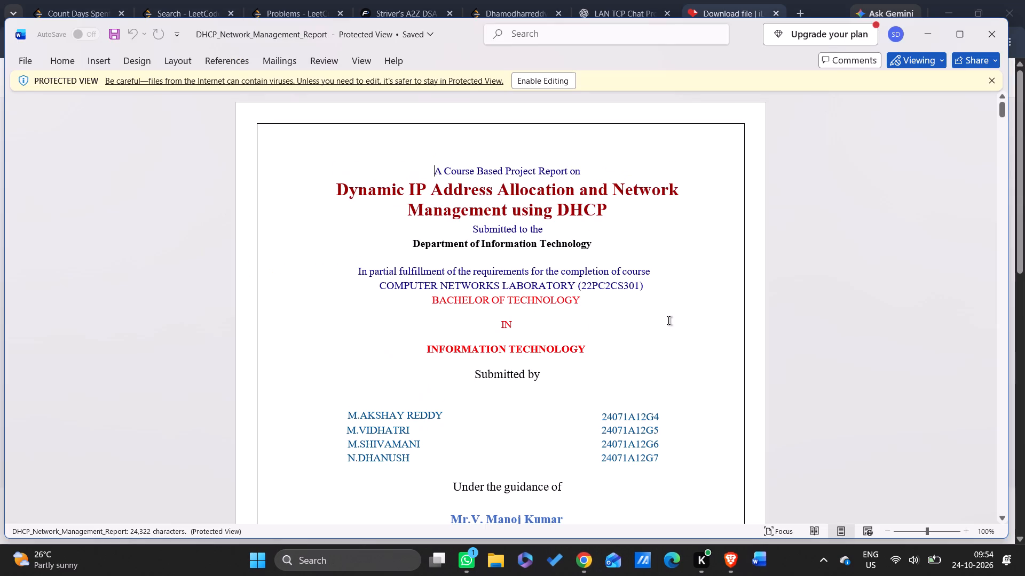
{"action": "left_click", "coordinate": [964, 37]}
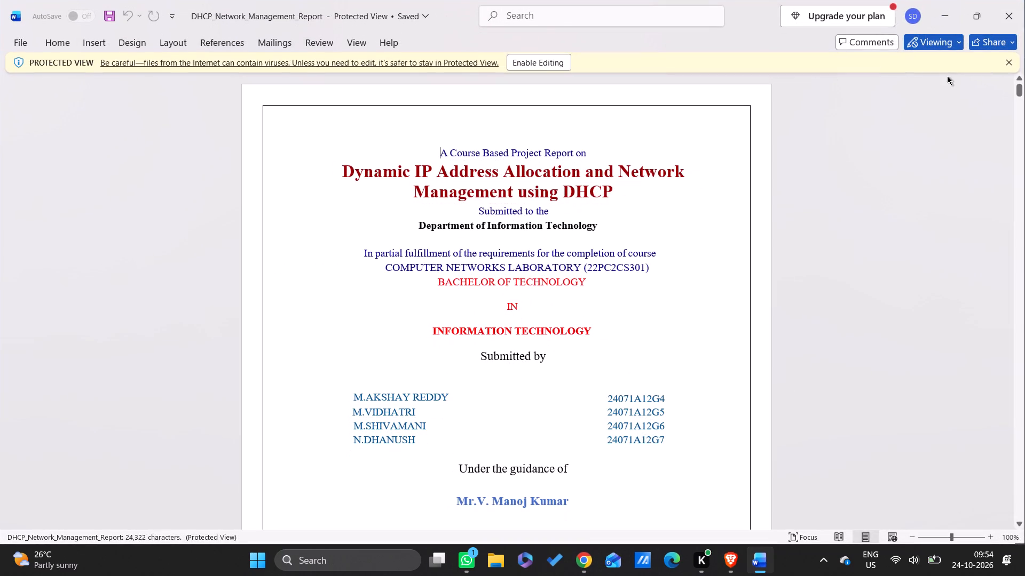
{"action": "left_click", "coordinate": [543, 65]}
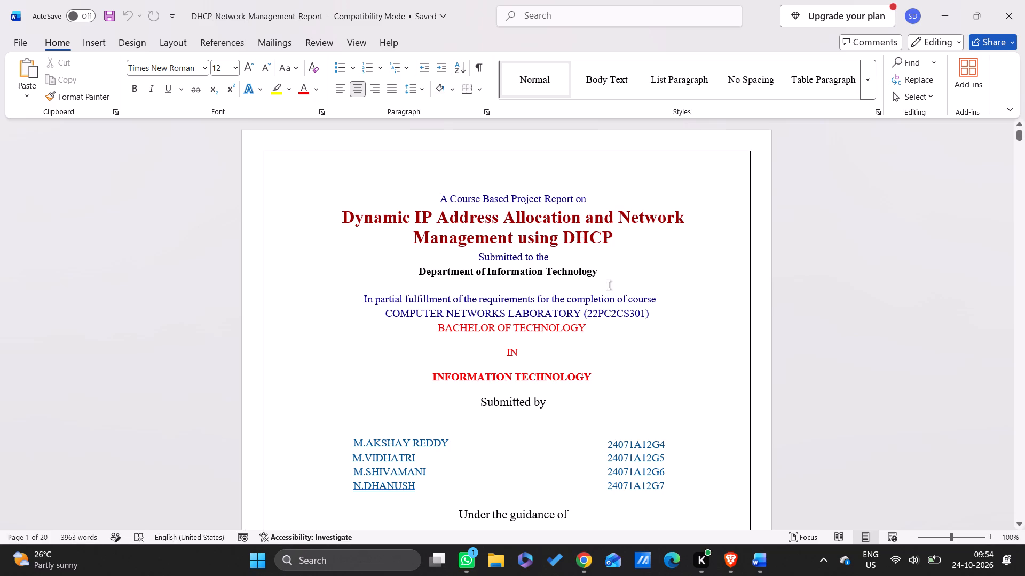
Skim the converted report, examining the Conclusion and References pages and the table of contents.
{"action": "scroll", "coordinate": [608, 285], "scroll_direction": "down", "scroll_amount": 12}
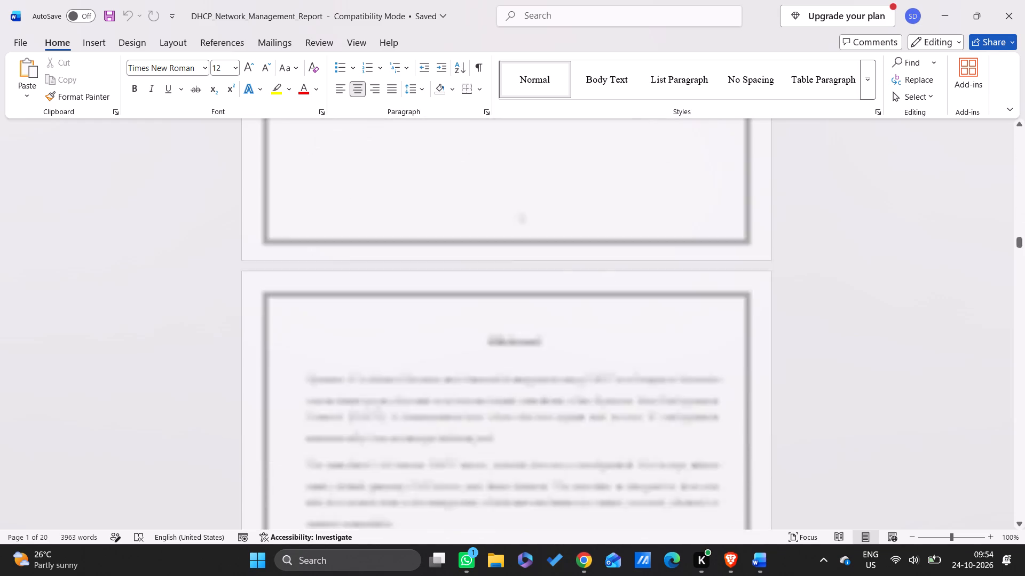
{"action": "scroll", "coordinate": [608, 285], "scroll_direction": "down", "scroll_amount": 20}
{"action": "scroll", "coordinate": [608, 285], "scroll_direction": "down", "scroll_amount": 2}
{"action": "scroll", "coordinate": [608, 285], "scroll_direction": "up", "scroll_amount": 2}
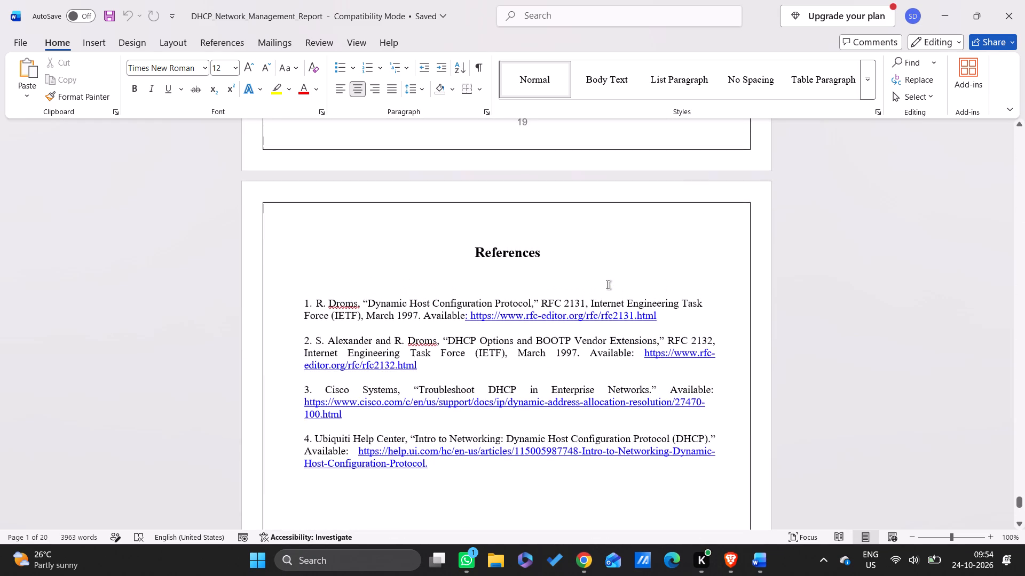
{"action": "scroll", "coordinate": [608, 285], "scroll_direction": "up", "scroll_amount": 4}
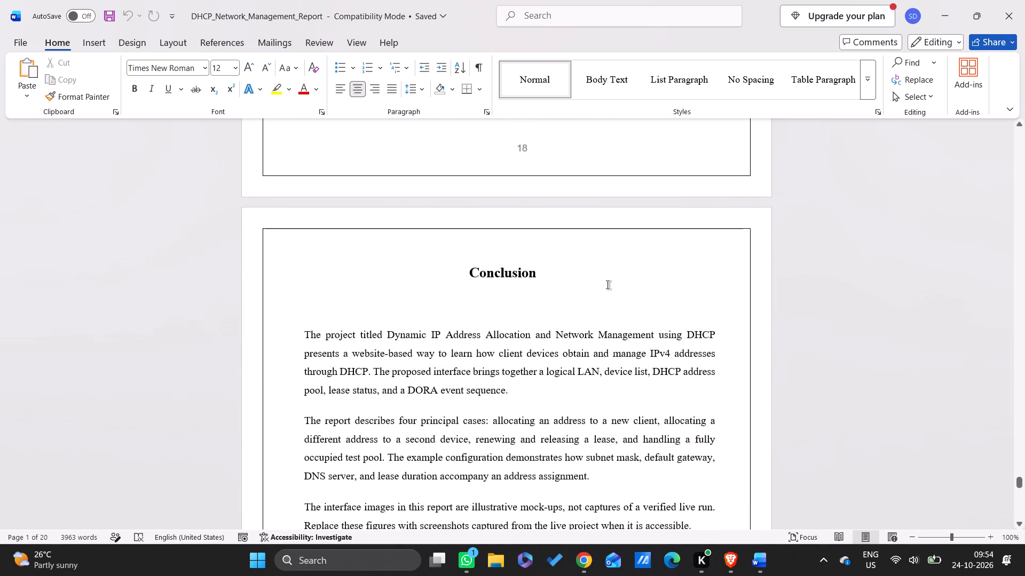
{"action": "scroll", "coordinate": [608, 285], "scroll_direction": "up", "scroll_amount": 1}
{"action": "scroll", "coordinate": [563, 370], "scroll_direction": "down", "scroll_amount": 1}
{"action": "scroll", "coordinate": [563, 370], "scroll_direction": "up", "scroll_amount": 1, "text": "ctrl"}
{"action": "scroll", "coordinate": [563, 370], "scroll_direction": "down", "scroll_amount": 2}
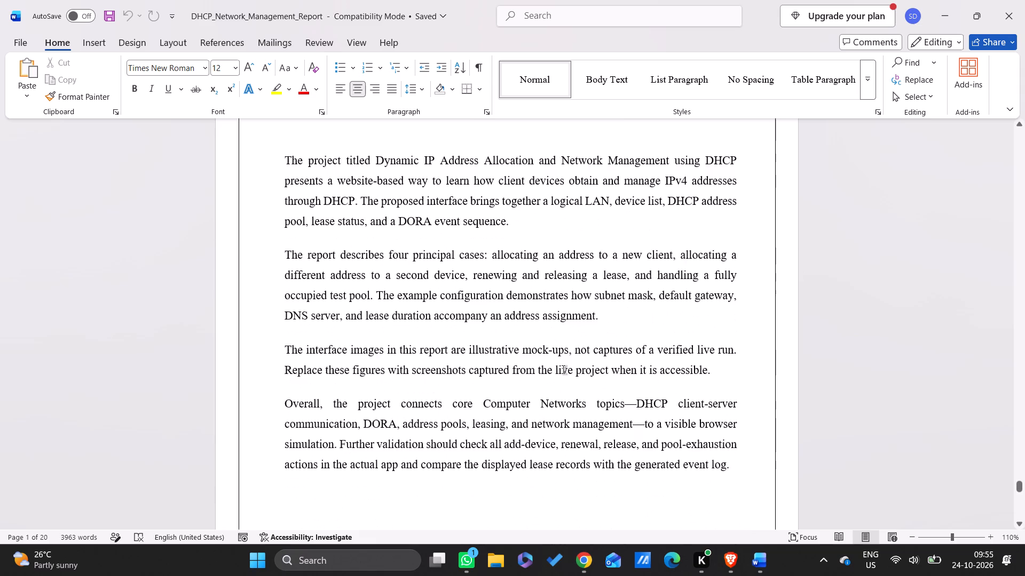
{"action": "scroll", "coordinate": [563, 370], "scroll_direction": "down", "scroll_amount": 1}
{"action": "scroll", "coordinate": [563, 370], "scroll_direction": "down", "scroll_amount": 3, "text": "ctrl"}
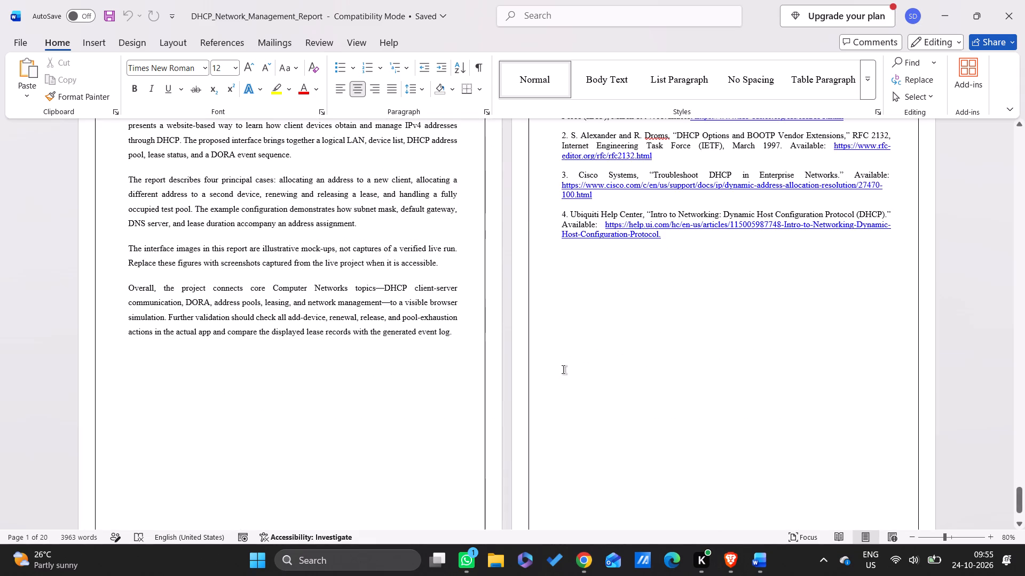
{"action": "scroll", "coordinate": [563, 370], "scroll_direction": "up", "scroll_amount": 2}
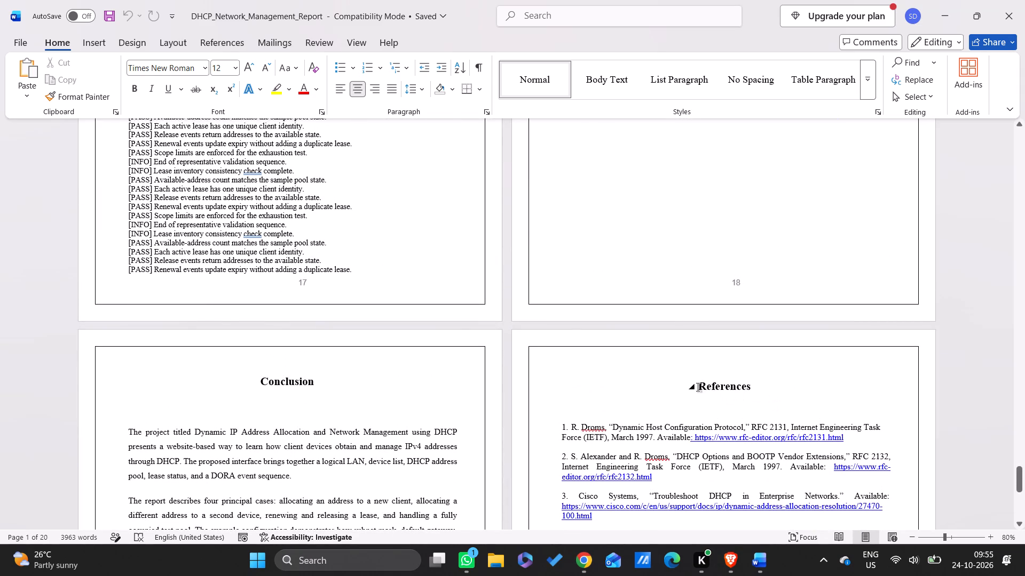
{"action": "left_click_drag", "start_coordinate": [698, 387], "coordinate": [763, 387]}
{"action": "left_click", "coordinate": [763, 387]}
{"action": "scroll", "coordinate": [763, 387], "scroll_direction": "up", "scroll_amount": 8}
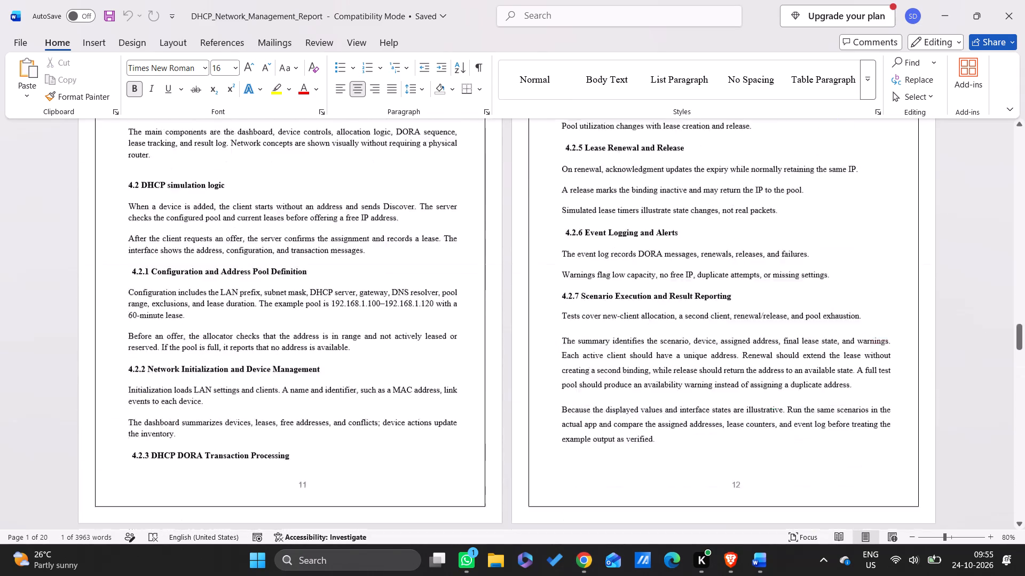
{"action": "scroll", "coordinate": [763, 387], "scroll_direction": "up", "scroll_amount": 7}
{"action": "scroll", "coordinate": [763, 387], "scroll_direction": "down", "scroll_amount": 7}
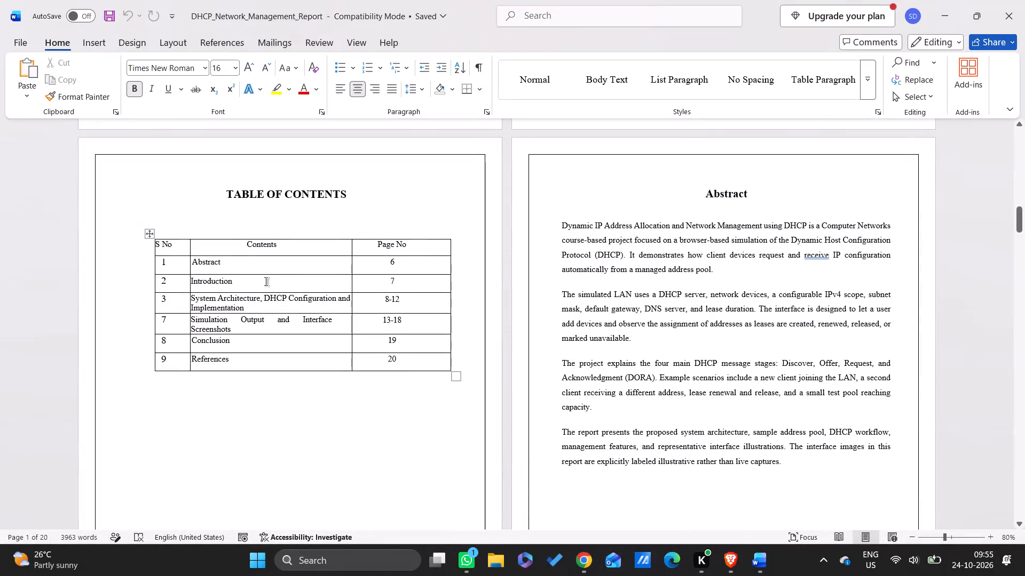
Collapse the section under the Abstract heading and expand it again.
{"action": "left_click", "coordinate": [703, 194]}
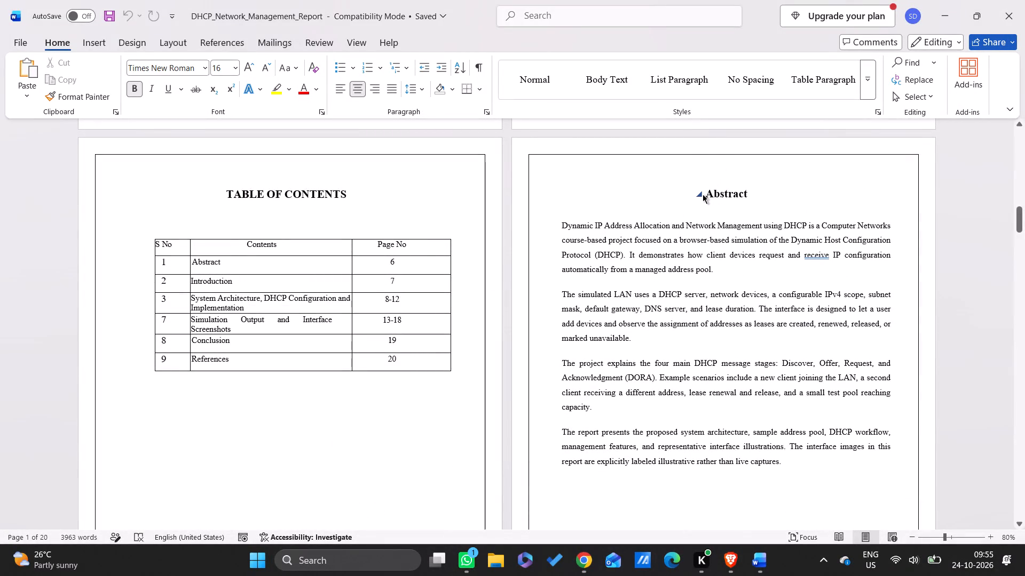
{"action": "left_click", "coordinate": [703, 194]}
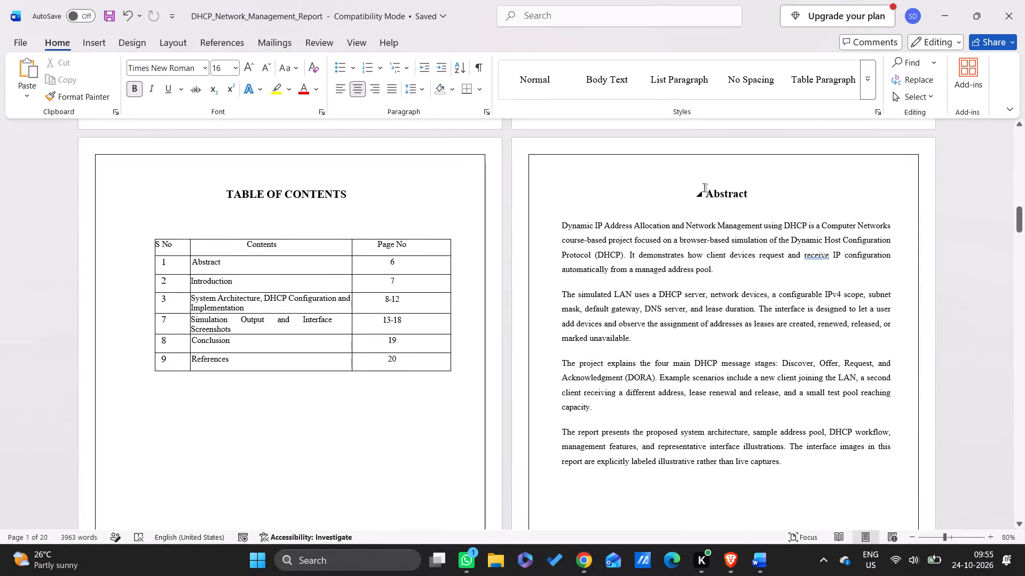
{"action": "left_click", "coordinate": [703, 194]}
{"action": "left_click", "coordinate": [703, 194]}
Examine the Introduction and the System Architecture and DHCP Topology pages, including the dashboard mock-up image.
{"action": "scroll", "coordinate": [420, 268], "scroll_direction": "down", "scroll_amount": 3}
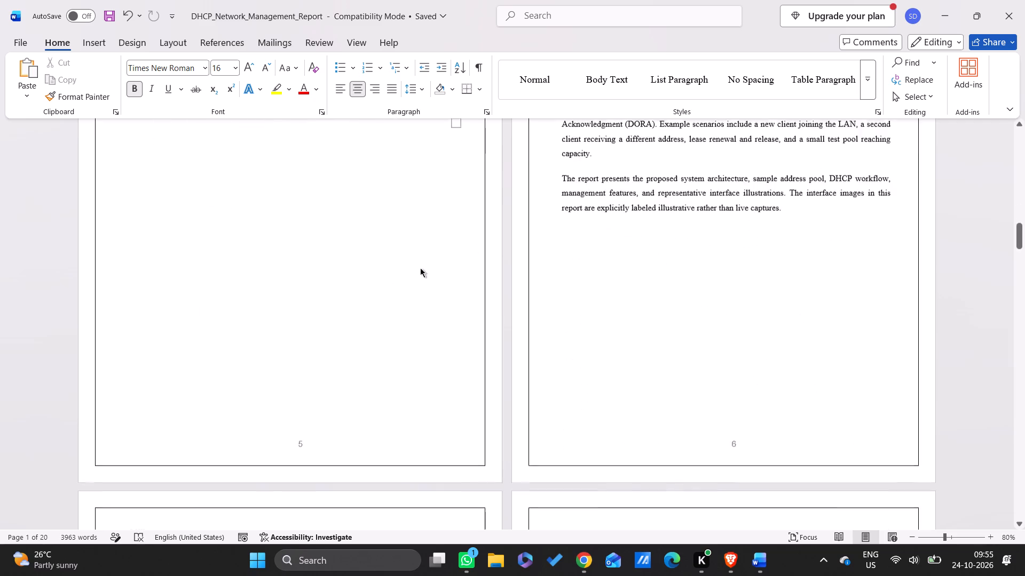
{"action": "scroll", "coordinate": [420, 268], "scroll_direction": "down", "scroll_amount": 1}
{"action": "scroll", "coordinate": [546, 266], "scroll_direction": "up", "scroll_amount": 1}
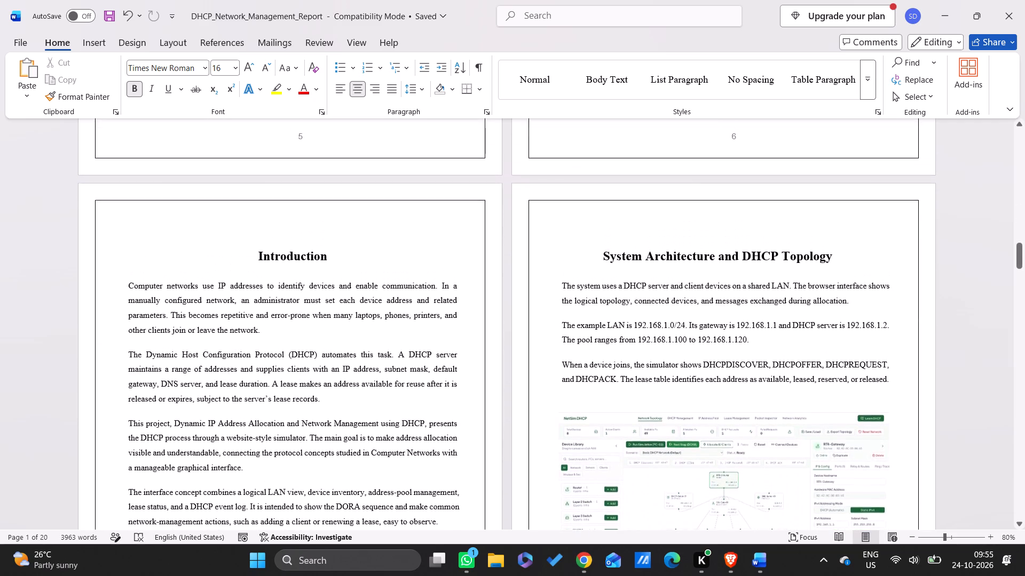
{"action": "scroll", "coordinate": [546, 266], "scroll_direction": "up", "scroll_amount": 1}
{"action": "scroll", "coordinate": [546, 266], "scroll_direction": "down", "scroll_amount": 2}
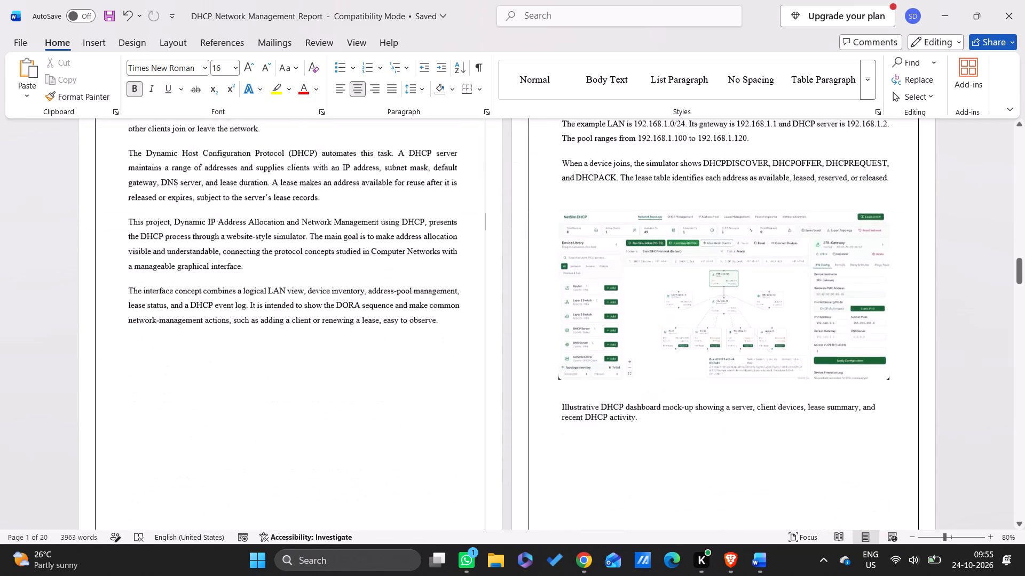
{"action": "scroll", "coordinate": [546, 266], "scroll_direction": "up", "scroll_amount": 1}
{"action": "left_click", "coordinate": [740, 261]}
{"action": "scroll", "coordinate": [740, 261], "scroll_direction": "up", "scroll_amount": 3}
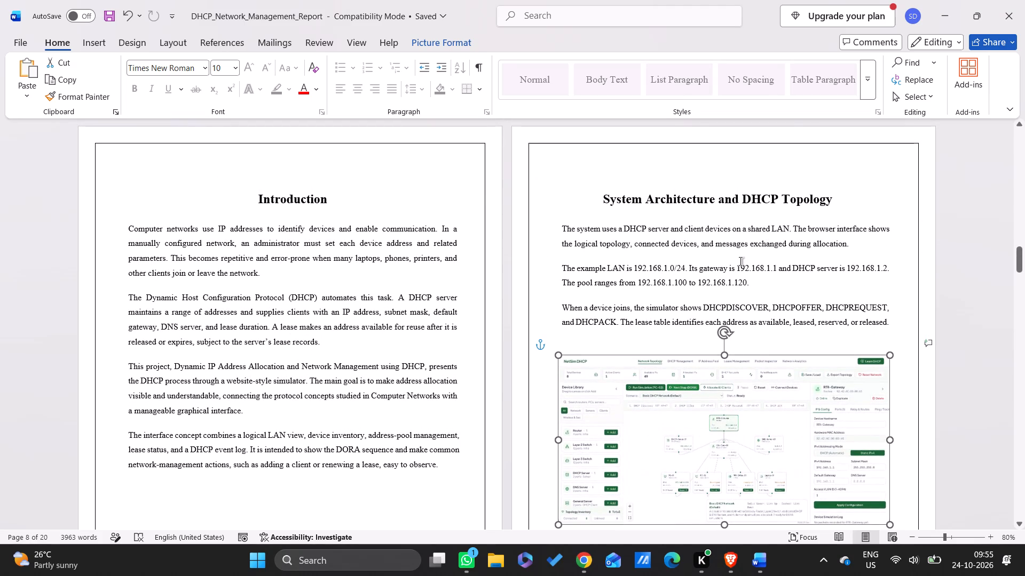
Examine the IP Addressing and DHCP Configuration, DHCP Lease Test Scenarios and Simulation Implementation pages, down to the start of the Output section.
{"action": "scroll", "coordinate": [740, 261], "scroll_direction": "down", "scroll_amount": 3}
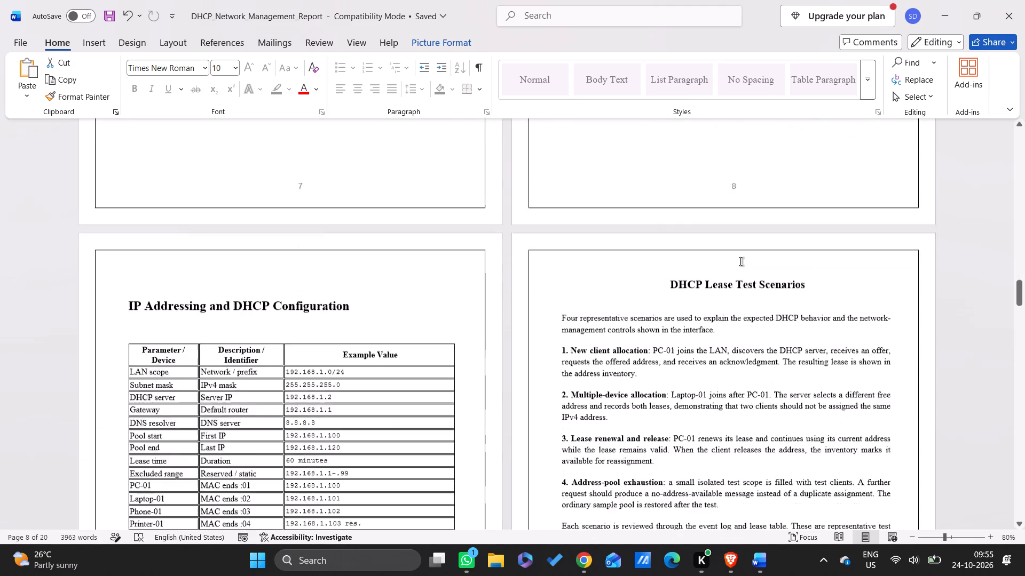
{"action": "scroll", "coordinate": [740, 261], "scroll_direction": "down", "scroll_amount": 2}
{"action": "scroll", "coordinate": [740, 261], "scroll_direction": "up", "scroll_amount": 1}
{"action": "scroll", "coordinate": [443, 274], "scroll_direction": "up", "scroll_amount": 1}
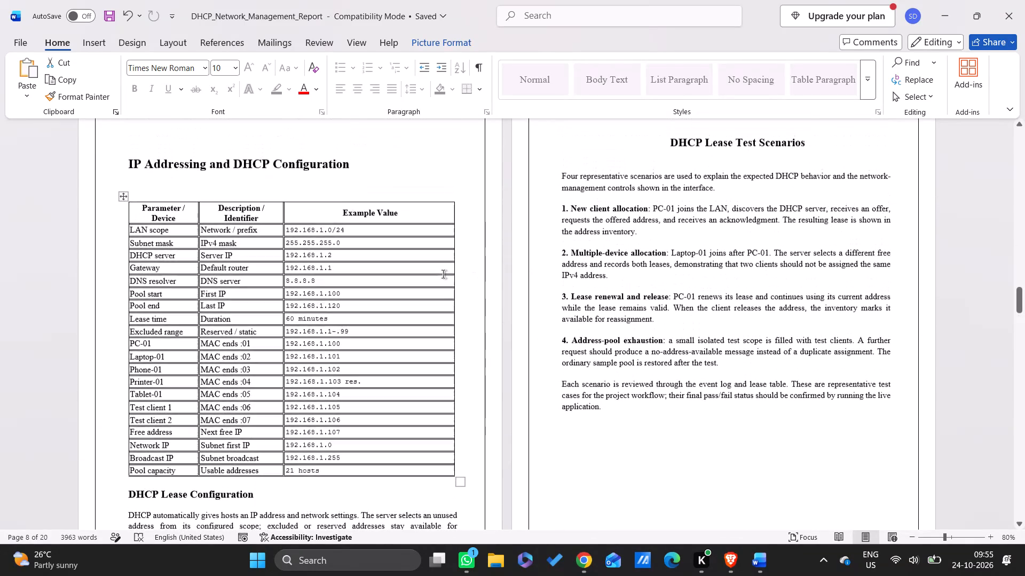
{"action": "scroll", "coordinate": [443, 274], "scroll_direction": "up", "scroll_amount": 1}
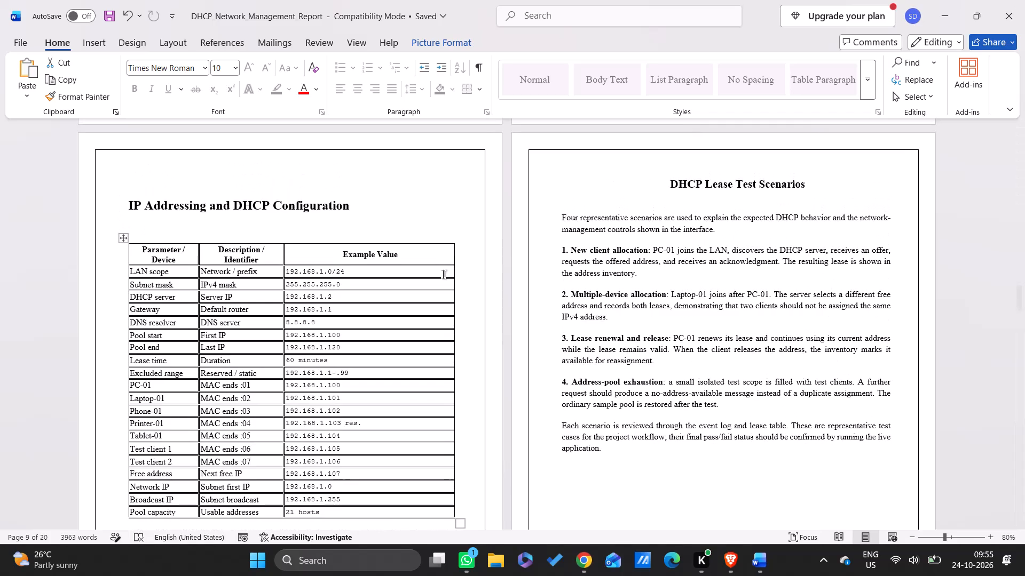
{"action": "scroll", "coordinate": [443, 274], "scroll_direction": "down", "scroll_amount": 1}
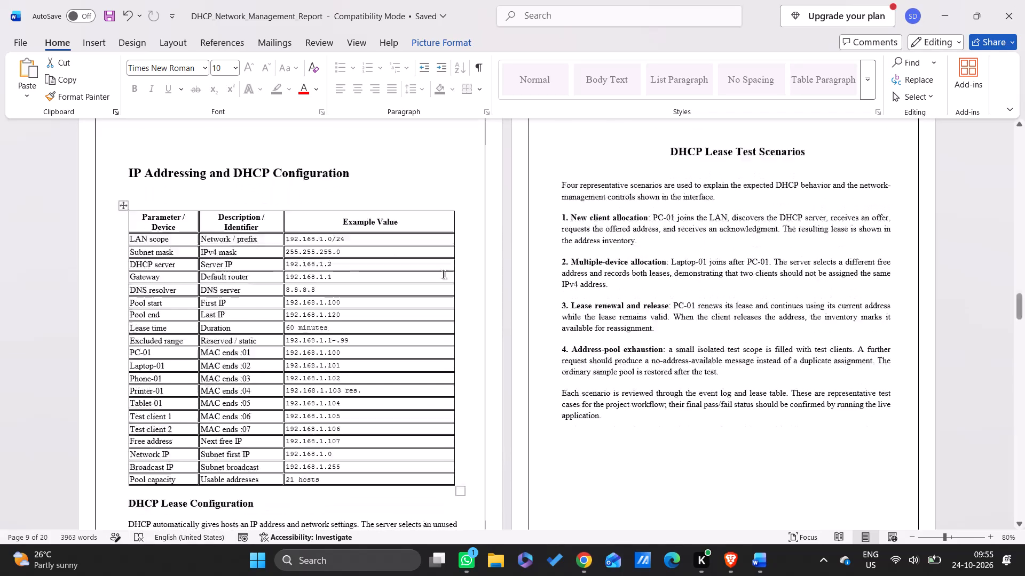
{"action": "scroll", "coordinate": [443, 274], "scroll_direction": "down", "scroll_amount": 1}
{"action": "scroll", "coordinate": [481, 321], "scroll_direction": "down", "scroll_amount": 4}
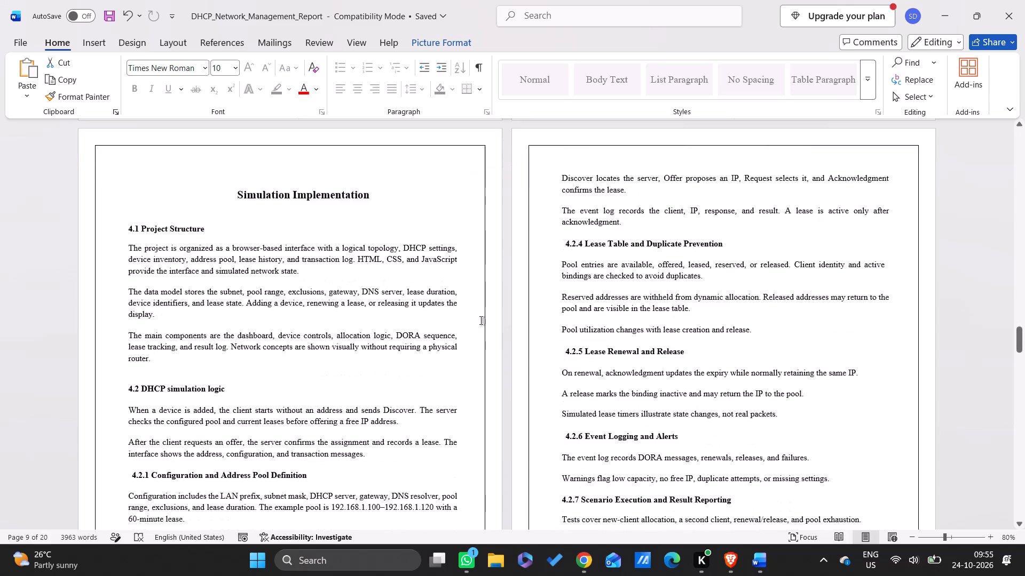
{"action": "scroll", "coordinate": [481, 321], "scroll_direction": "down", "scroll_amount": 3}
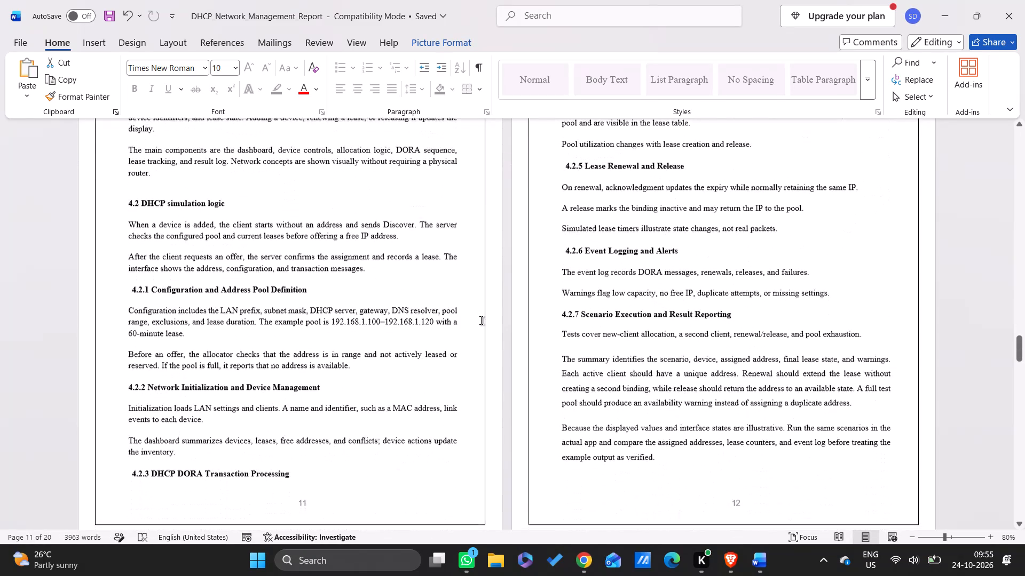
{"action": "scroll", "coordinate": [481, 321], "scroll_direction": "down", "scroll_amount": 2}
Insert two blank lines after "device actions update the inventory." to push the 4.2.3 DHCP DORA Transaction Processing heading onto the next page.
{"action": "scroll", "coordinate": [481, 321], "scroll_direction": "up", "scroll_amount": 1}
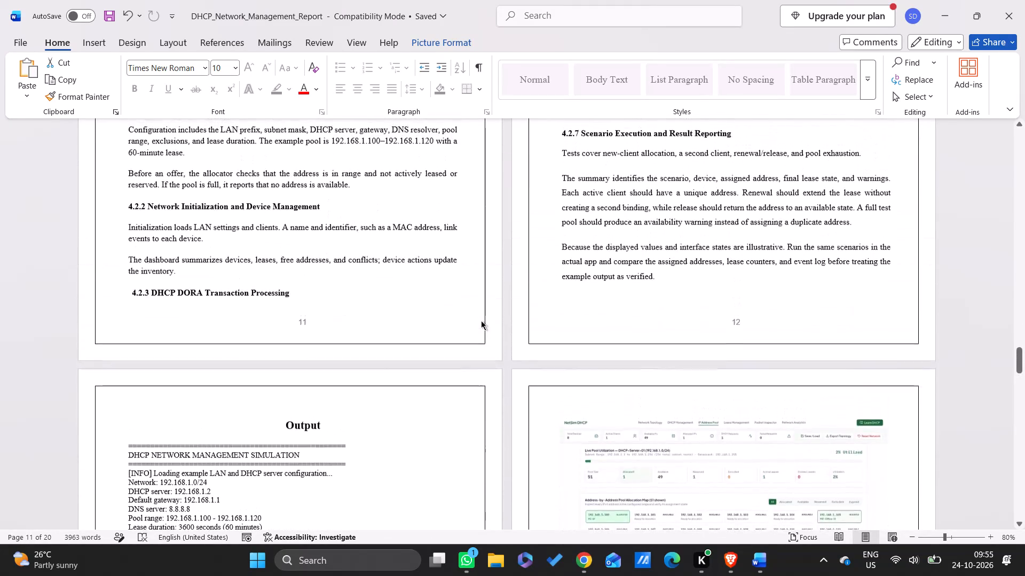
{"action": "scroll", "coordinate": [481, 321], "scroll_direction": "up", "scroll_amount": 1}
{"action": "left_click", "coordinate": [203, 397]}
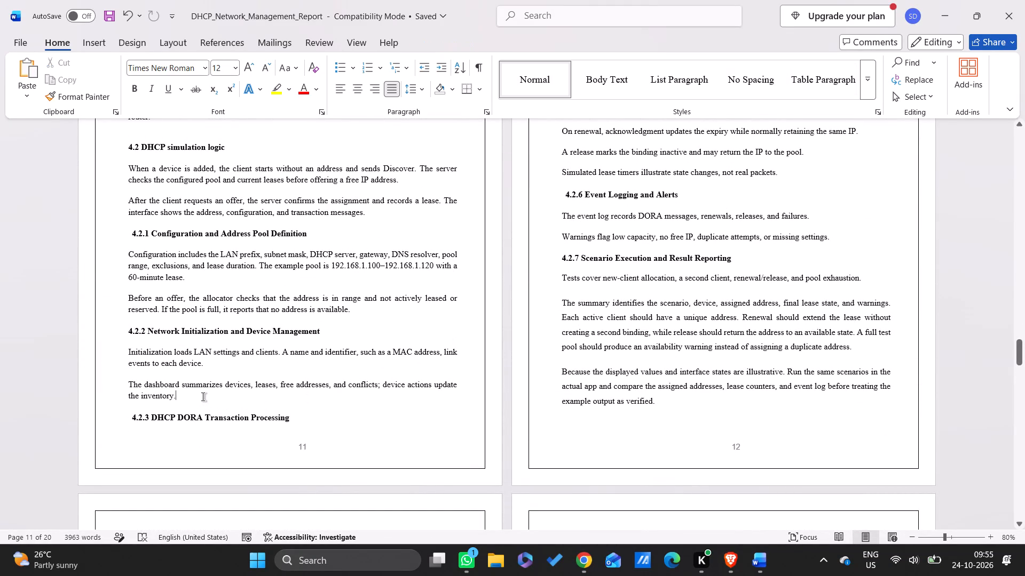
{"action": "key", "text": "Return"}
{"action": "key", "text": "Return"}
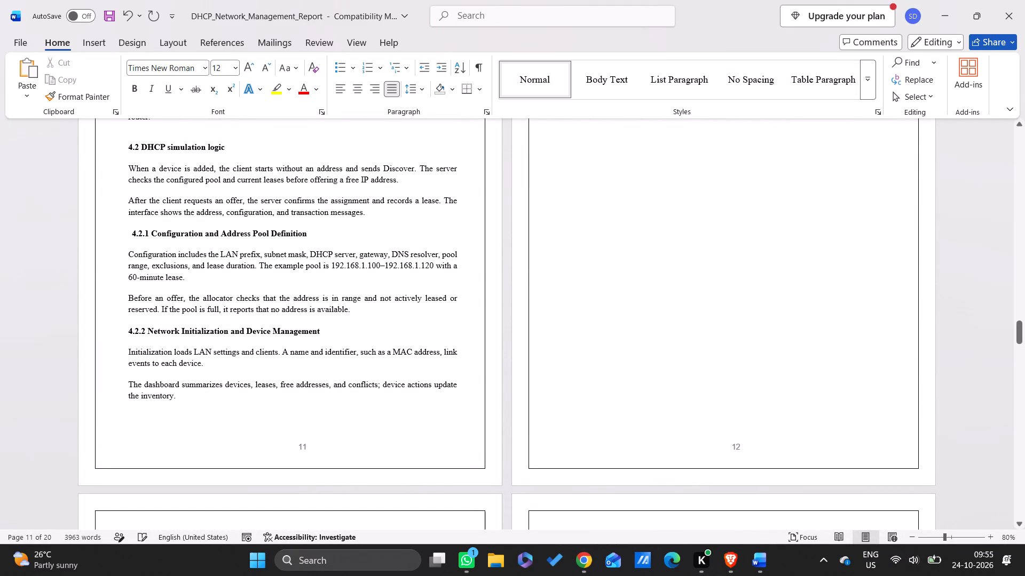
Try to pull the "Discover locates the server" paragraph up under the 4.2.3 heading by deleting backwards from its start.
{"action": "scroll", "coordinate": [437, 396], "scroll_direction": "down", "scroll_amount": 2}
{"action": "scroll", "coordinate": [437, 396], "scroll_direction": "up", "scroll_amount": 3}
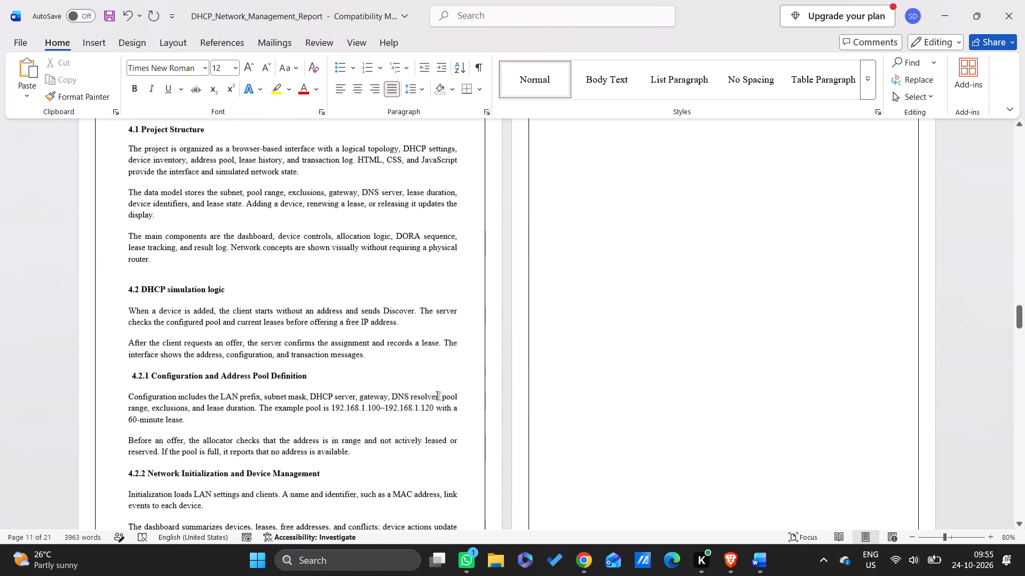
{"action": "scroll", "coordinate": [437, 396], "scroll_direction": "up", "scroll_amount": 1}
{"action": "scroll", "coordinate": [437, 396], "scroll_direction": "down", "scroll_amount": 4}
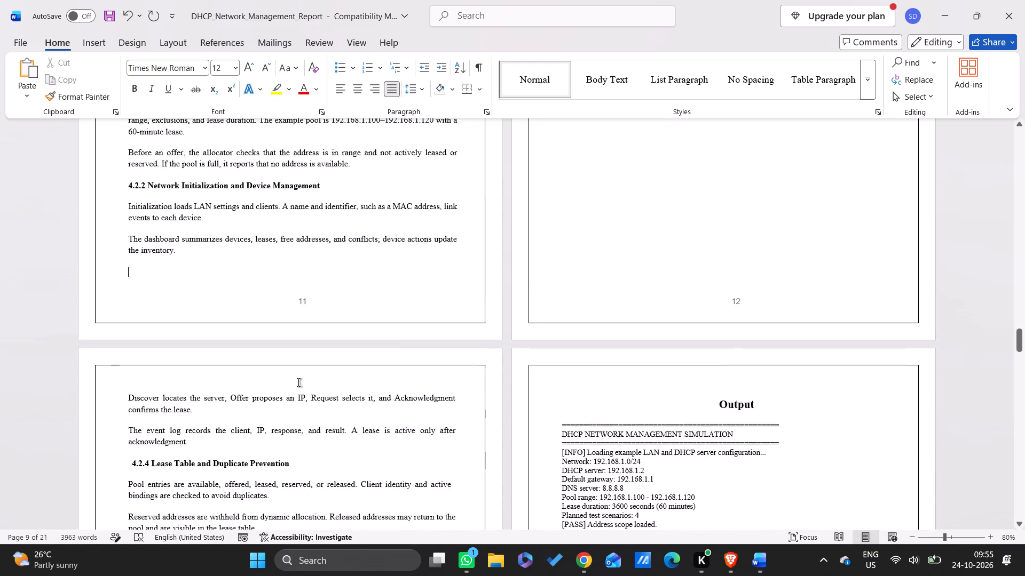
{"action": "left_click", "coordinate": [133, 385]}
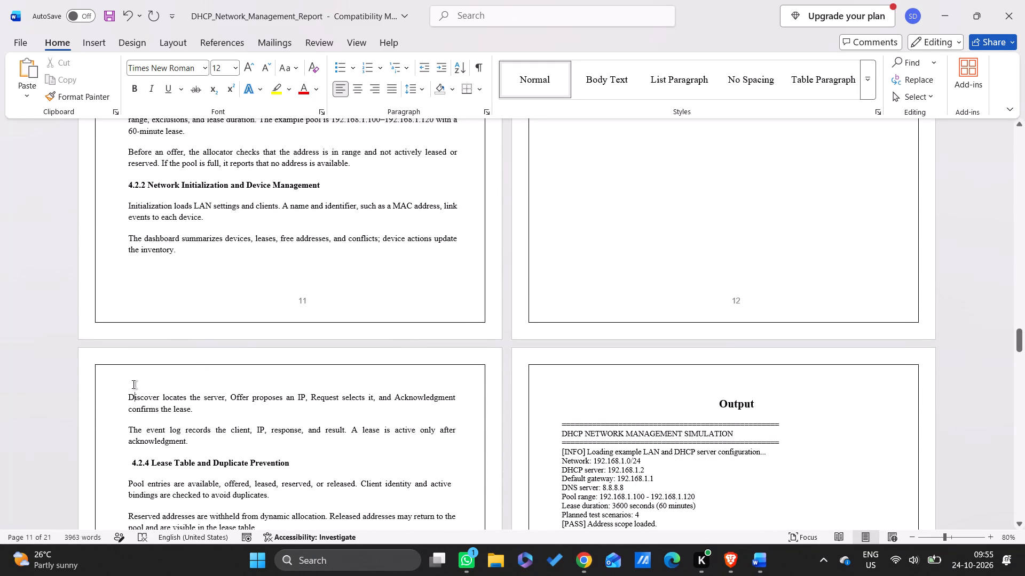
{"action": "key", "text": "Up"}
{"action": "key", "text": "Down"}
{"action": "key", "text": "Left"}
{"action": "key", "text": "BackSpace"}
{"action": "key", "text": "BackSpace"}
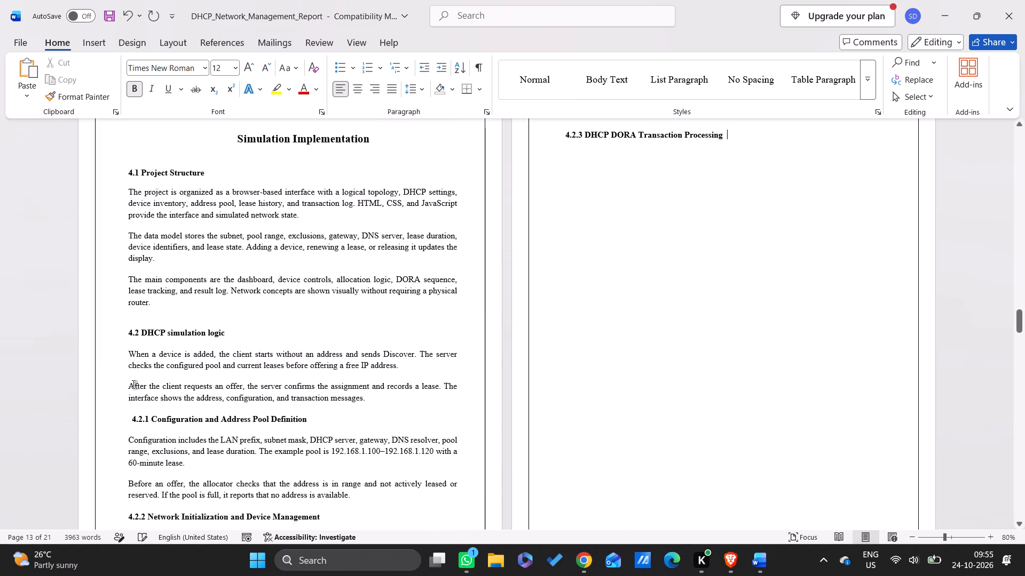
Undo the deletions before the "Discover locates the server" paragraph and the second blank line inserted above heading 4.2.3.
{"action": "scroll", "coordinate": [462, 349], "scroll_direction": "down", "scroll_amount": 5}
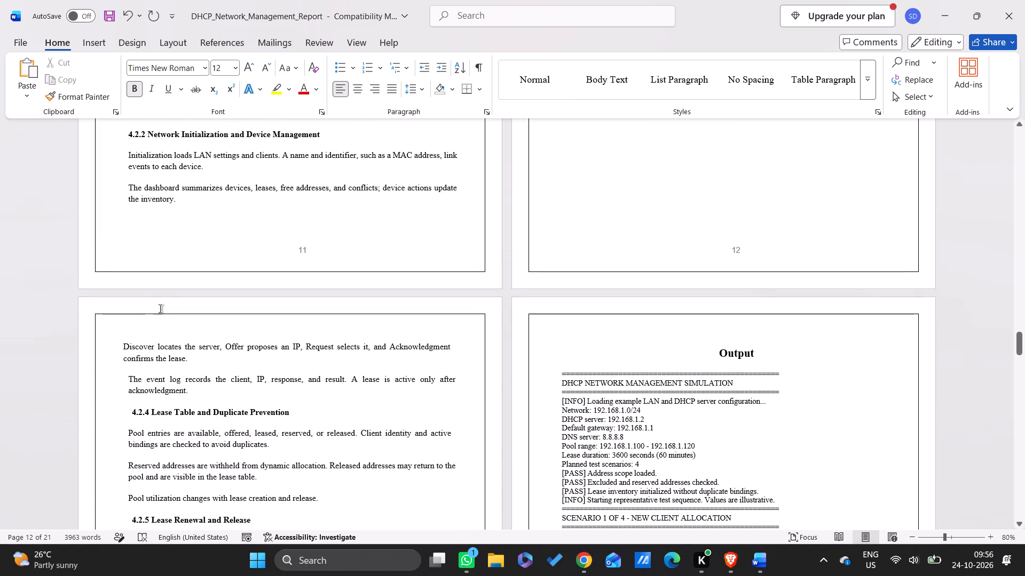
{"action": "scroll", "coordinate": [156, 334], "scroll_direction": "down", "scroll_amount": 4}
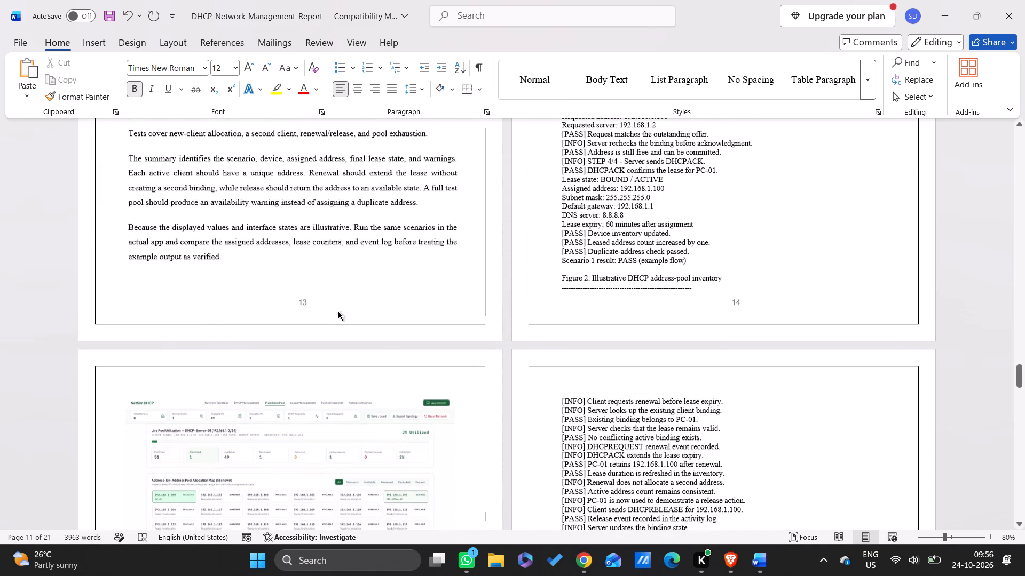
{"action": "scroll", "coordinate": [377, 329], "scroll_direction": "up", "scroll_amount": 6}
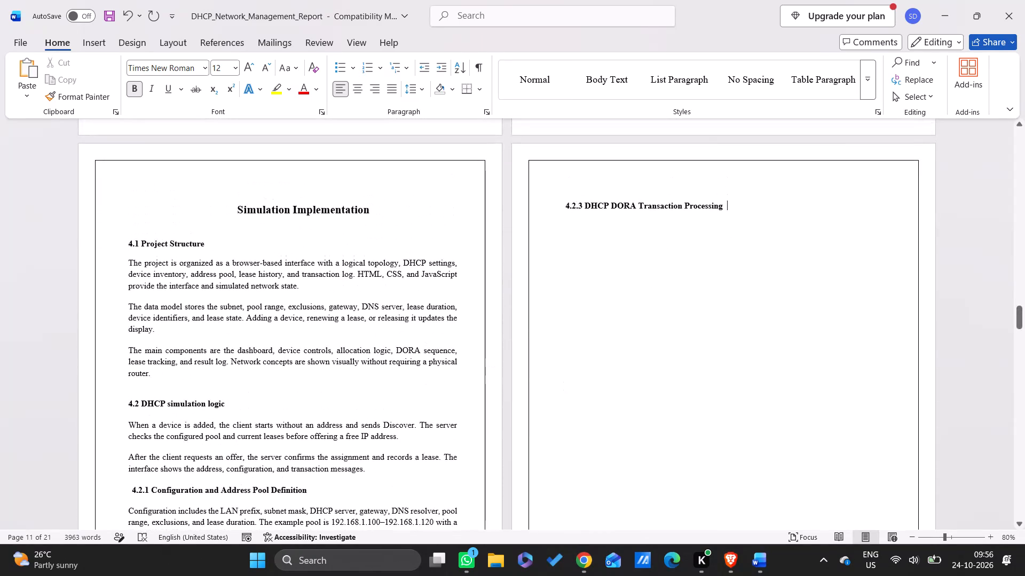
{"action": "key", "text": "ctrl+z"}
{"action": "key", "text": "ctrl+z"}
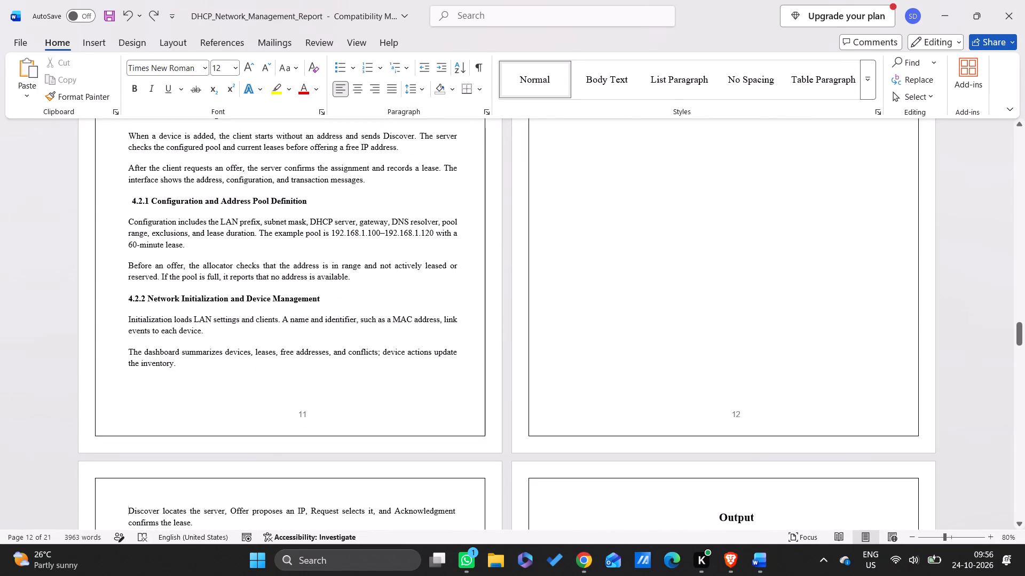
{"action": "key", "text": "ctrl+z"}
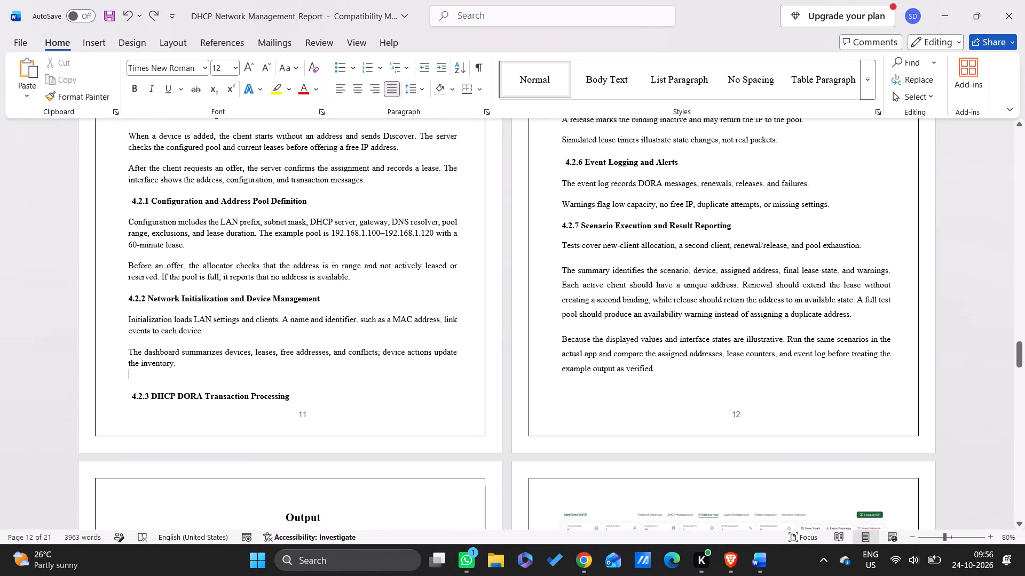
Examine how the Simulation Implementation text flows from heading 4.2.3 on page 11 to sections 4.2.4 to 4.2.7 on page 12.
{"action": "scroll", "coordinate": [711, 312], "scroll_direction": "up", "scroll_amount": 1}
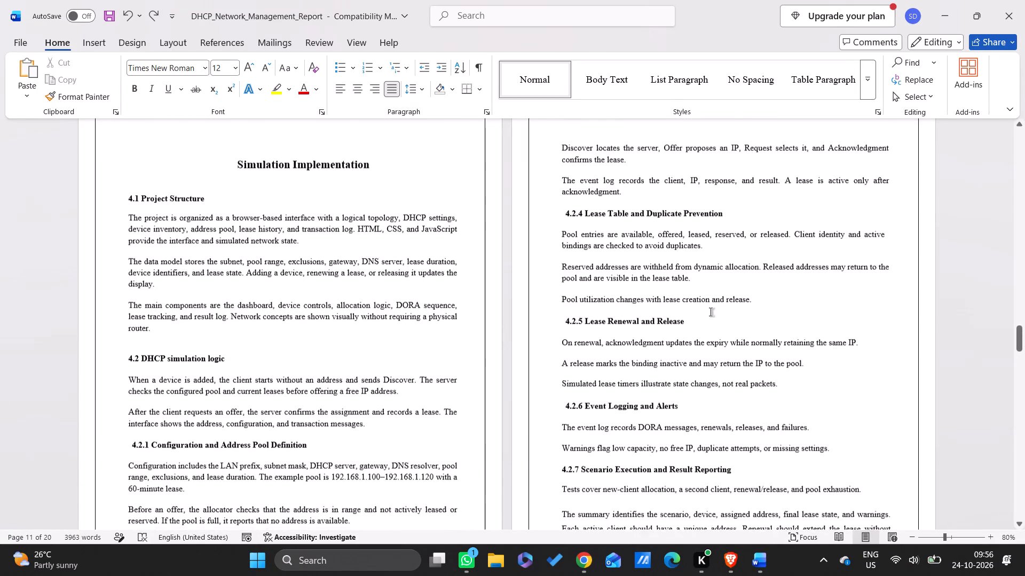
{"action": "scroll", "coordinate": [625, 213], "scroll_direction": "up", "scroll_amount": 1}
{"action": "scroll", "coordinate": [625, 213], "scroll_direction": "down", "scroll_amount": 1}
{"action": "scroll", "coordinate": [355, 351], "scroll_direction": "down", "scroll_amount": 1}
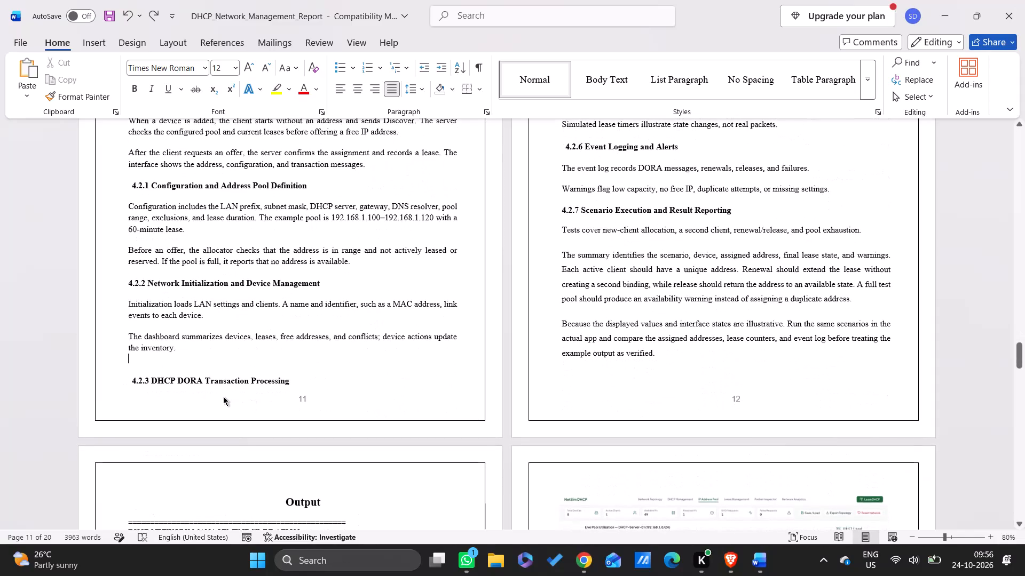
{"action": "scroll", "coordinate": [701, 327], "scroll_direction": "up", "scroll_amount": 2}
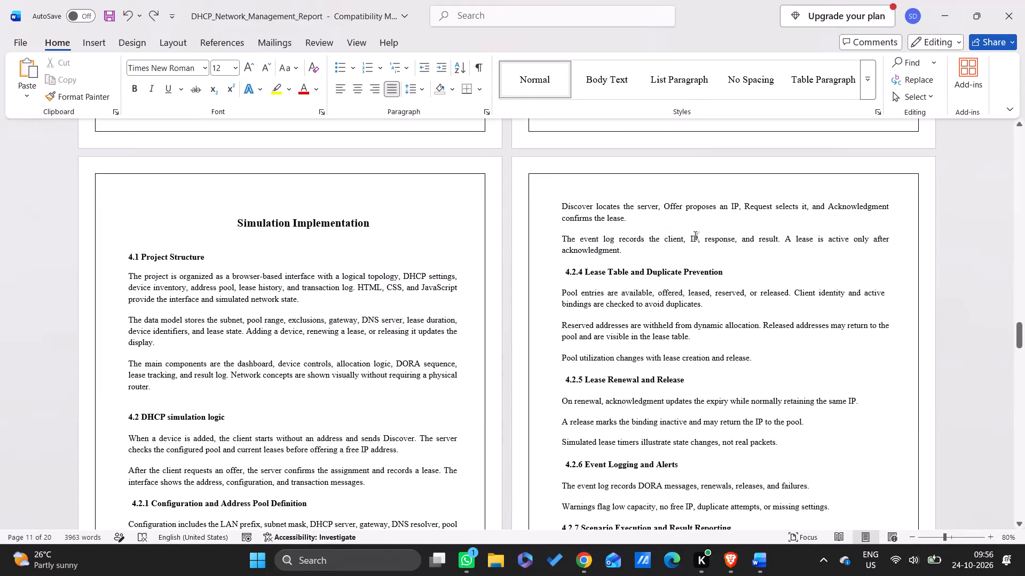
{"action": "scroll", "coordinate": [668, 272], "scroll_direction": "down", "scroll_amount": 1}
{"action": "scroll", "coordinate": [359, 422], "scroll_direction": "down", "scroll_amount": 1}
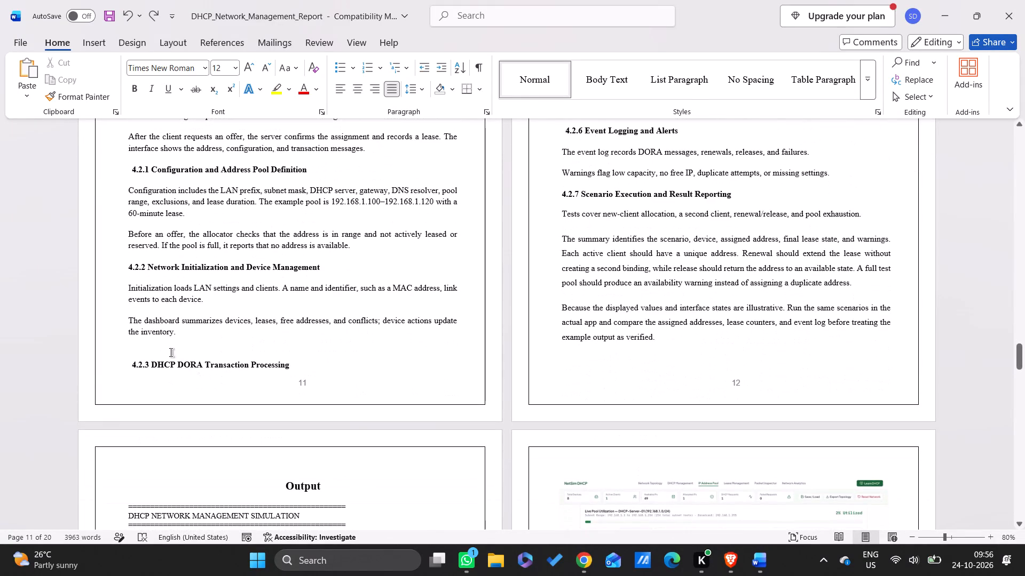
{"action": "scroll", "coordinate": [691, 307], "scroll_direction": "up", "scroll_amount": 1}
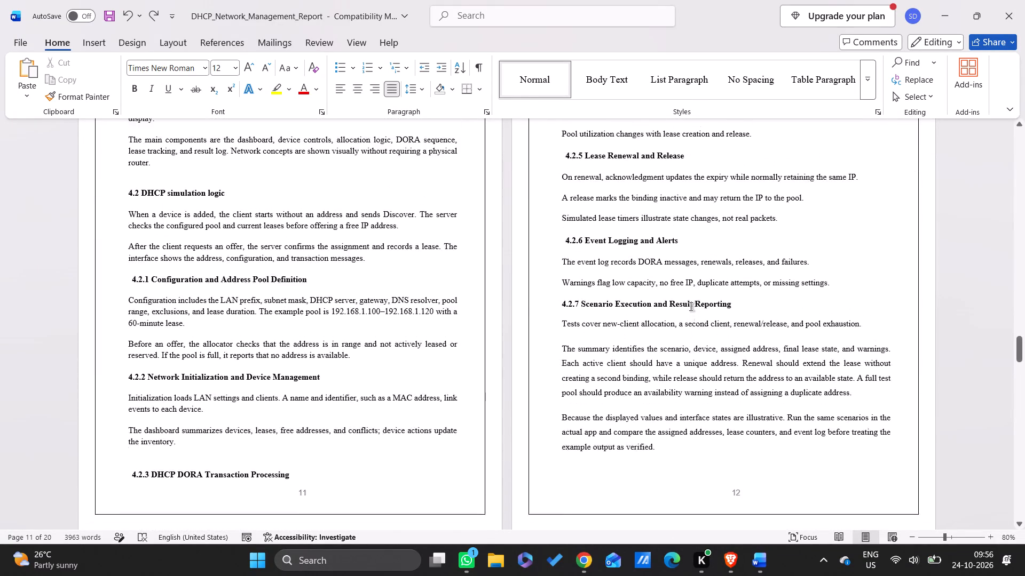
{"action": "scroll", "coordinate": [691, 307], "scroll_direction": "up", "scroll_amount": 1}
{"action": "scroll", "coordinate": [692, 386], "scroll_direction": "up", "scroll_amount": 2}
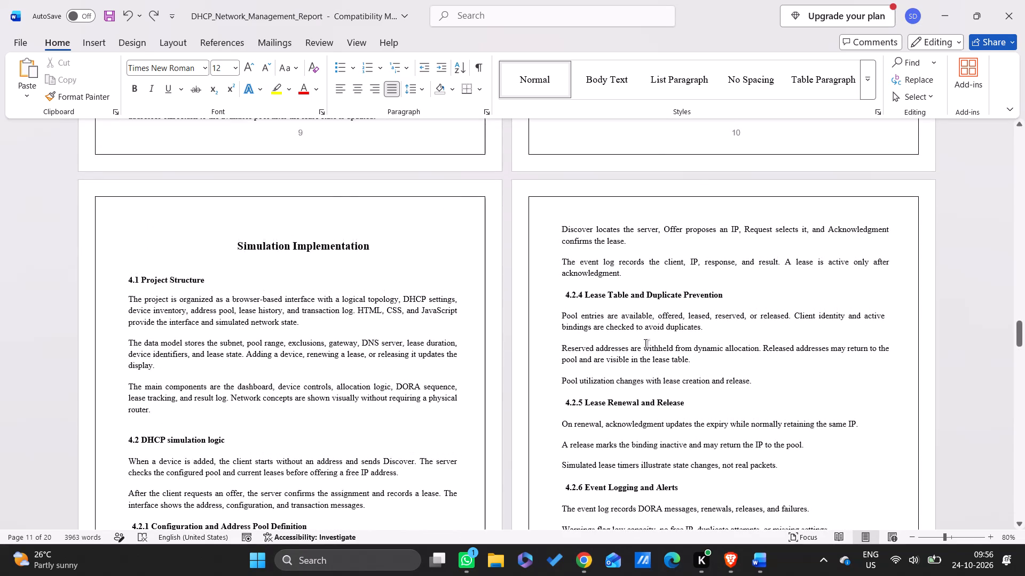
Remove the blank line between the "Tests cover new-client allocation" and "The summary identifies the scenario" paragraphs in section 4.2.7.
{"action": "scroll", "coordinate": [645, 343], "scroll_direction": "down", "scroll_amount": 1}
{"action": "left_click", "coordinate": [600, 352]}
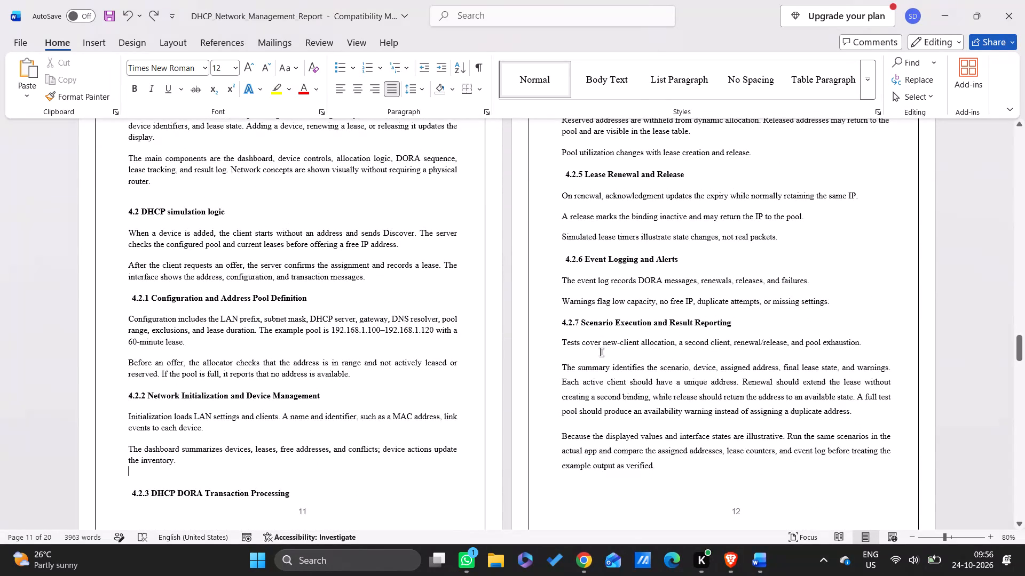
{"action": "key", "text": "BackSpace"}
{"action": "left_click", "coordinate": [600, 352]}
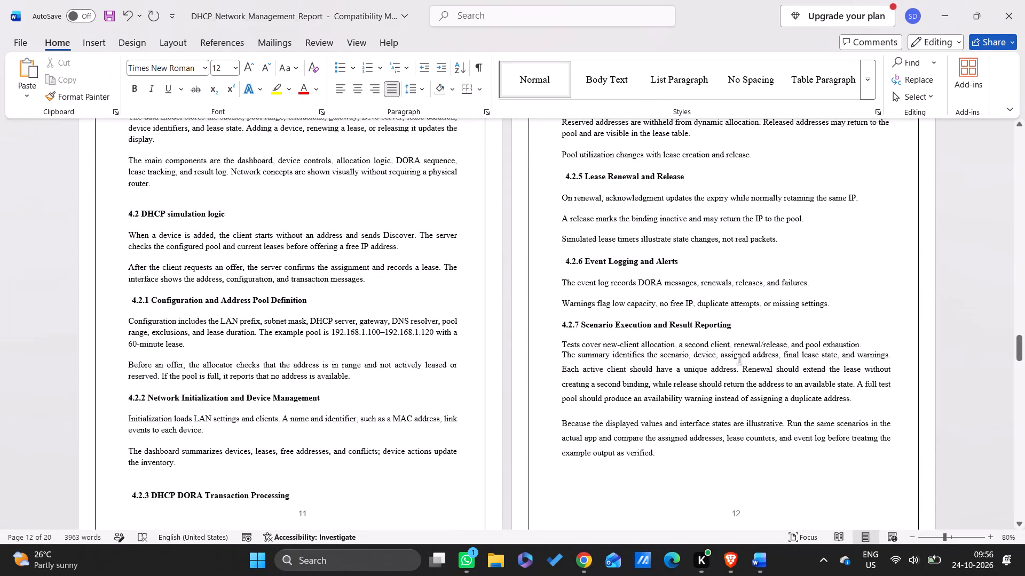
Insert two more blank lines above the 4.2.3 DHCP DORA Transaction Processing heading to move it onto the next page.
{"action": "scroll", "coordinate": [572, 393], "scroll_direction": "down", "scroll_amount": 1}
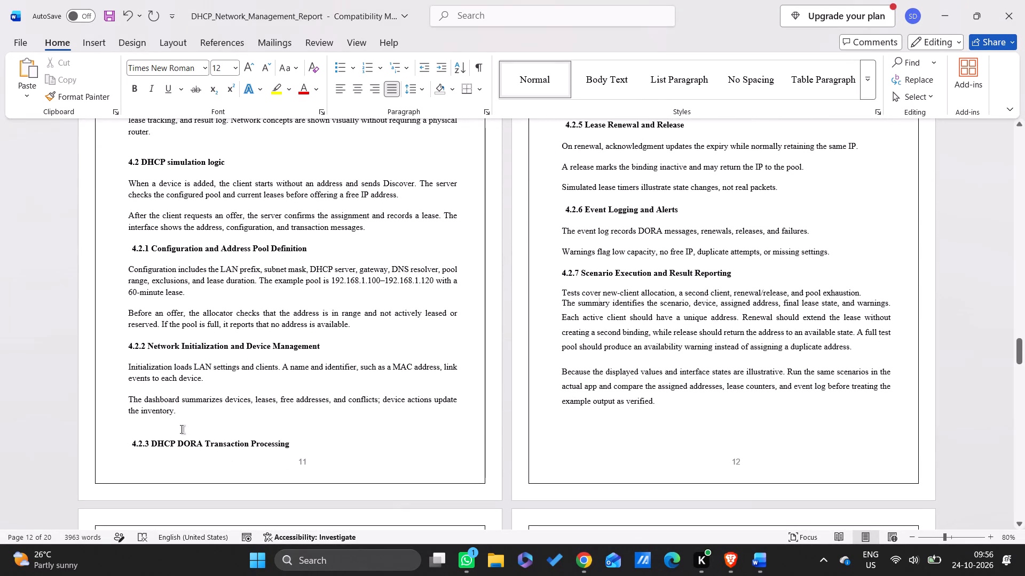
{"action": "left_click", "coordinate": [179, 429]}
{"action": "key", "text": "Return"}
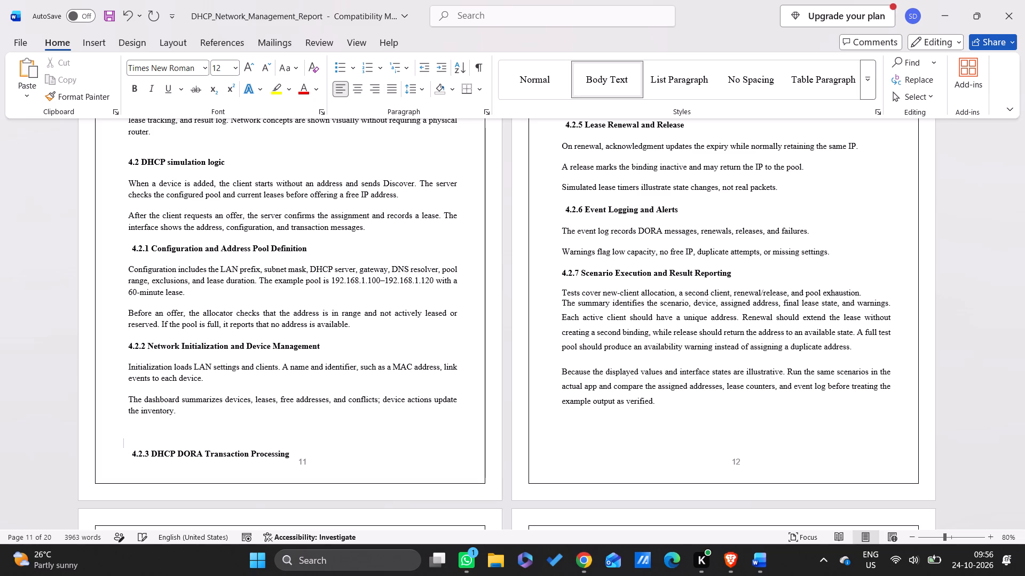
{"action": "key", "text": "Return"}
Examine how heading 4.2.3 and the text that follows it are distributed across pages 11 to 13.
{"action": "scroll", "coordinate": [482, 354], "scroll_direction": "up", "scroll_amount": 1}
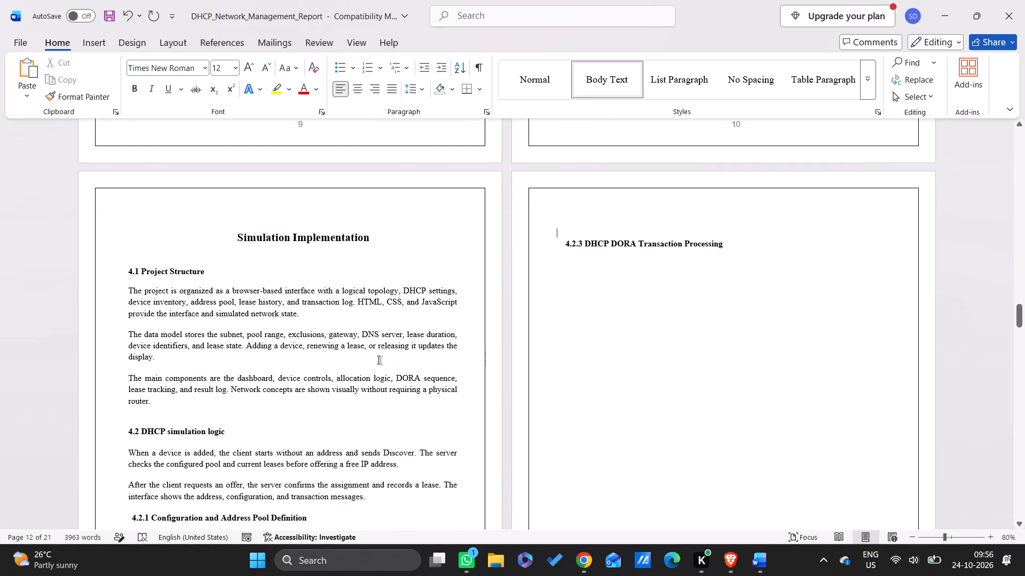
{"action": "scroll", "coordinate": [379, 360], "scroll_direction": "down", "scroll_amount": 1}
{"action": "scroll", "coordinate": [461, 307], "scroll_direction": "down", "scroll_amount": 1}
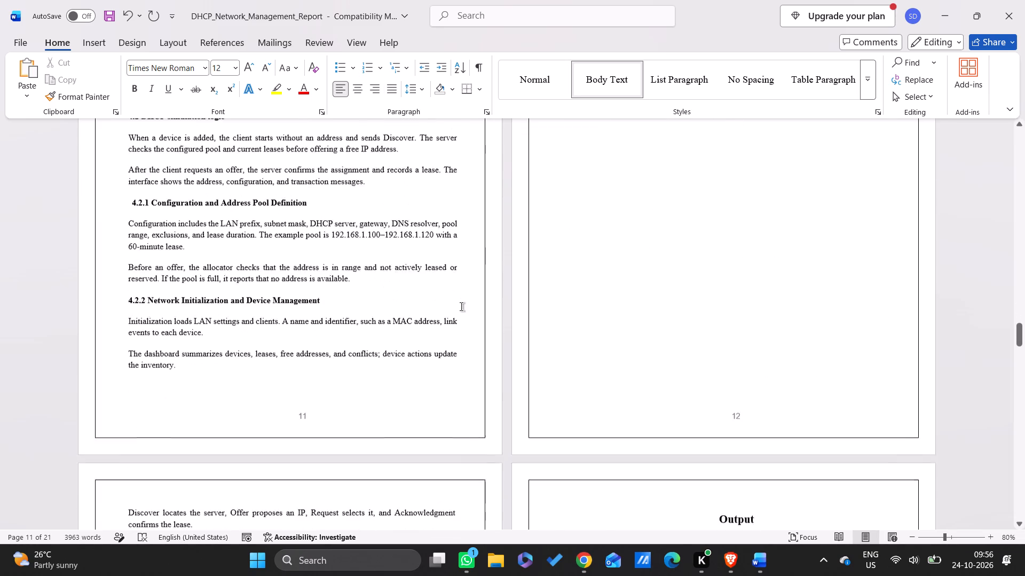
{"action": "scroll", "coordinate": [259, 374], "scroll_direction": "down", "scroll_amount": 4}
{"action": "scroll", "coordinate": [259, 374], "scroll_direction": "up", "scroll_amount": 2}
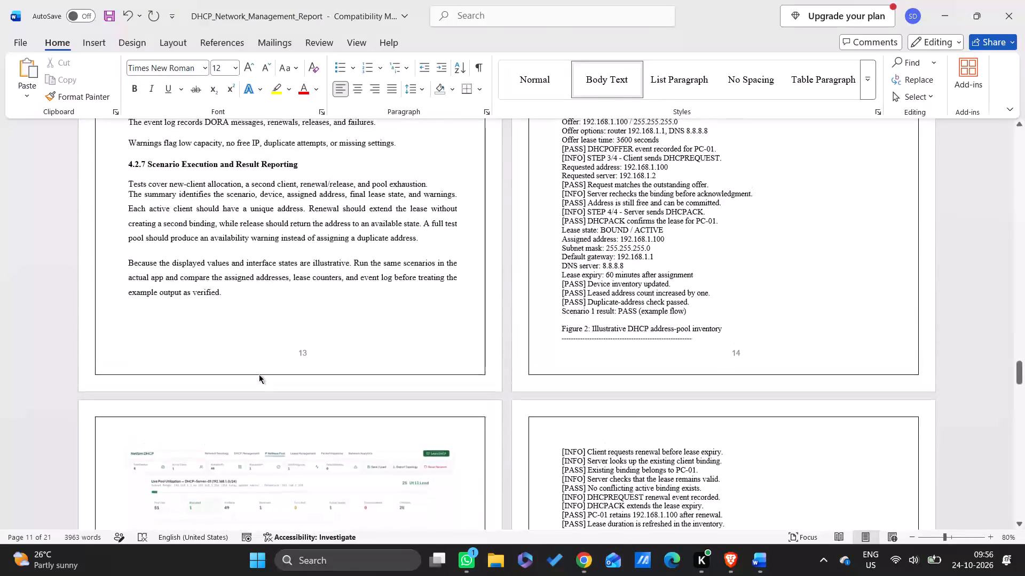
{"action": "scroll", "coordinate": [259, 374], "scroll_direction": "up", "scroll_amount": 3}
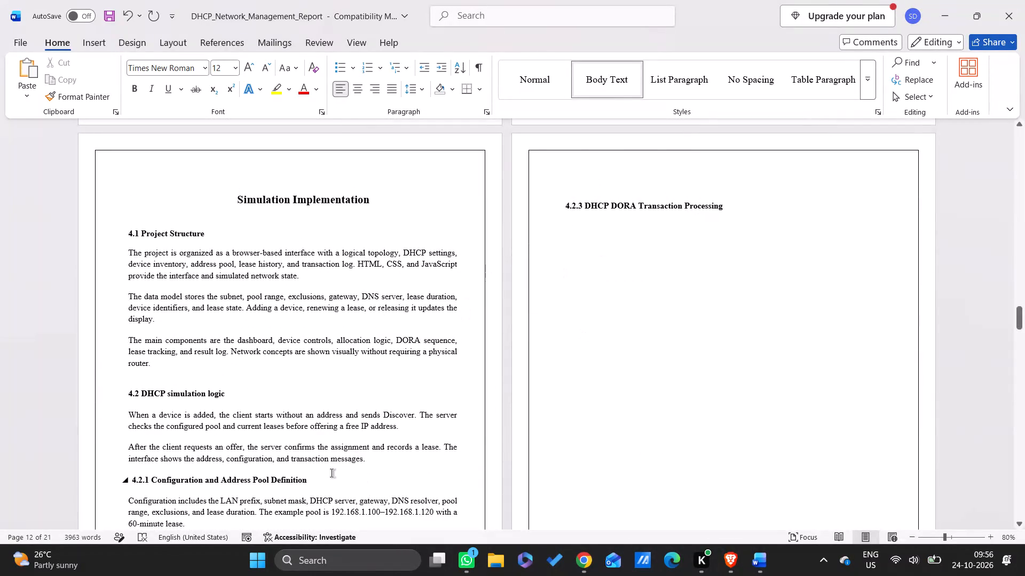
{"action": "scroll", "coordinate": [332, 473], "scroll_direction": "down", "scroll_amount": 4}
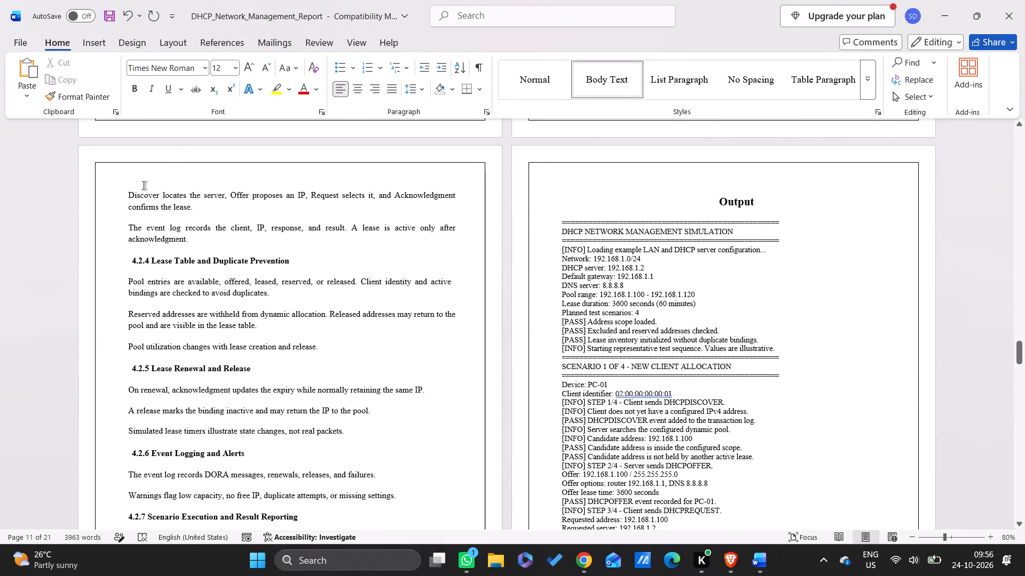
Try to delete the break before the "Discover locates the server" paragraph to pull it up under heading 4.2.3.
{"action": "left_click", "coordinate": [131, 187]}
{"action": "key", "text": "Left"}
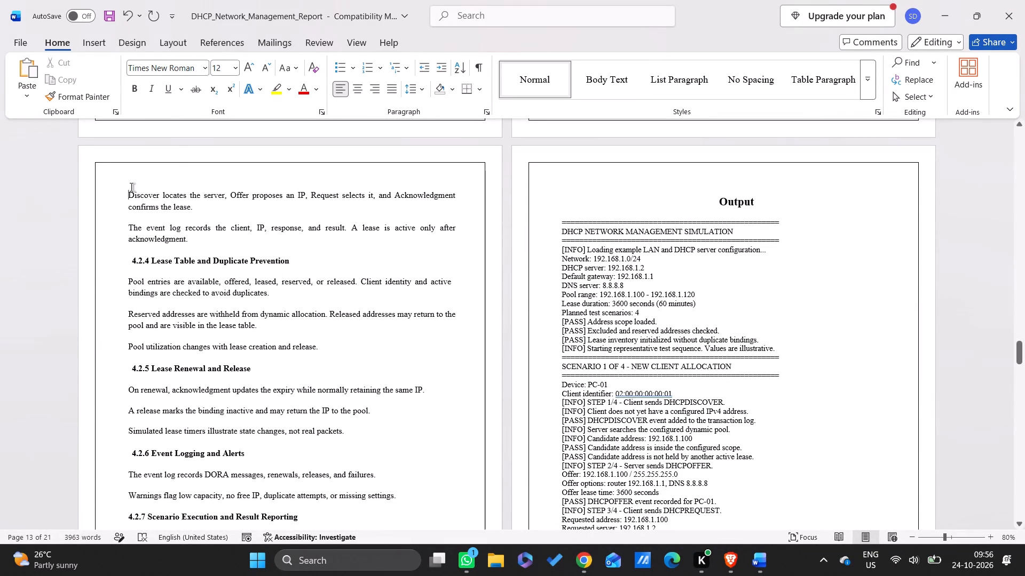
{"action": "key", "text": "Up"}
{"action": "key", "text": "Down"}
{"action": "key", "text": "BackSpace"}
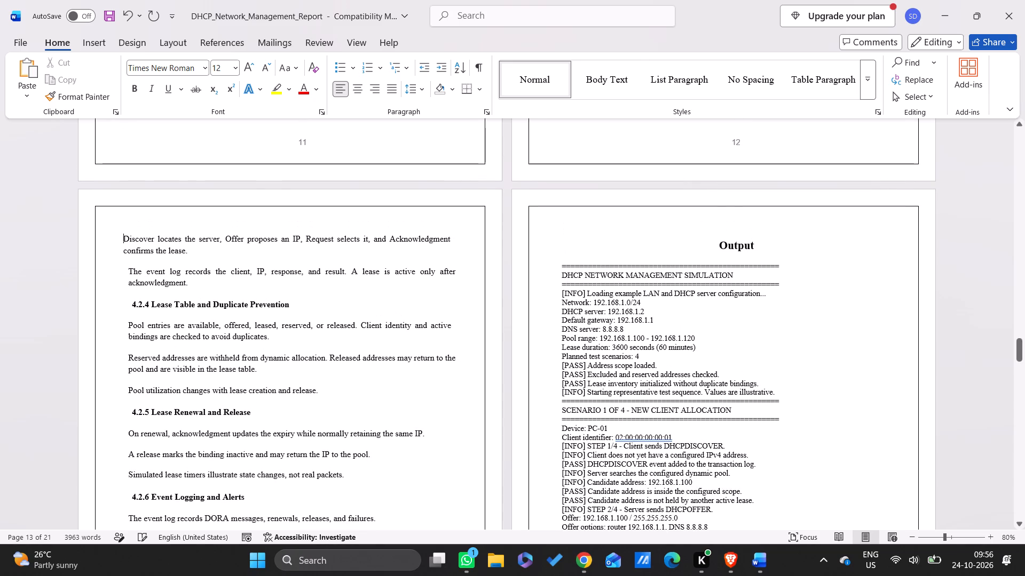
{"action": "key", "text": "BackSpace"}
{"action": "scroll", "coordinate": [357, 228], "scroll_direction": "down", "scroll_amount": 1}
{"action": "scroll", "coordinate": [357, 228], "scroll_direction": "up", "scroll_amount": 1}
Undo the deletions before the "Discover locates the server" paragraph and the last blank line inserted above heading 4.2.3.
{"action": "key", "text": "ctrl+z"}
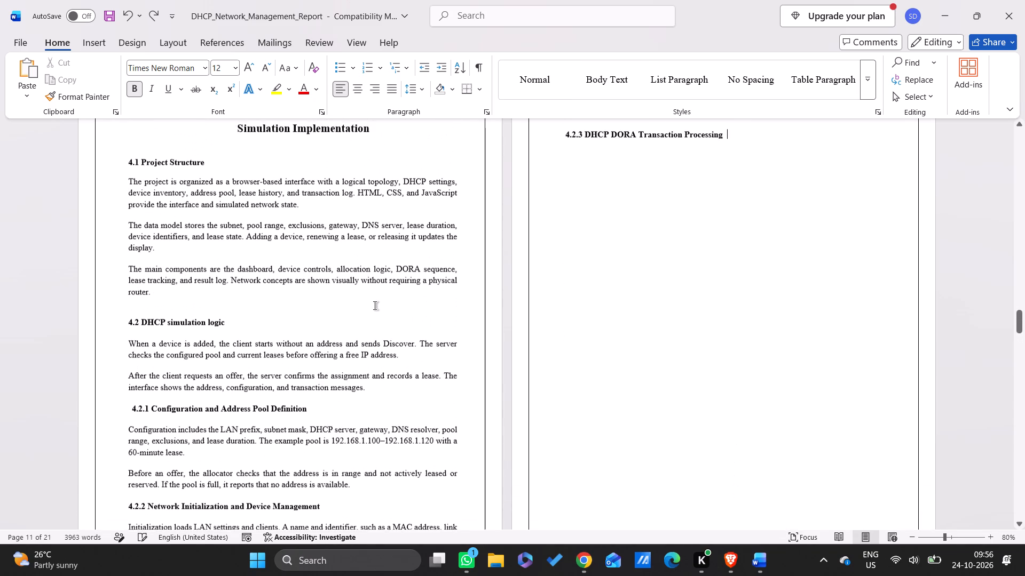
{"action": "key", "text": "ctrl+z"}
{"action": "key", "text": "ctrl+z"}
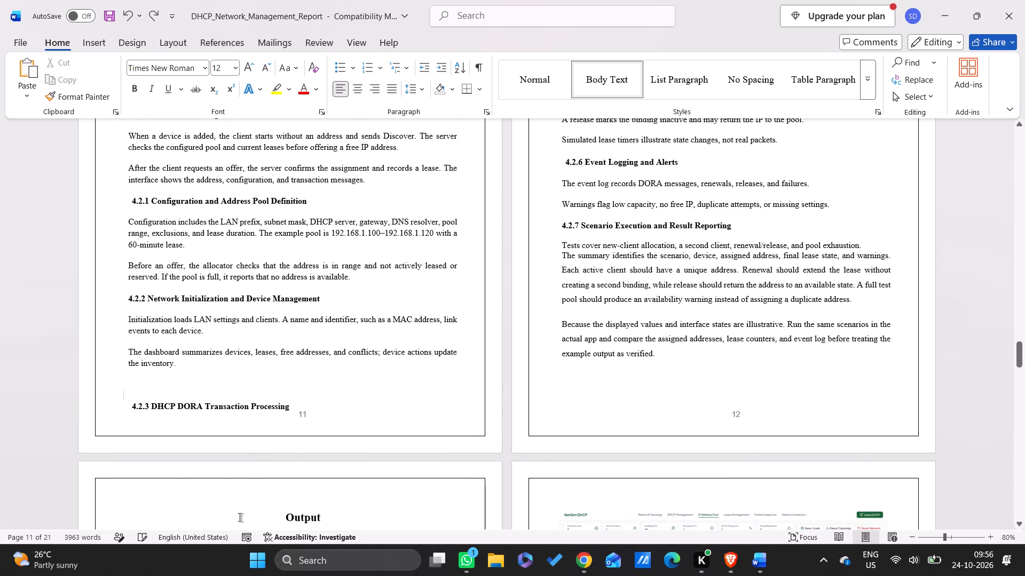
Cut the 4.2.3 DHCP DORA Transaction Processing heading from the end of page 11 and remove the blank lines left there.
{"action": "left_click_drag", "start_coordinate": [290, 402], "coordinate": [133, 398]}
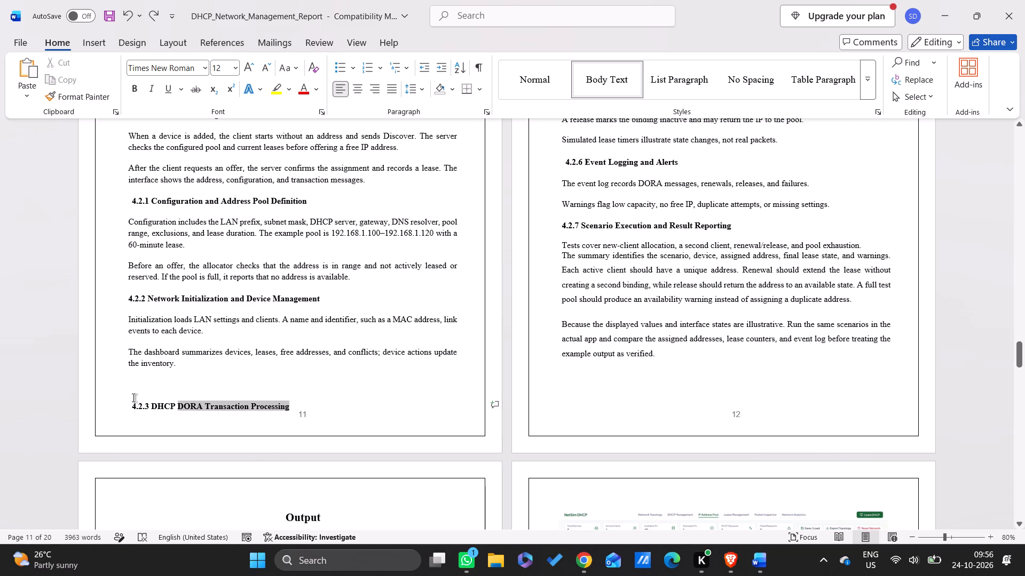
{"action": "left_click_drag", "start_coordinate": [133, 398], "coordinate": [130, 399]}
{"action": "left_click", "coordinate": [134, 406]}
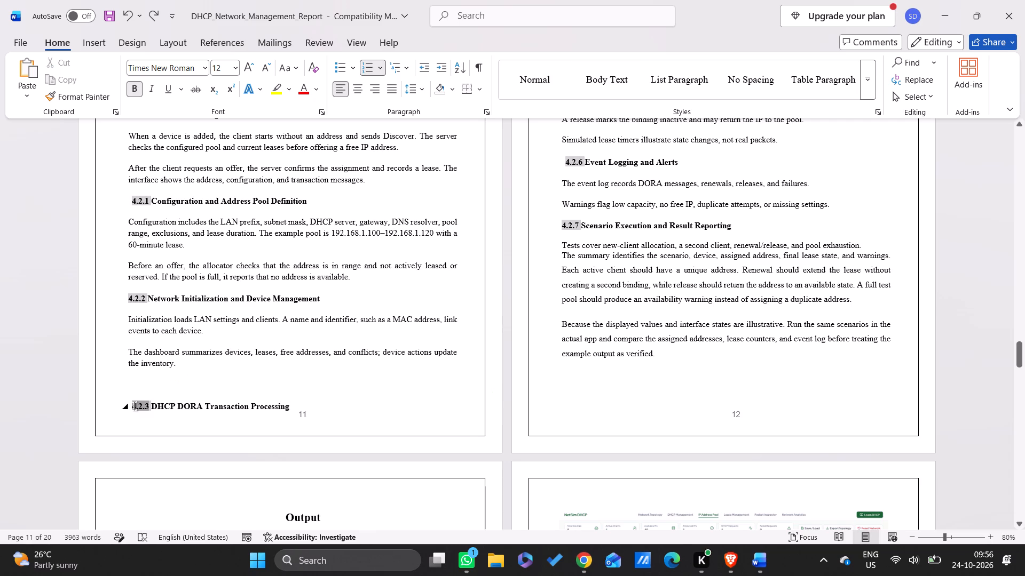
{"action": "left_click", "coordinate": [295, 405]}
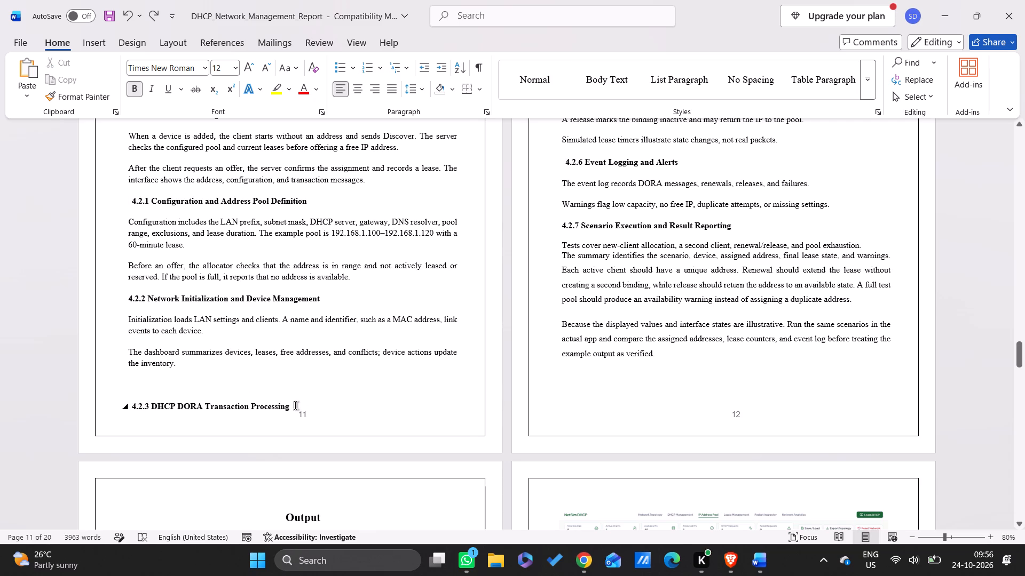
{"action": "left_click_drag", "start_coordinate": [295, 405], "coordinate": [129, 407]}
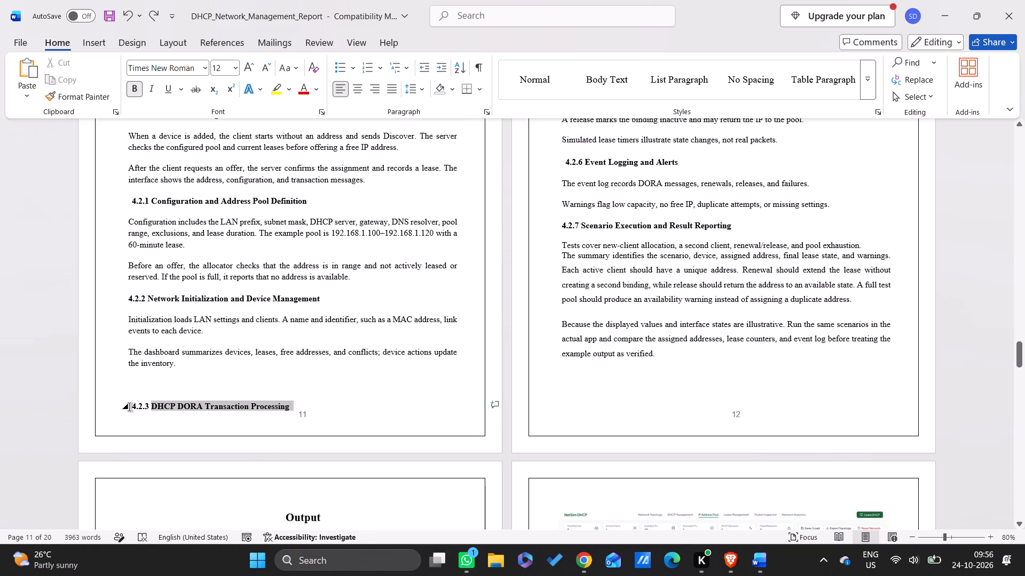
{"action": "left_click_drag", "start_coordinate": [129, 407], "coordinate": [125, 407]}
{"action": "key", "text": "ctrl+x"}
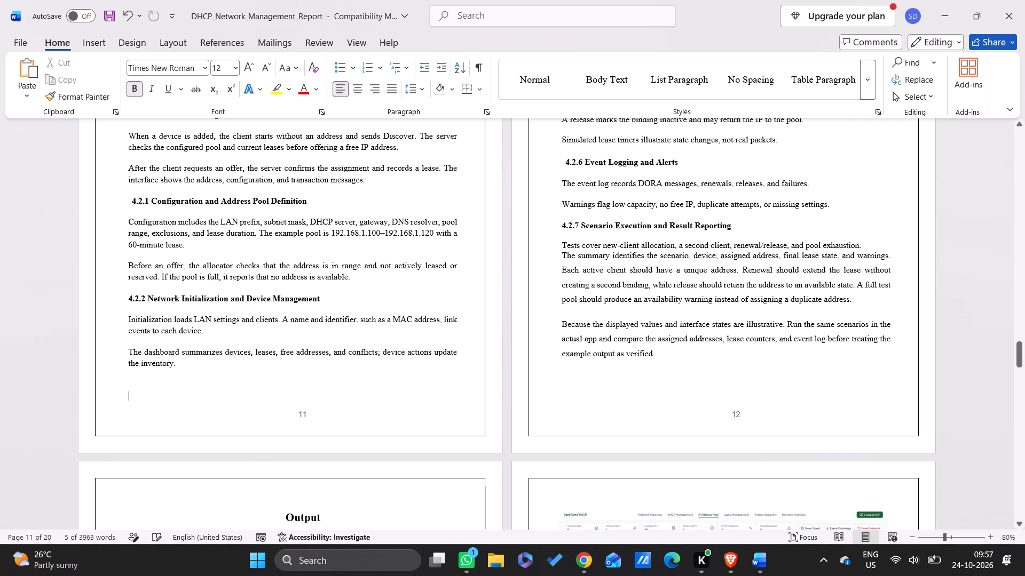
{"action": "key", "text": "BackSpace"}
{"action": "key", "text": "BackSpace"}
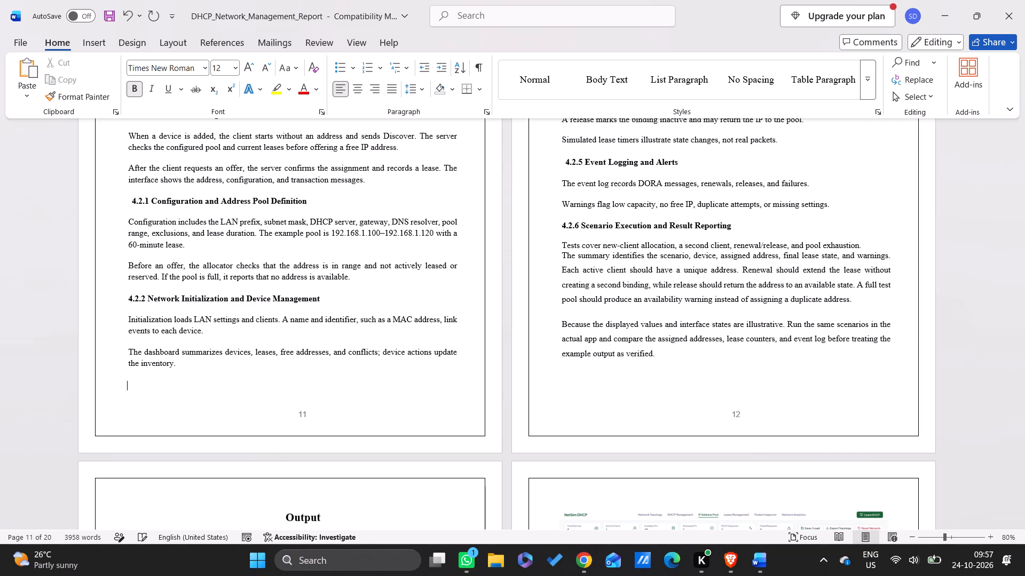
Paste the cut DHCP DORA Transaction Processing heading on a new line above the "Discover locates the server" paragraph on page 12.
{"action": "scroll", "coordinate": [744, 304], "scroll_direction": "up", "scroll_amount": 3}
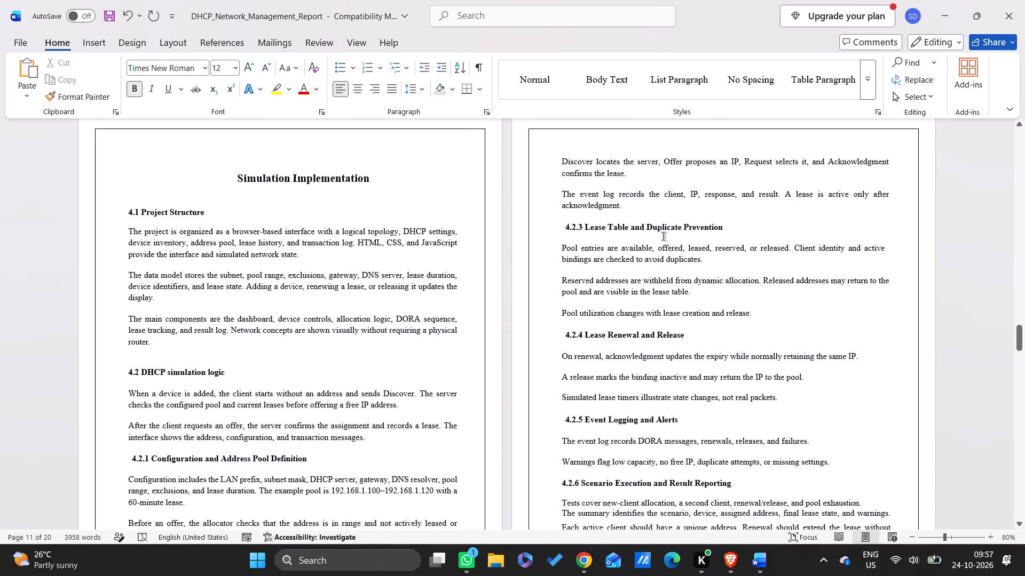
{"action": "left_click", "coordinate": [588, 152]}
{"action": "key", "text": "Left"}
{"action": "key", "text": "Left"}
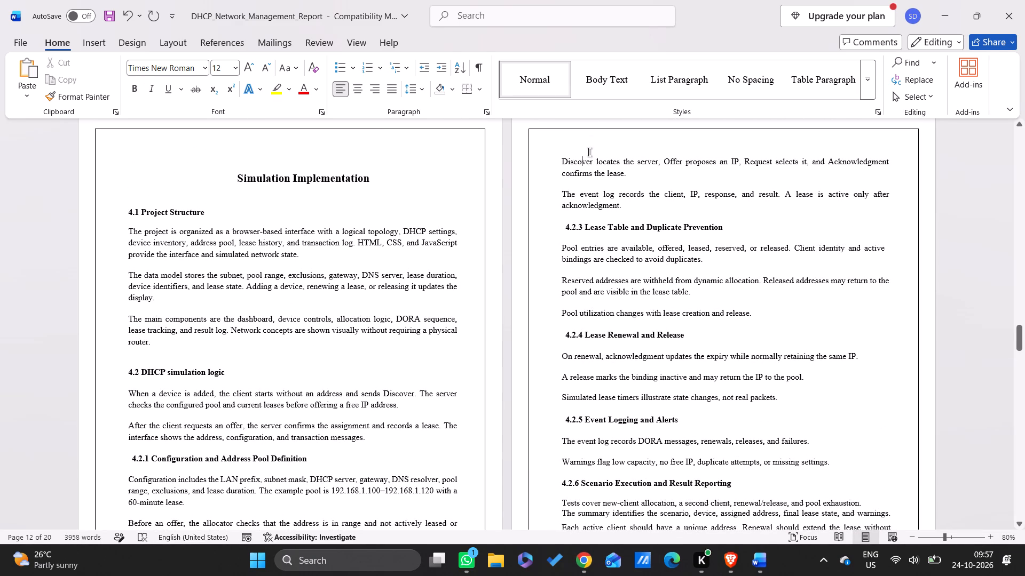
{"action": "key", "text": "Left"}
{"action": "key", "text": "Left"}
{"action": "key", "text": "Left"}
{"action": "key", "text": "Left"}
{"action": "key", "text": "Left"}
{"action": "key", "text": "Return"}
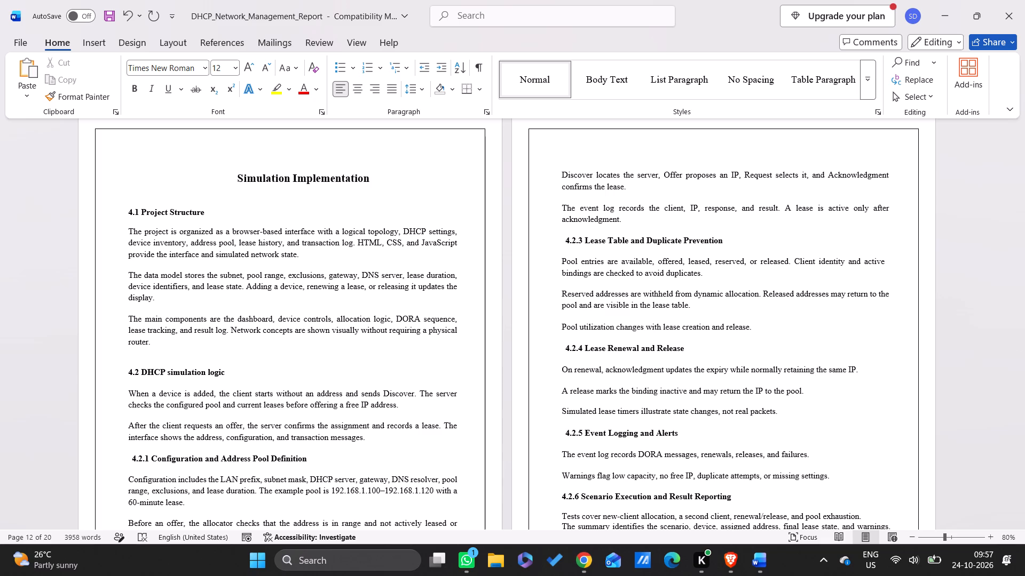
{"action": "key", "text": "Up"}
{"action": "key", "text": "ctrl+v"}
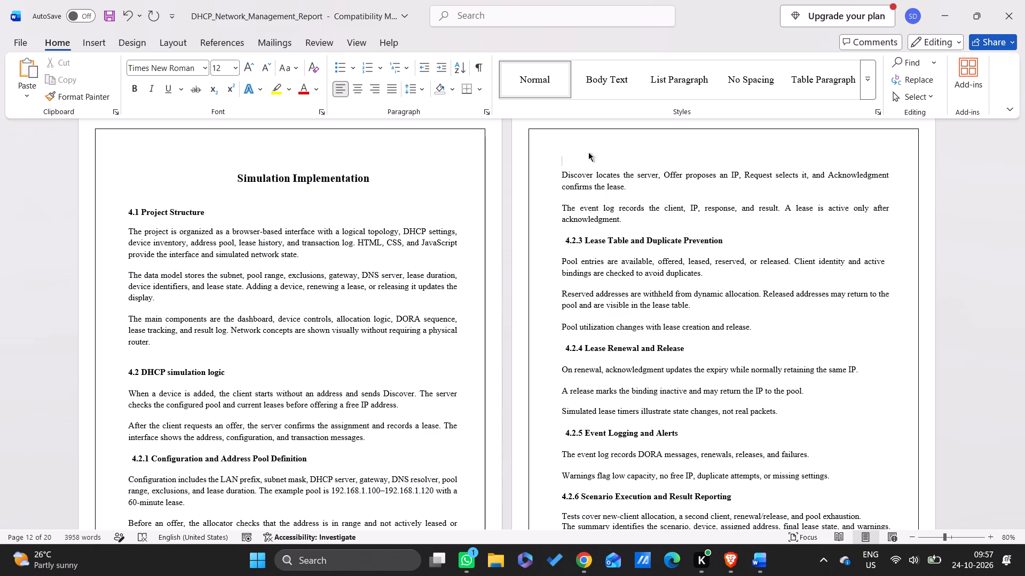
Renumber the pasted DHCP DORA Transaction Processing heading as 4.2.3.
{"action": "left_click", "coordinate": [581, 159]}
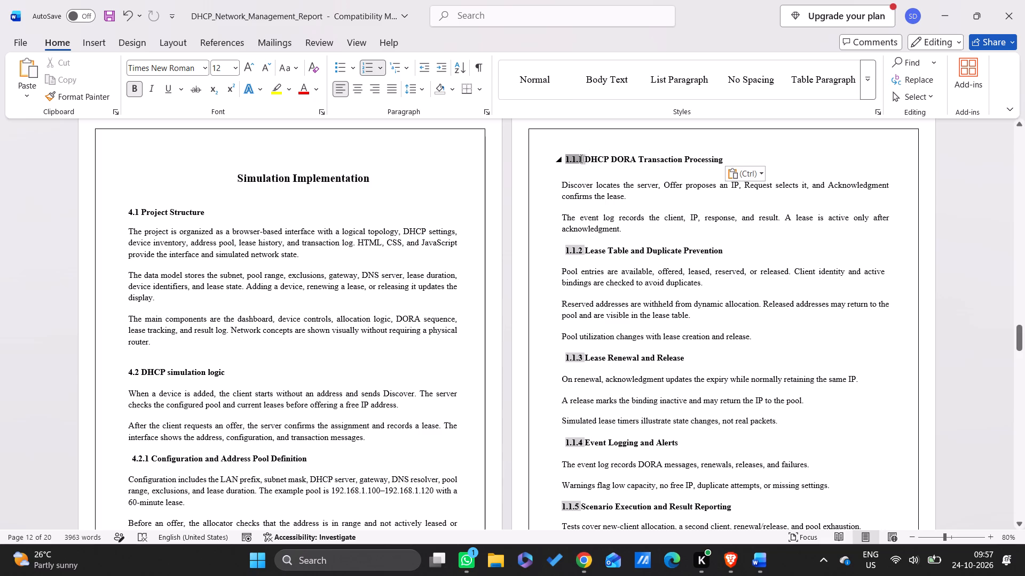
{"action": "scroll", "coordinate": [281, 281], "scroll_direction": "down", "scroll_amount": 2}
{"action": "scroll", "coordinate": [281, 281], "scroll_direction": "up", "scroll_amount": 1}
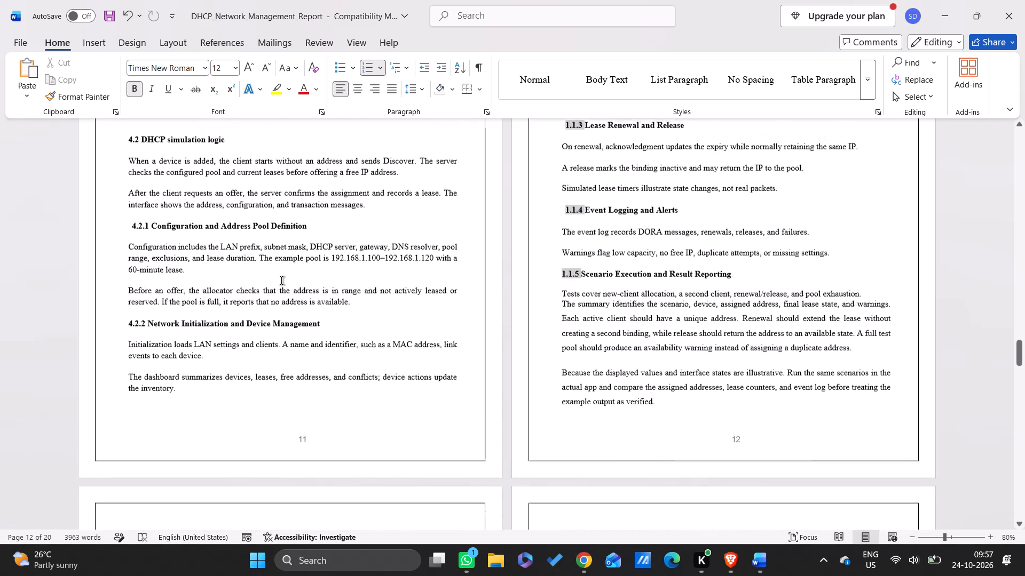
{"action": "scroll", "coordinate": [281, 281], "scroll_direction": "up", "scroll_amount": 1}
{"action": "type", "text": "4."}
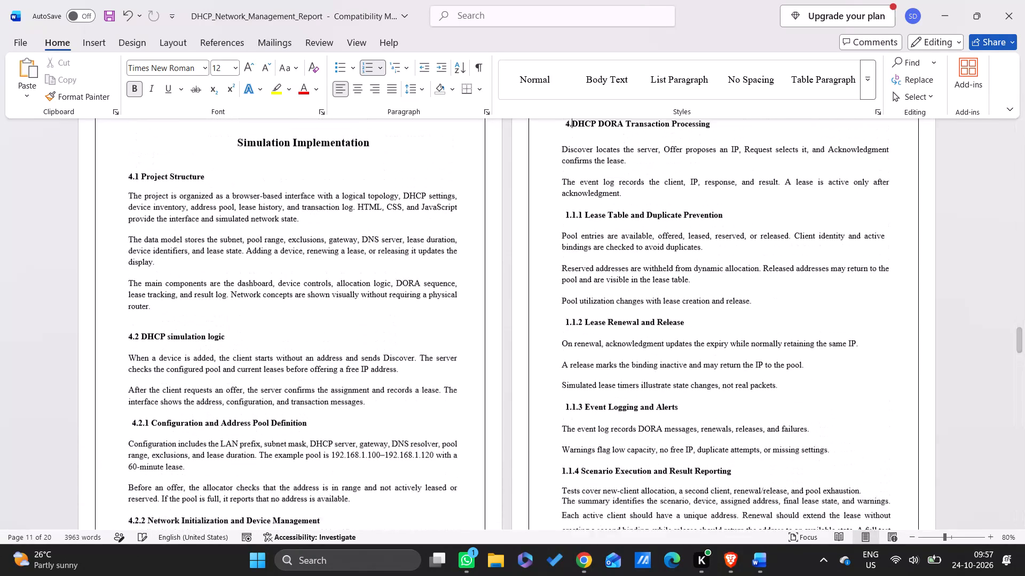
{"action": "type", "text": "2.3"}
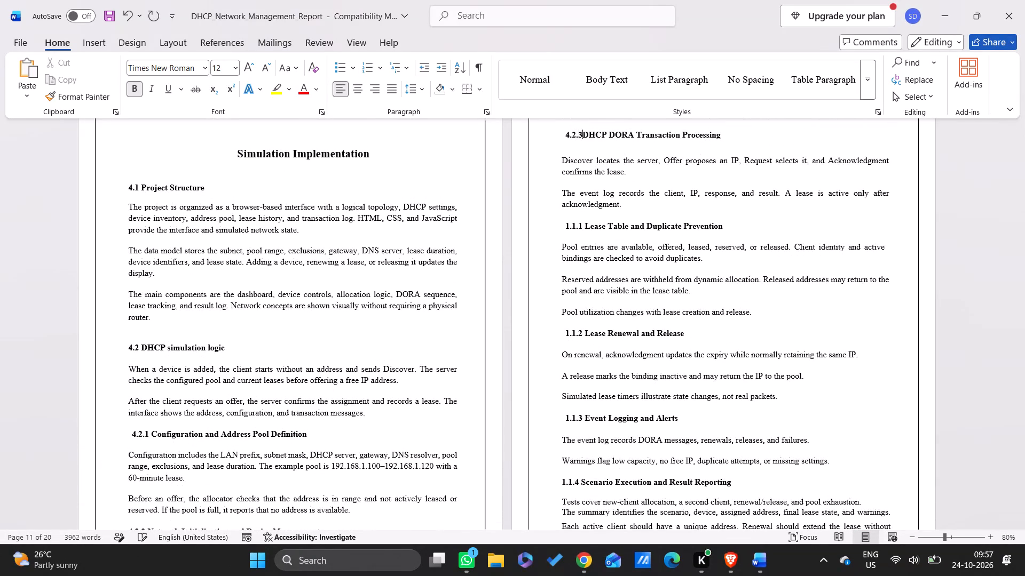
{"action": "key", "text": "space"}
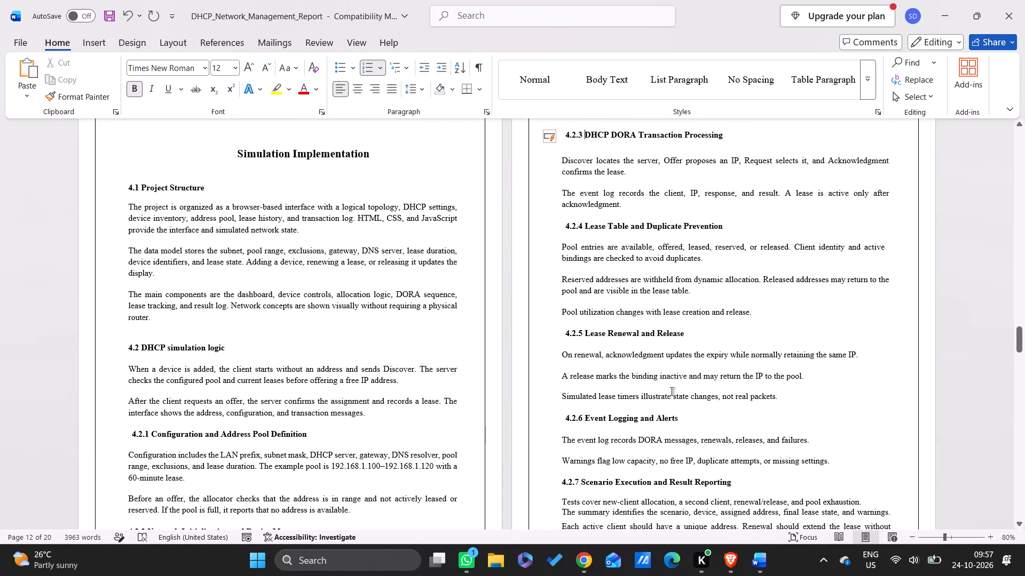
Review the section numbering and page layout from the IP Addressing and DHCP Configuration pages through the Output pages.
{"action": "scroll", "coordinate": [672, 391], "scroll_direction": "down", "scroll_amount": 5}
{"action": "scroll", "coordinate": [672, 391], "scroll_direction": "up", "scroll_amount": 2}
{"action": "scroll", "coordinate": [814, 356], "scroll_direction": "up", "scroll_amount": 1}
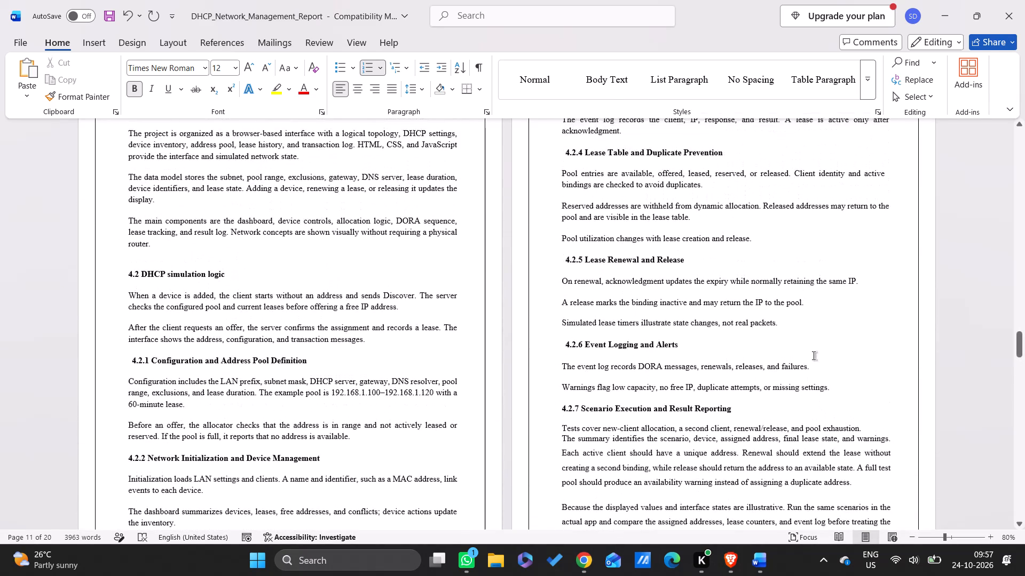
{"action": "scroll", "coordinate": [814, 356], "scroll_direction": "up", "scroll_amount": 1}
{"action": "left_click", "coordinate": [965, 292]}
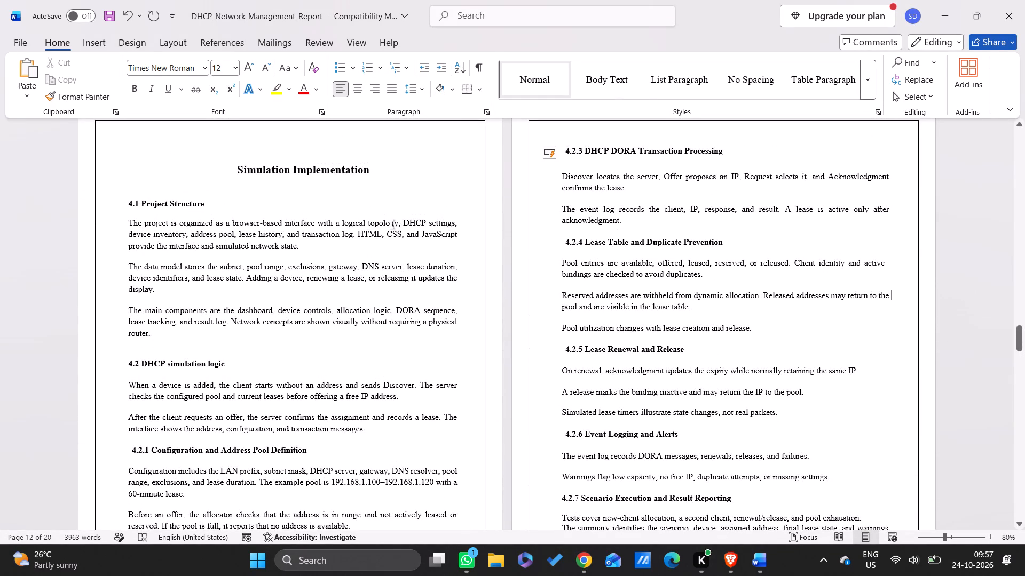
{"action": "scroll", "coordinate": [391, 224], "scroll_direction": "up", "scroll_amount": 3}
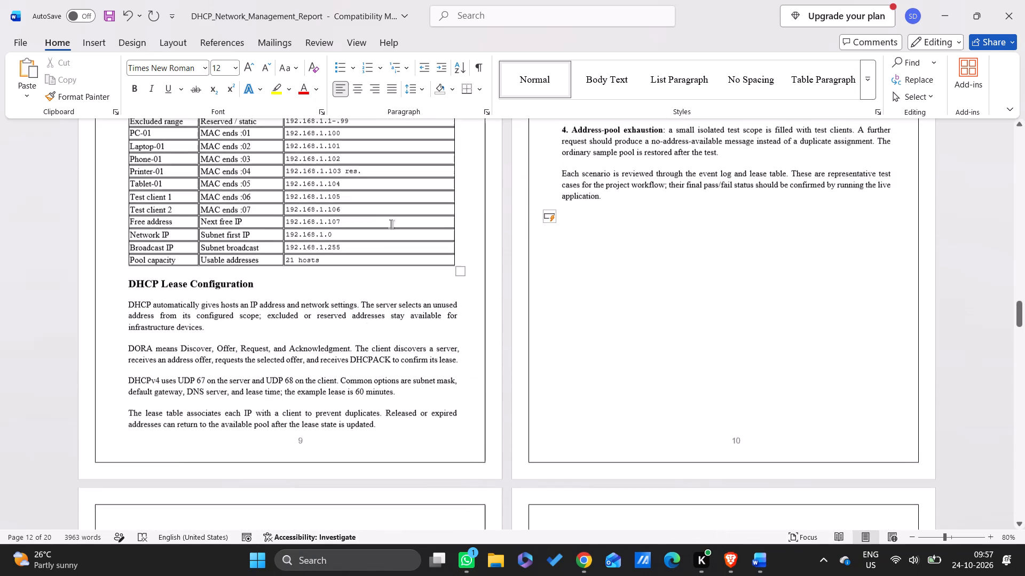
{"action": "scroll", "coordinate": [391, 224], "scroll_direction": "up", "scroll_amount": 2}
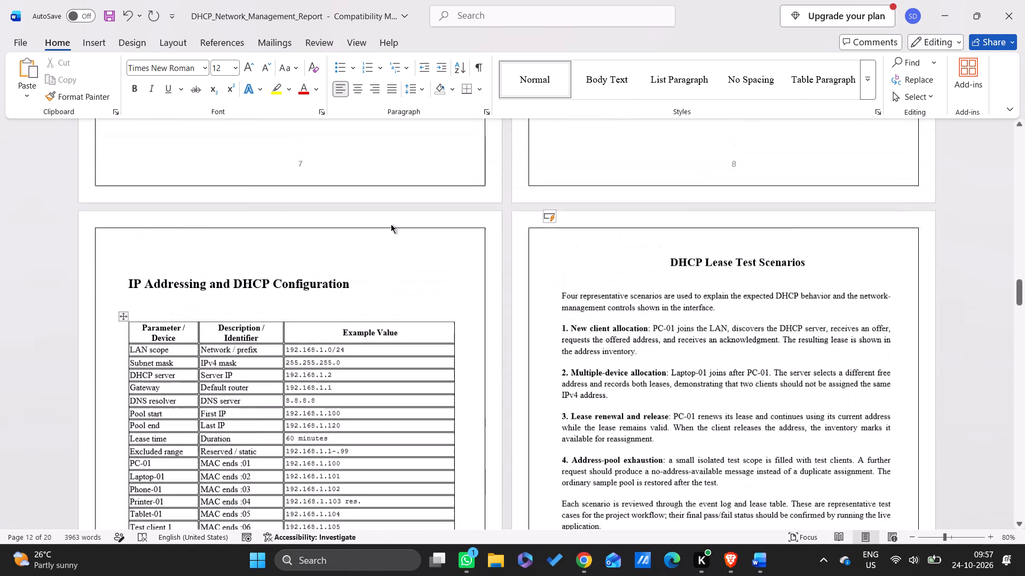
{"action": "scroll", "coordinate": [526, 301], "scroll_direction": "down", "scroll_amount": 11}
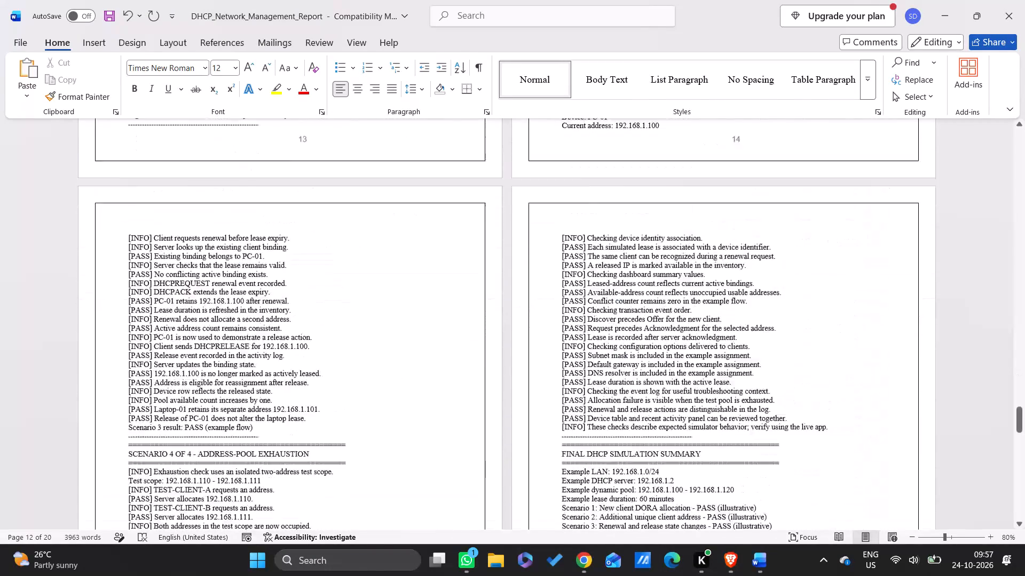
{"action": "scroll", "coordinate": [337, 297], "scroll_direction": "up", "scroll_amount": 2}
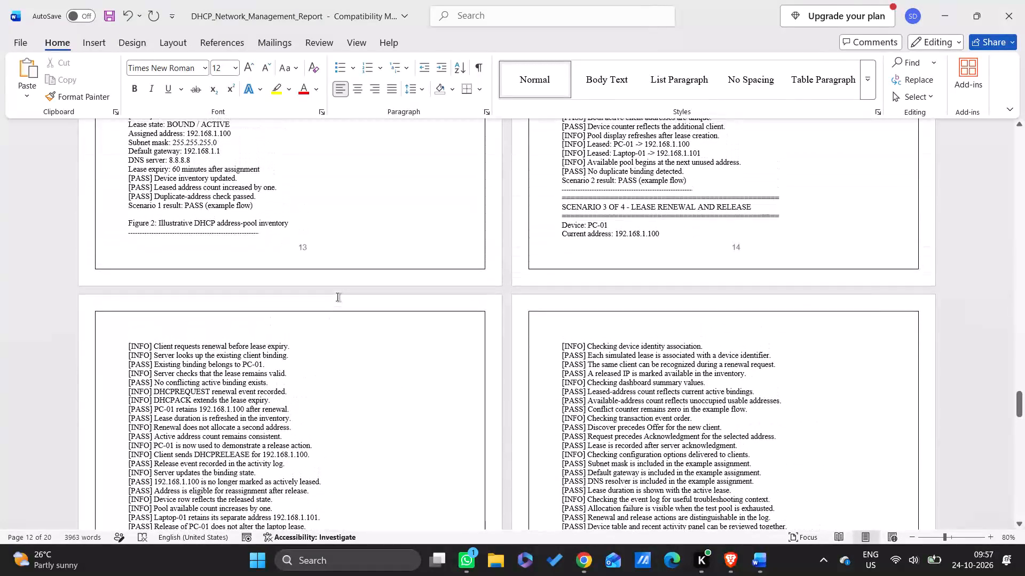
{"action": "scroll", "coordinate": [337, 297], "scroll_direction": "up", "scroll_amount": 3}
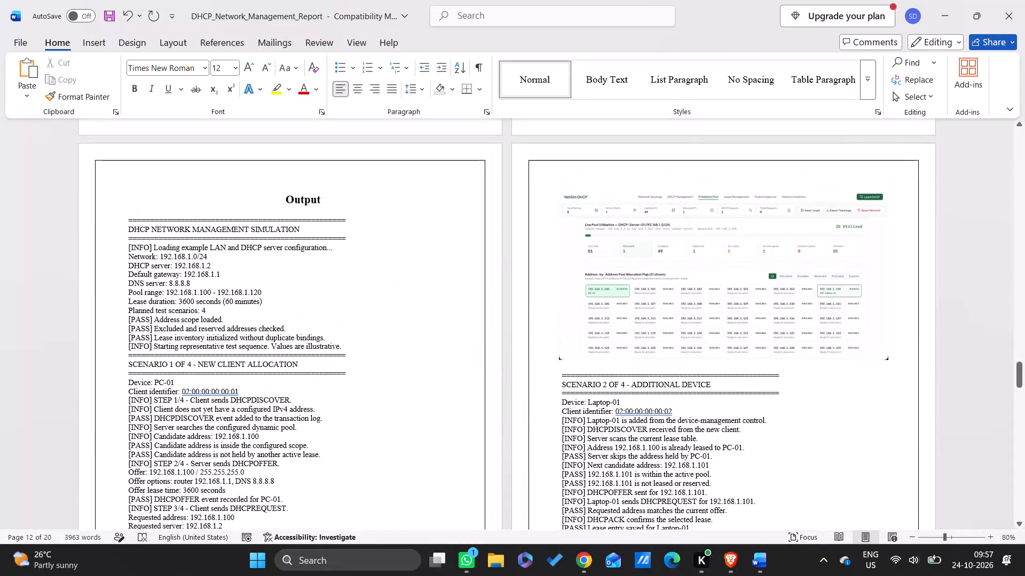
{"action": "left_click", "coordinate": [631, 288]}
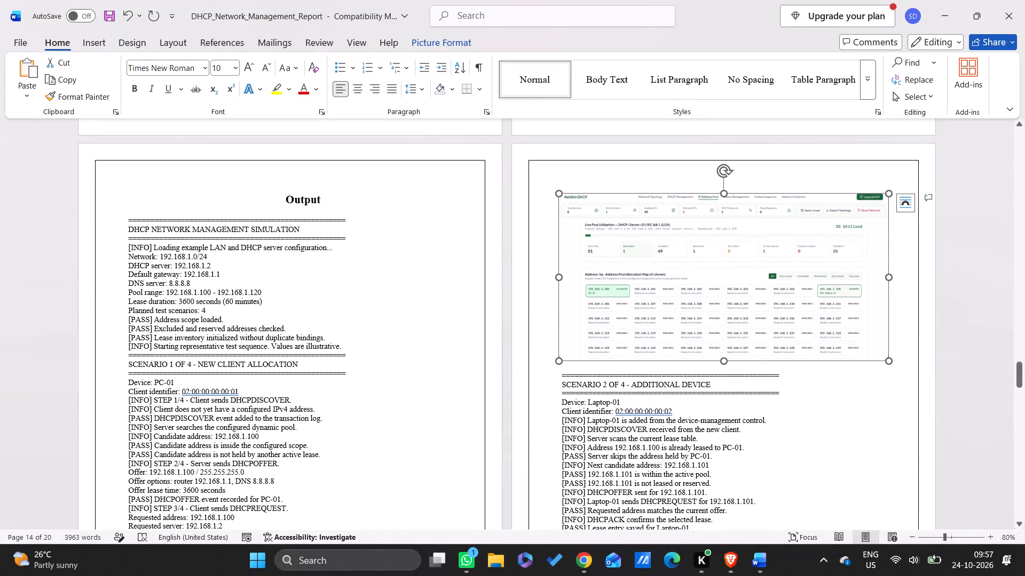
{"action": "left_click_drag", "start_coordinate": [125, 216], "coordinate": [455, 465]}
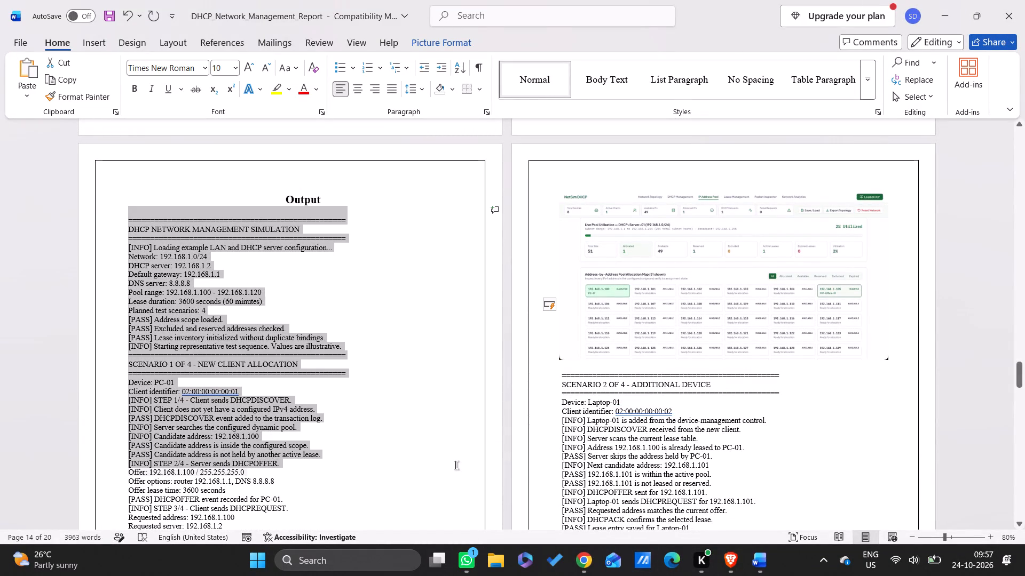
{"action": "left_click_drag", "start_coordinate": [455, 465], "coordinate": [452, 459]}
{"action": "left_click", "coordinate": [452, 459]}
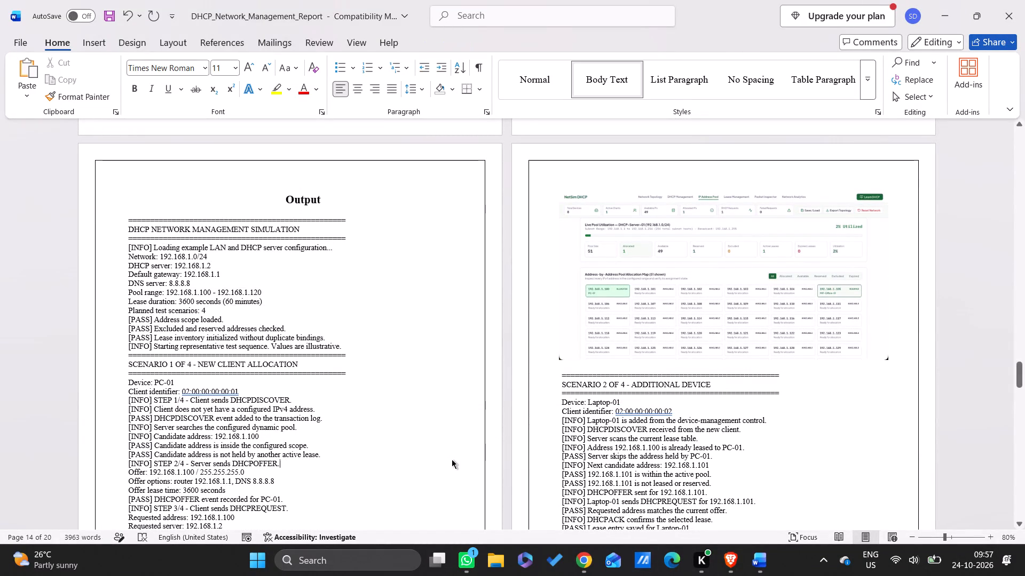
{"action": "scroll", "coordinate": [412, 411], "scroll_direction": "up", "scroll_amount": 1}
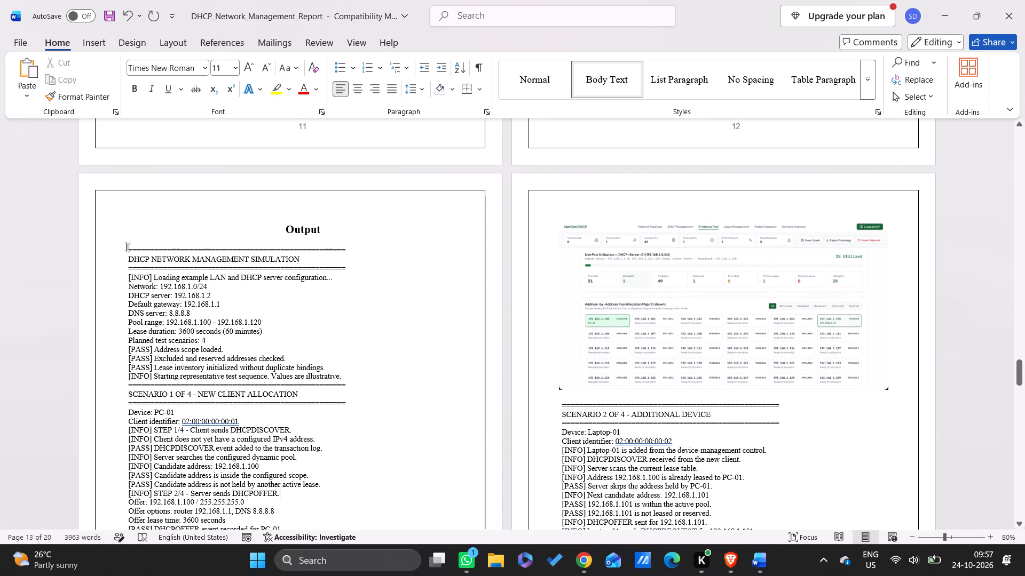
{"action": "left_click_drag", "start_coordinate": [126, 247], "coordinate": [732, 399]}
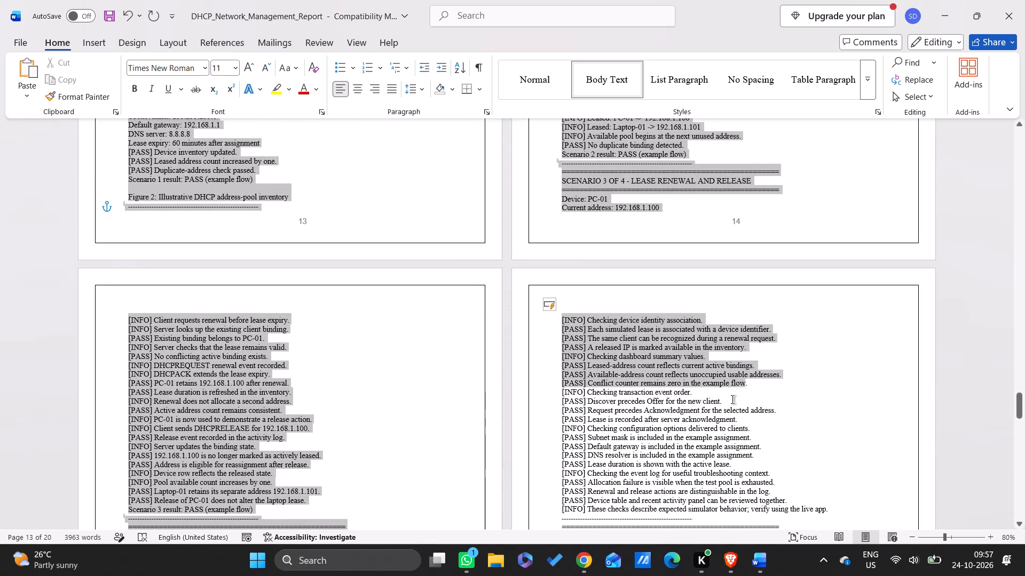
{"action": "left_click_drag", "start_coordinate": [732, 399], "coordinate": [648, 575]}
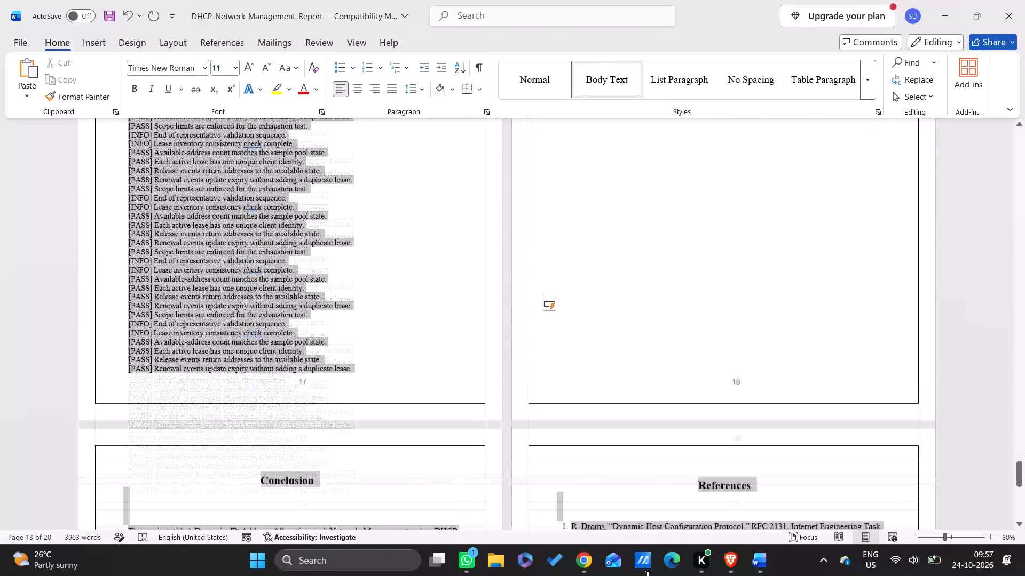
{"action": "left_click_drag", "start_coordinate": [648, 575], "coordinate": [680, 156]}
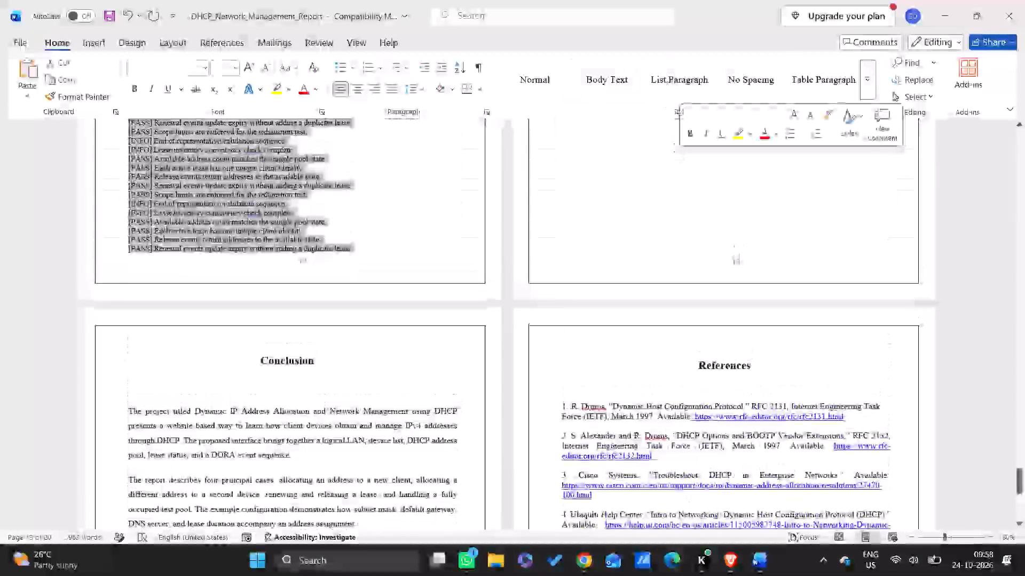
Copy the DHCP address-pool dashboard screenshot located above the Scenario 2 output on page 14.
{"action": "scroll", "coordinate": [680, 156], "scroll_direction": "up", "scroll_amount": 5}
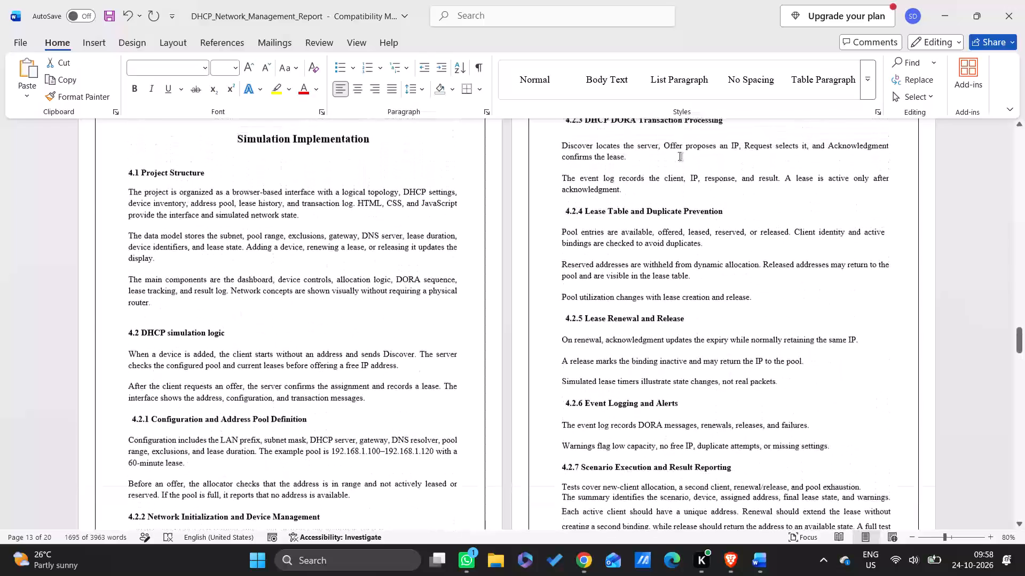
{"action": "scroll", "coordinate": [680, 156], "scroll_direction": "down", "scroll_amount": 3}
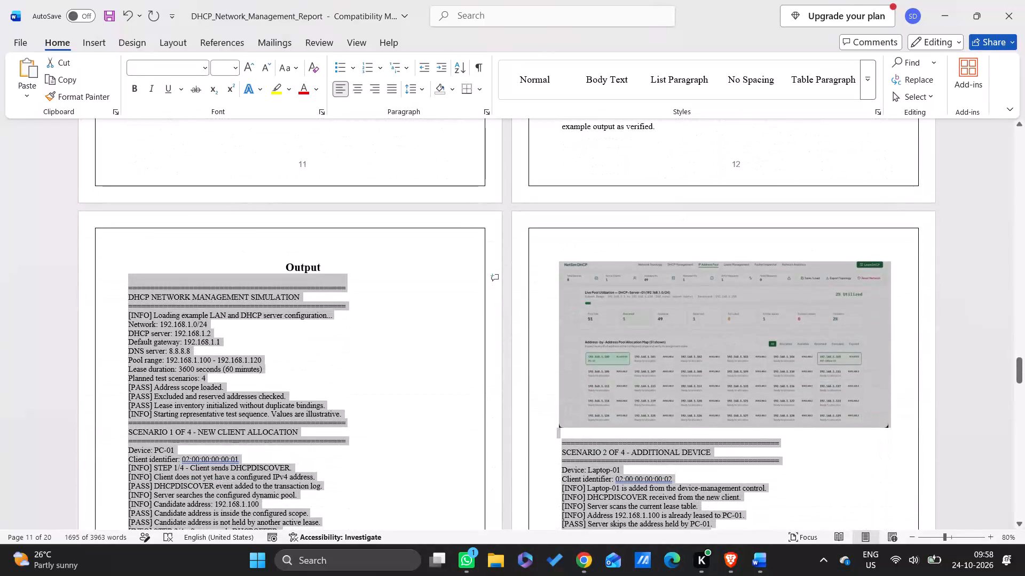
{"action": "left_click", "coordinate": [688, 337]}
{"action": "key", "text": "ctrl+c"}
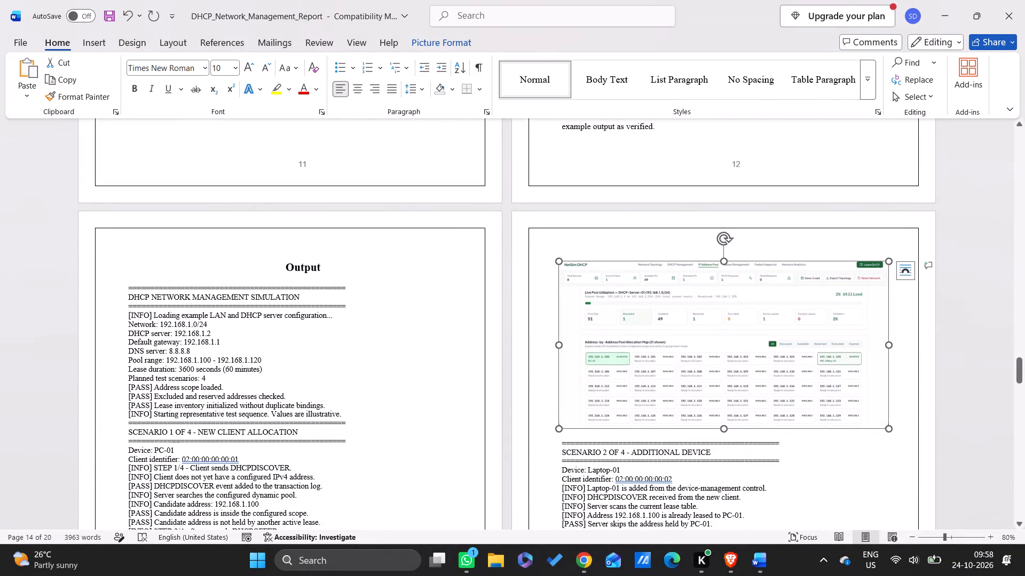
Delete all the simulation output beneath the Output heading, from page 13 through the end of the log on page 17.
{"action": "left_click_drag", "start_coordinate": [126, 283], "coordinate": [676, 193]}
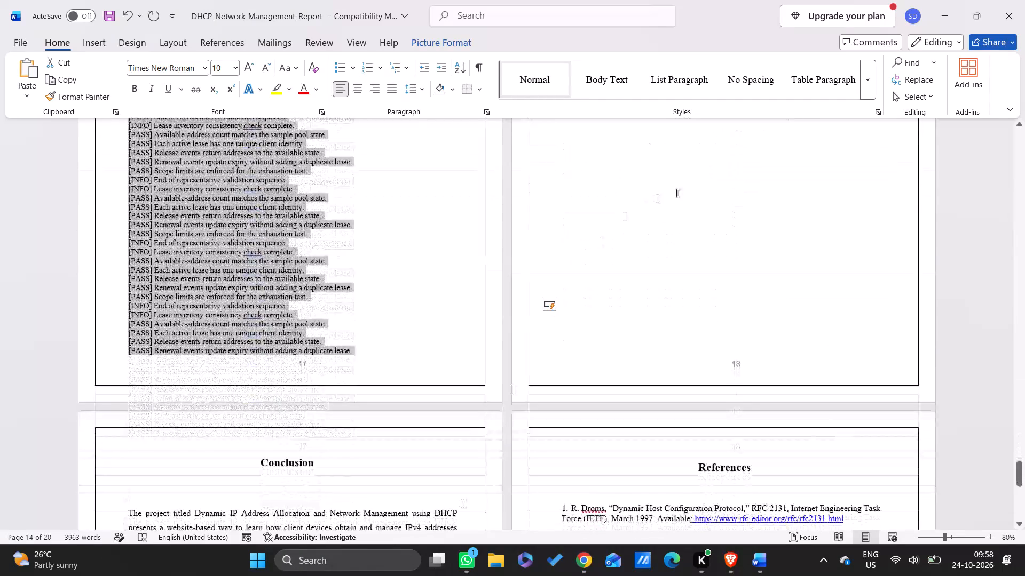
{"action": "left_click_drag", "start_coordinate": [676, 193], "coordinate": [797, 177]}
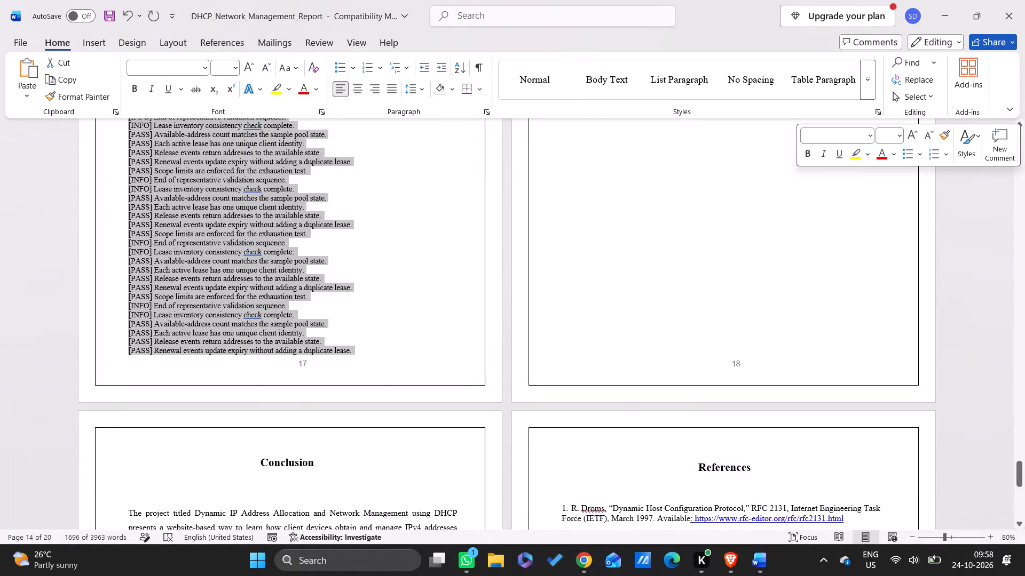
{"action": "key", "text": "BackSpace"}
Paste the copied dashboard screenshot directly beneath the Output heading.
{"action": "scroll", "coordinate": [724, 302], "scroll_direction": "right", "scroll_amount": 1}
{"action": "scroll", "coordinate": [724, 302], "scroll_direction": "up", "scroll_amount": 1}
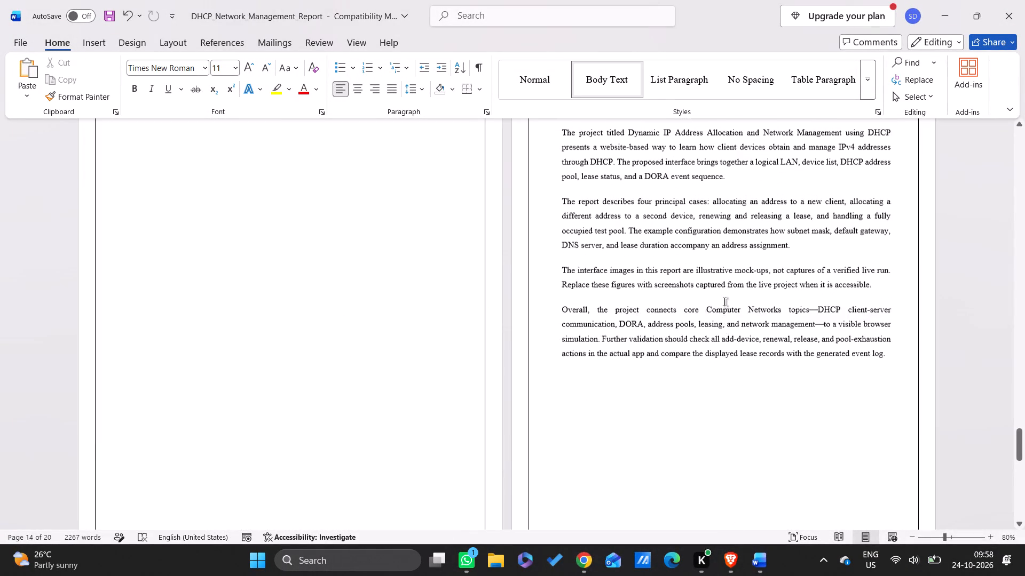
{"action": "scroll", "coordinate": [724, 302], "scroll_direction": "up", "scroll_amount": 1}
{"action": "key", "text": "ctrl+v"}
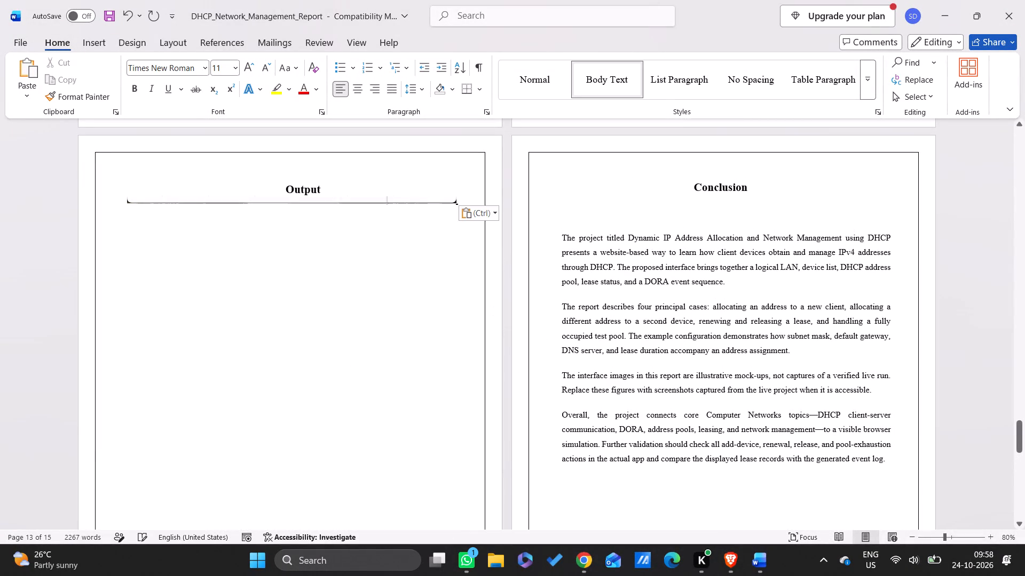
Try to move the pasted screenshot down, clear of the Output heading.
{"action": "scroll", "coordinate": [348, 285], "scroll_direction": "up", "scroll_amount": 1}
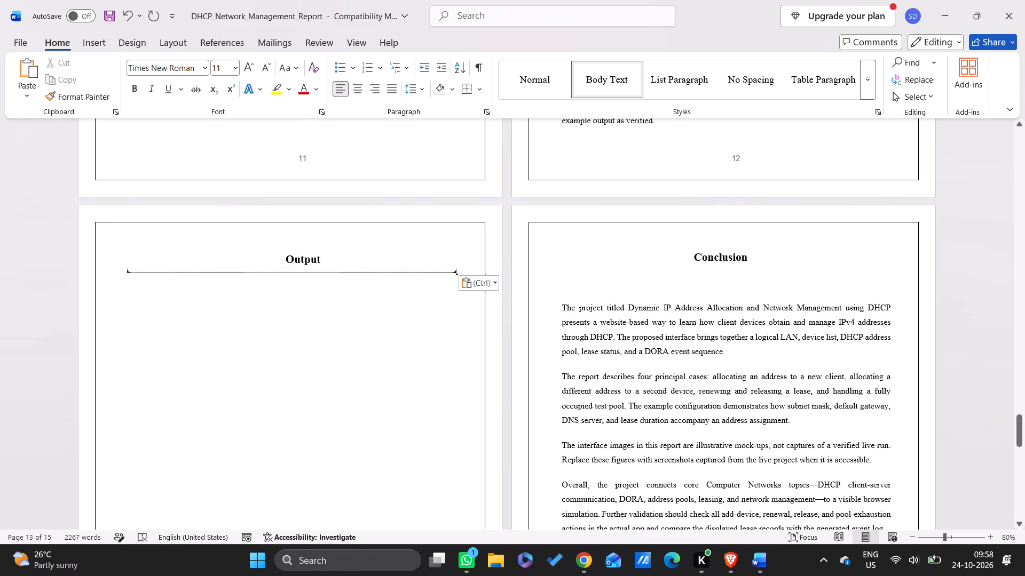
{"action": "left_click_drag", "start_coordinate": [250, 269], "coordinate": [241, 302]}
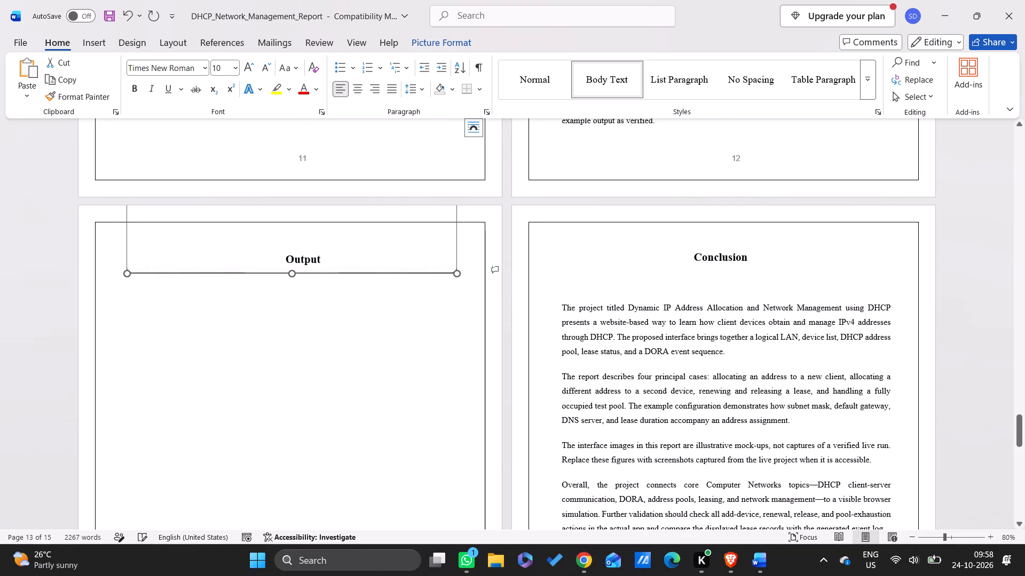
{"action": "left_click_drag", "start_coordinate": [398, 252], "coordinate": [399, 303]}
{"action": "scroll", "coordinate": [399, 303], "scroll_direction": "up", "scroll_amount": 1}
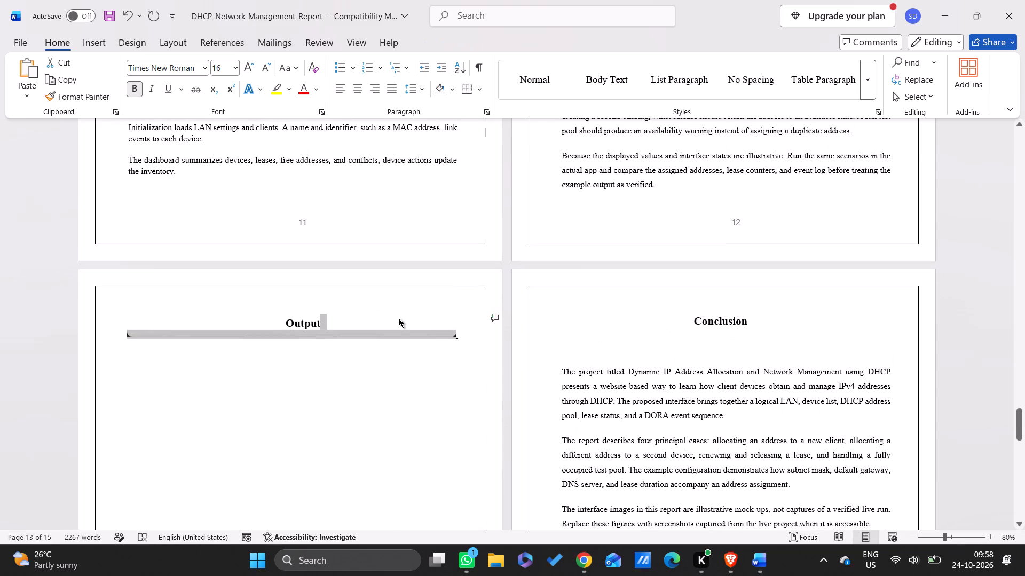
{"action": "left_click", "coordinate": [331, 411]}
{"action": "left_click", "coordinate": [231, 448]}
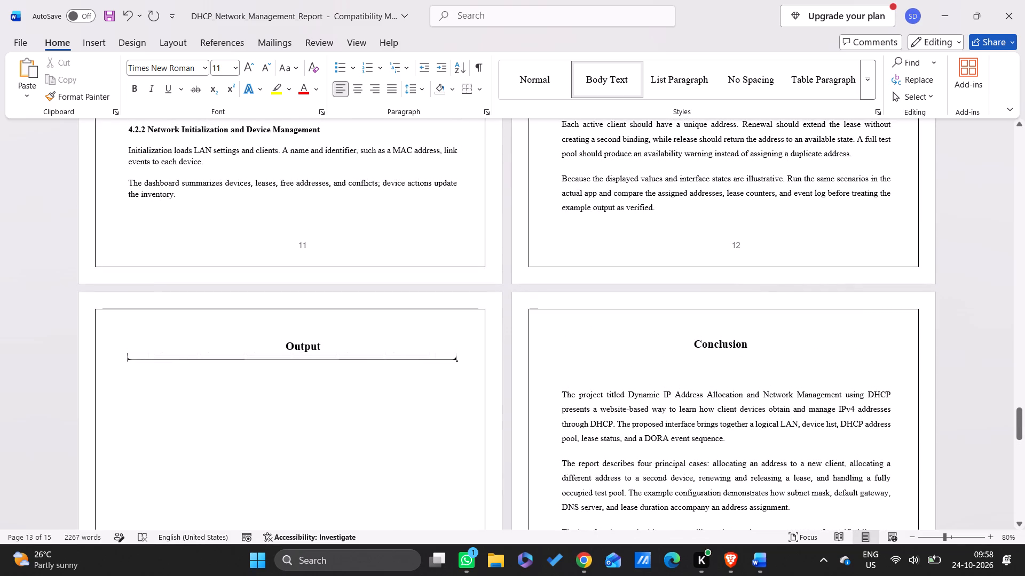
Paste the screenshot again beneath the Output heading, set its text wrapping to Top and Bottom, and move it down below the heading.
{"action": "key", "text": "ctrl+v"}
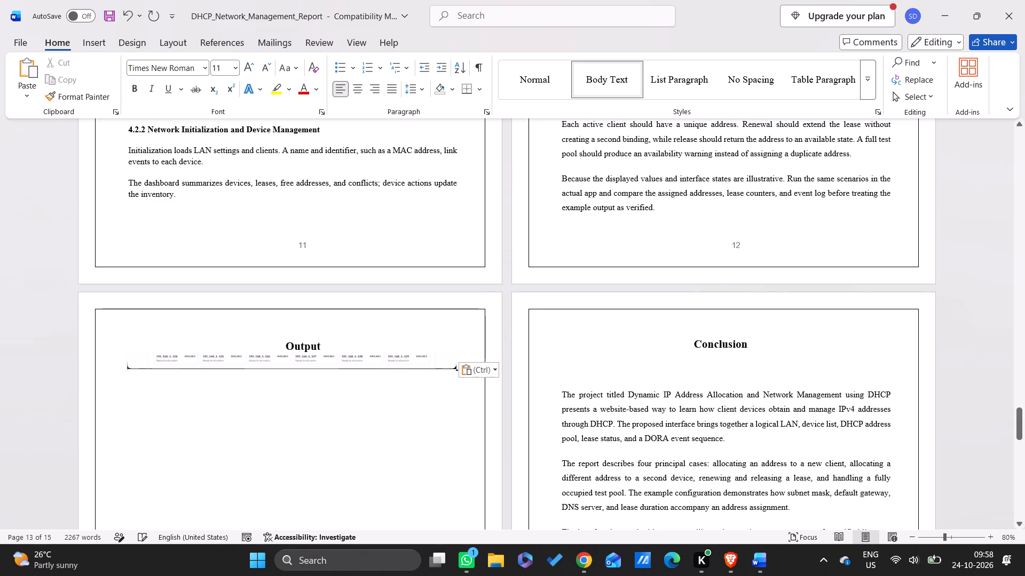
{"action": "left_click", "coordinate": [201, 356]}
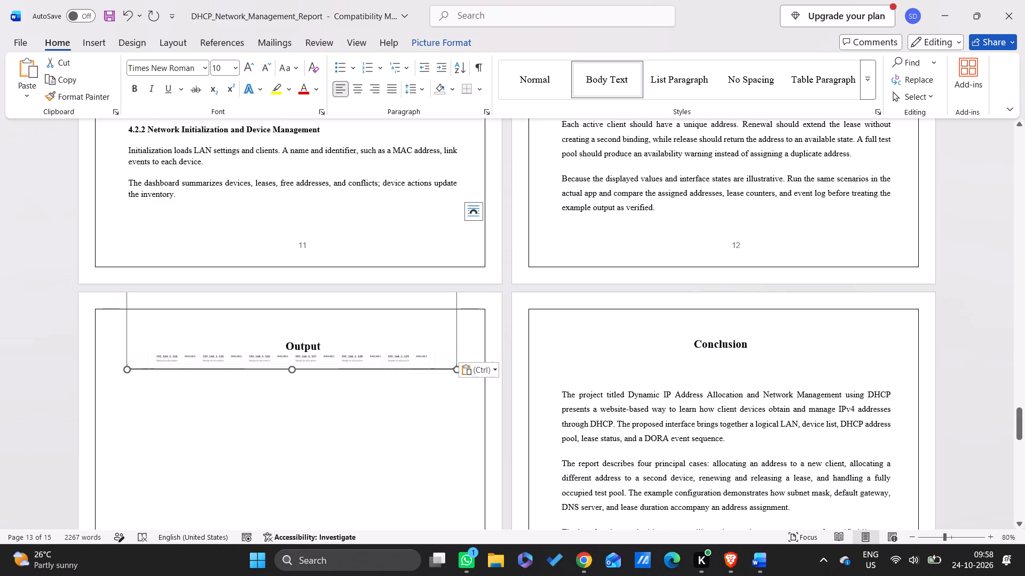
{"action": "left_click", "coordinate": [473, 219]}
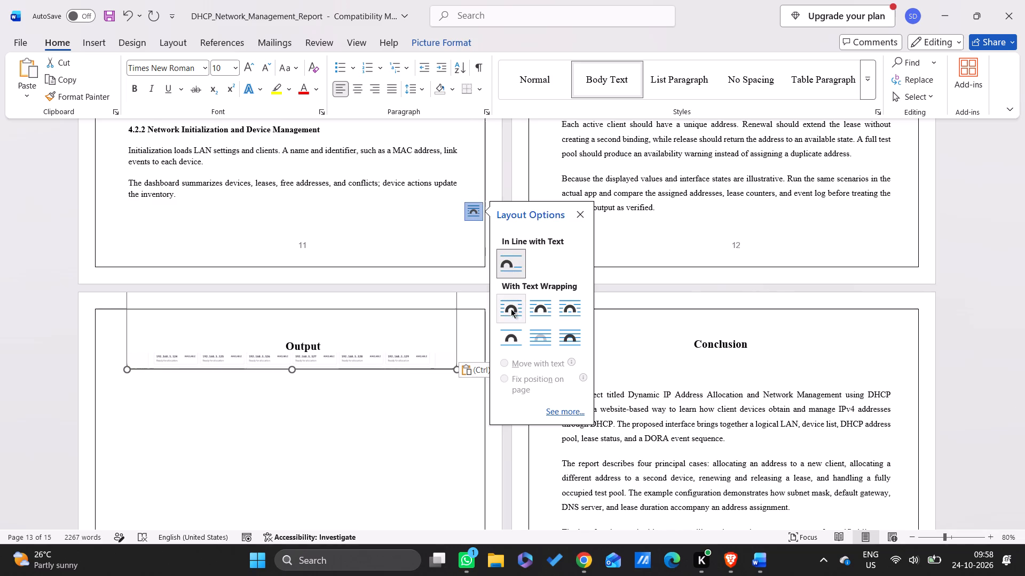
{"action": "left_click", "coordinate": [511, 333]}
{"action": "left_click_drag", "start_coordinate": [340, 380], "coordinate": [340, 483]}
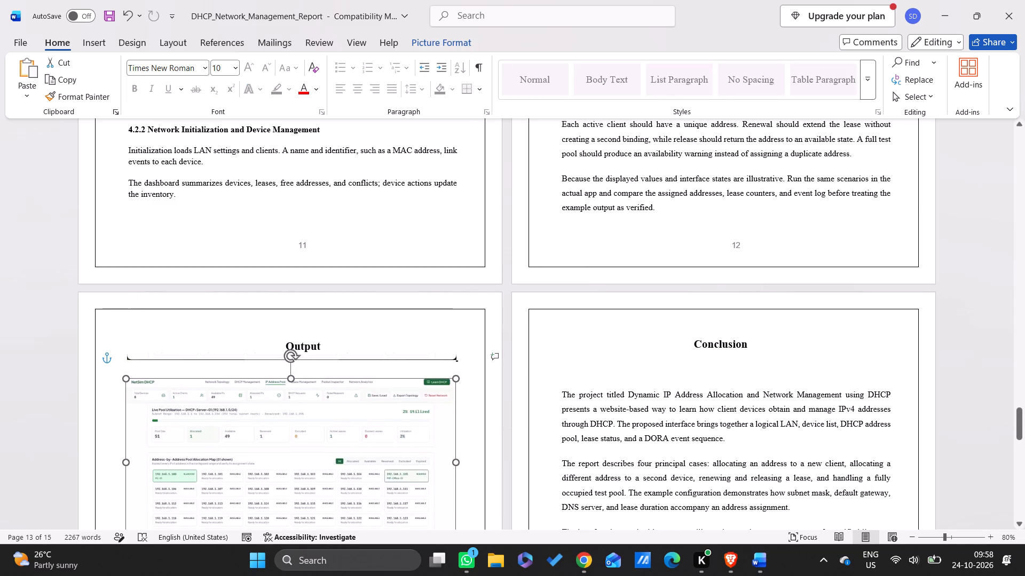
{"action": "left_click_drag", "start_coordinate": [340, 483], "coordinate": [340, 482]}
{"action": "scroll", "coordinate": [340, 482], "scroll_direction": "down", "scroll_amount": 2}
{"action": "scroll", "coordinate": [316, 407], "scroll_direction": "up", "scroll_amount": 1}
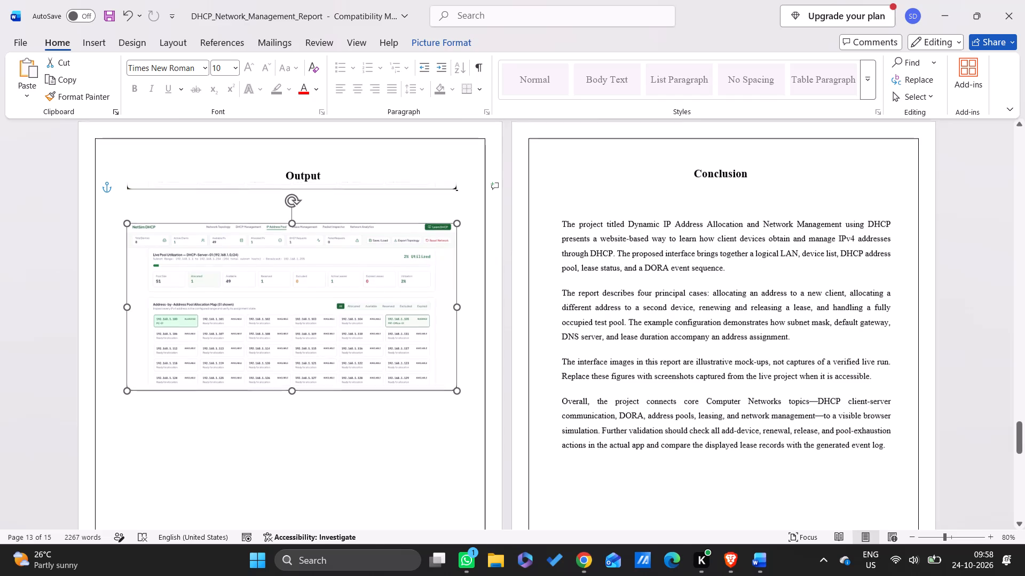
Delete the cropped inline copy of the screenshot just beneath the Output heading.
{"action": "left_click", "coordinate": [415, 187]}
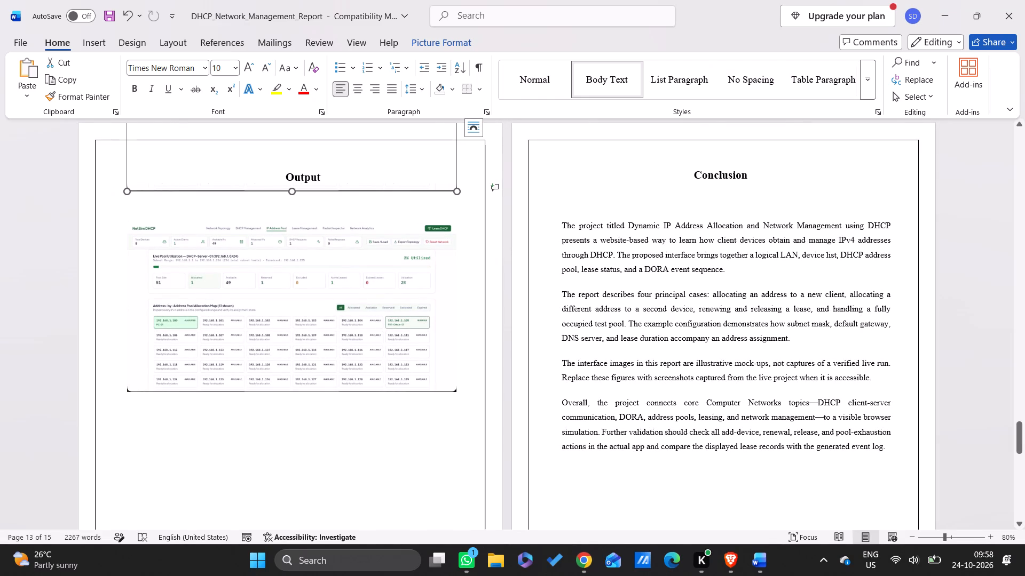
{"action": "key", "text": "Delete"}
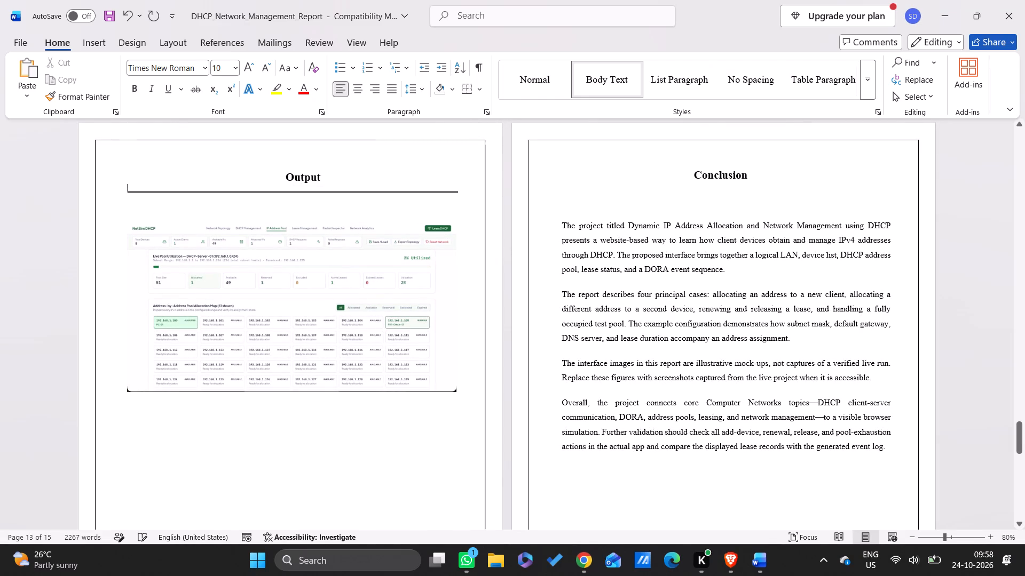
Try to remove the horizontal line beneath the Output heading.
{"action": "left_click", "coordinate": [293, 193]}
{"action": "double_click", "coordinate": [293, 193]}
{"action": "key", "text": "Delete"}
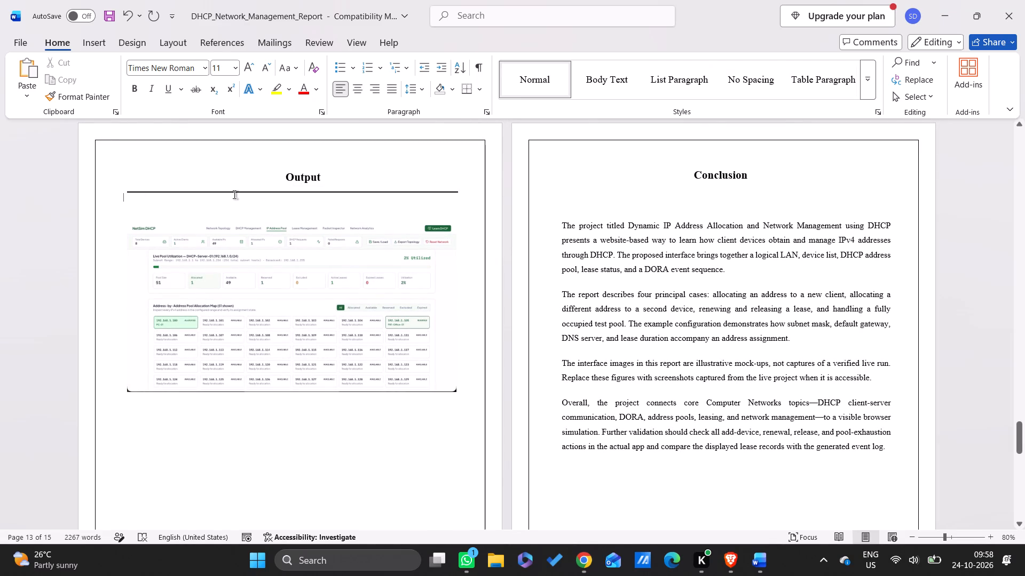
{"action": "double_click", "coordinate": [234, 193]}
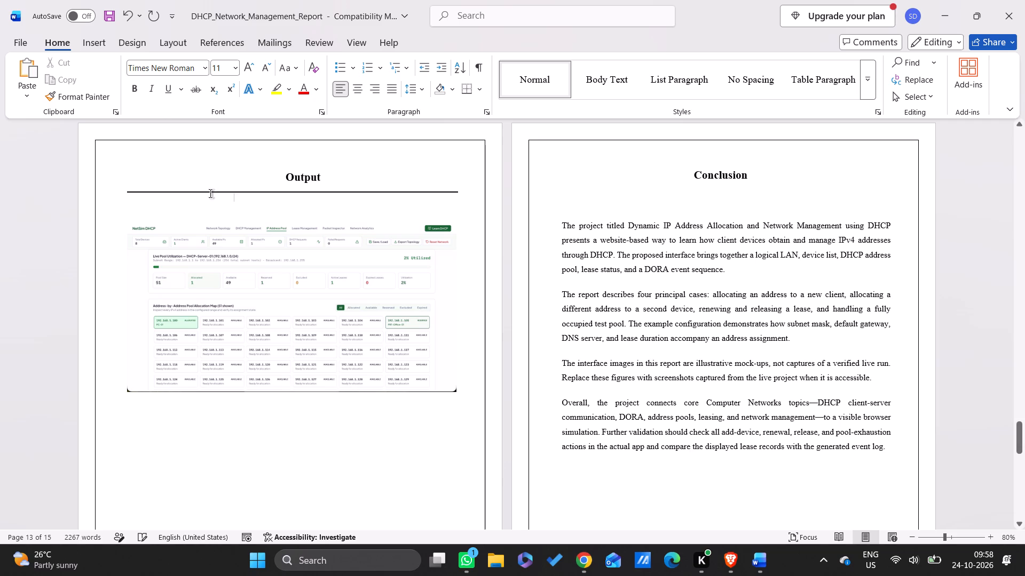
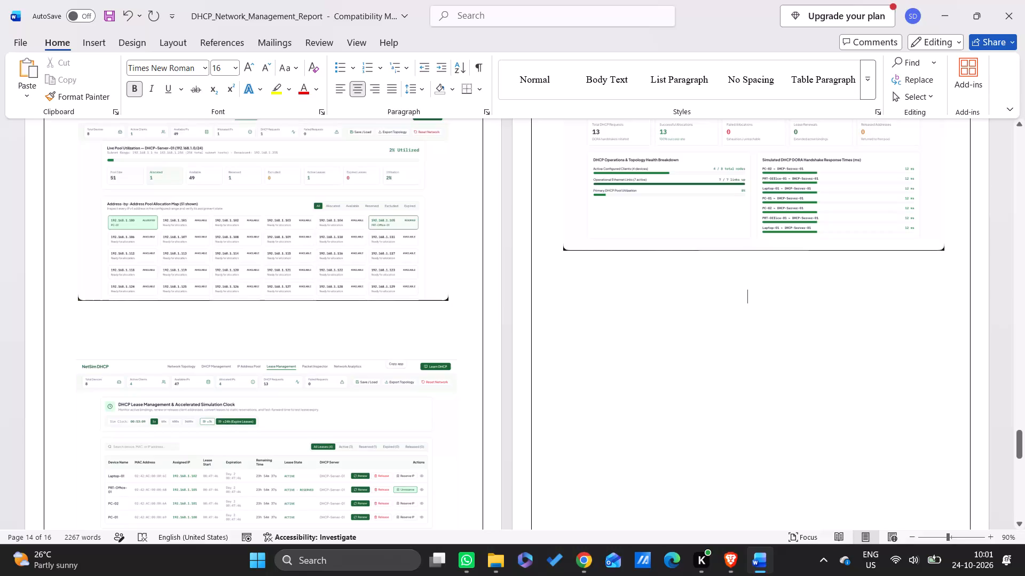
Justify the empty paragraph beneath the DHCP Operations & Topology Health Breakdown screenshot.
{"action": "left_click", "coordinate": [340, 95]}
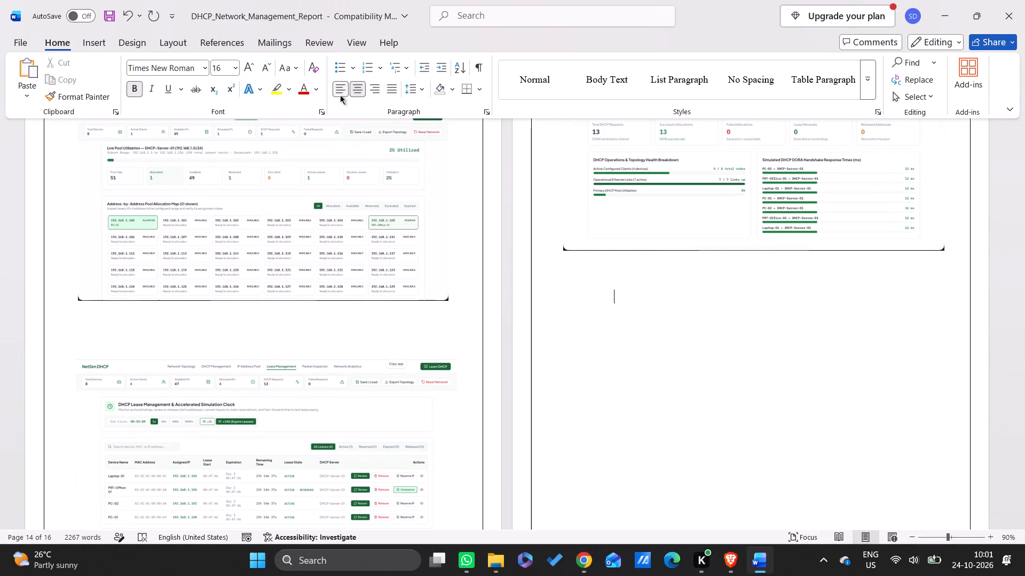
{"action": "left_click", "coordinate": [390, 92]}
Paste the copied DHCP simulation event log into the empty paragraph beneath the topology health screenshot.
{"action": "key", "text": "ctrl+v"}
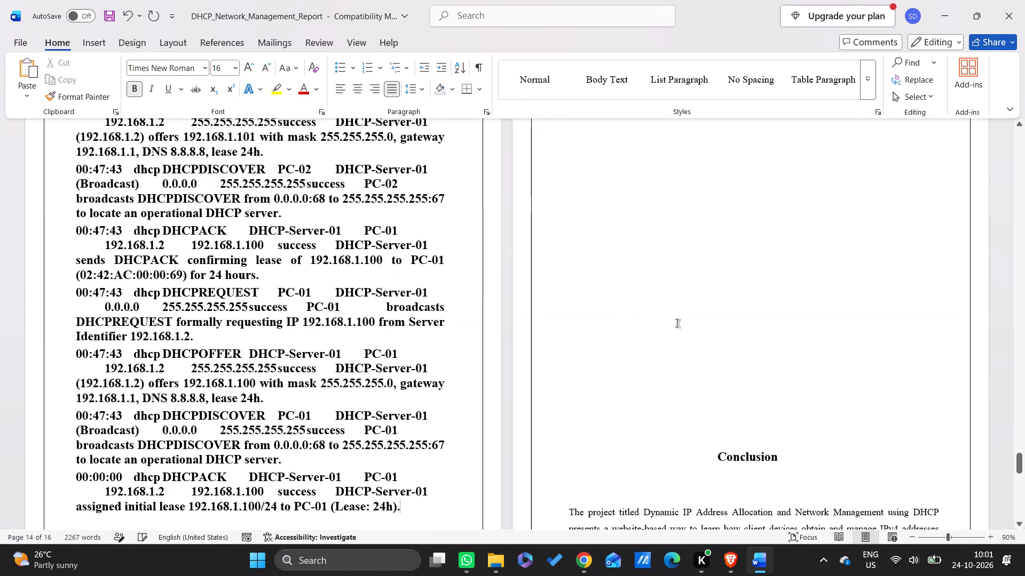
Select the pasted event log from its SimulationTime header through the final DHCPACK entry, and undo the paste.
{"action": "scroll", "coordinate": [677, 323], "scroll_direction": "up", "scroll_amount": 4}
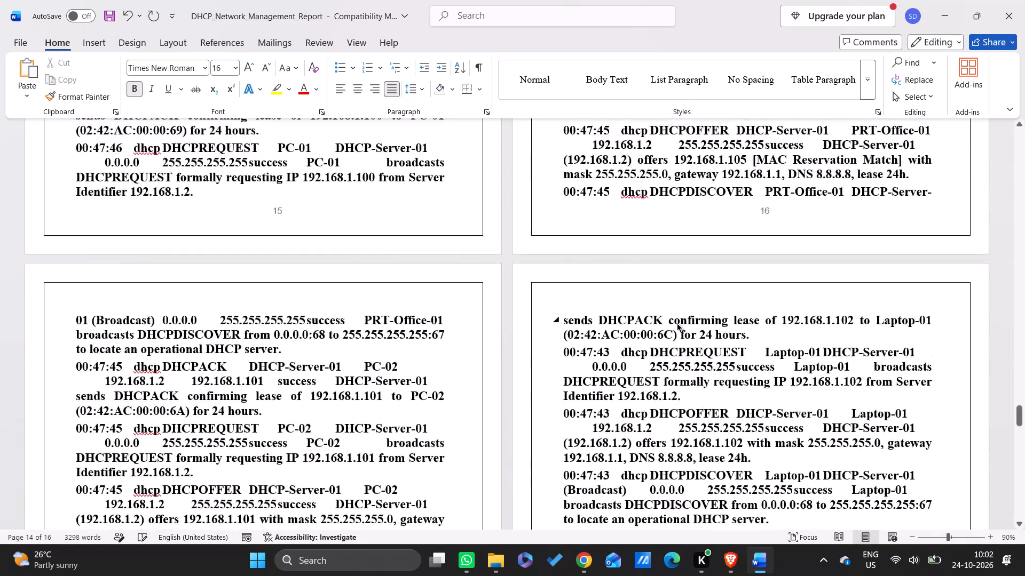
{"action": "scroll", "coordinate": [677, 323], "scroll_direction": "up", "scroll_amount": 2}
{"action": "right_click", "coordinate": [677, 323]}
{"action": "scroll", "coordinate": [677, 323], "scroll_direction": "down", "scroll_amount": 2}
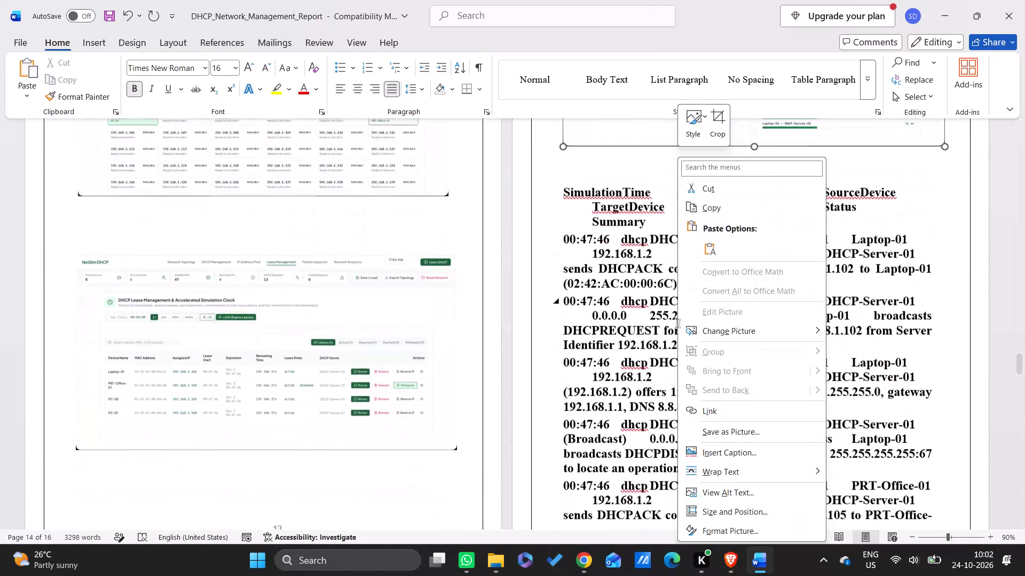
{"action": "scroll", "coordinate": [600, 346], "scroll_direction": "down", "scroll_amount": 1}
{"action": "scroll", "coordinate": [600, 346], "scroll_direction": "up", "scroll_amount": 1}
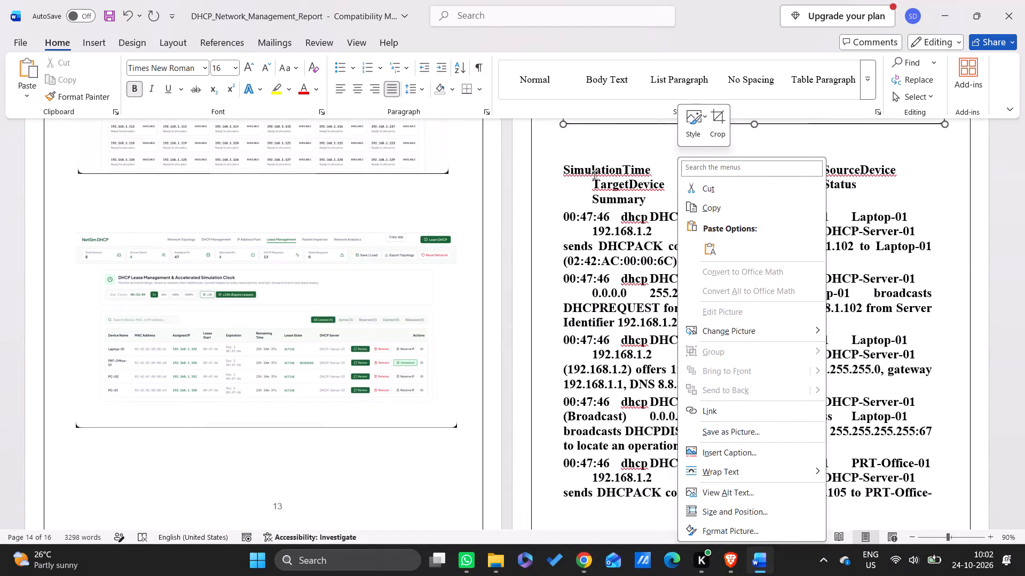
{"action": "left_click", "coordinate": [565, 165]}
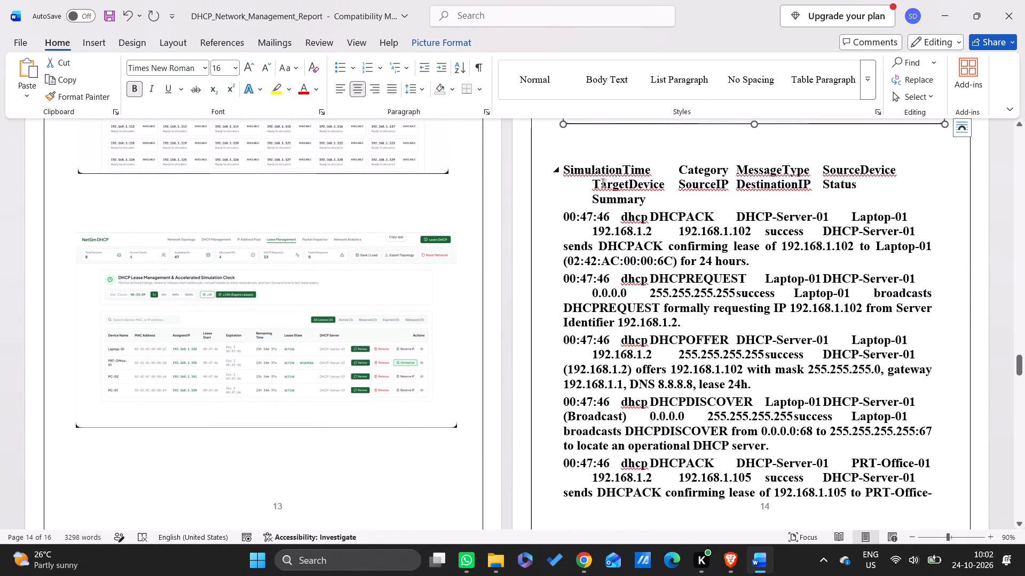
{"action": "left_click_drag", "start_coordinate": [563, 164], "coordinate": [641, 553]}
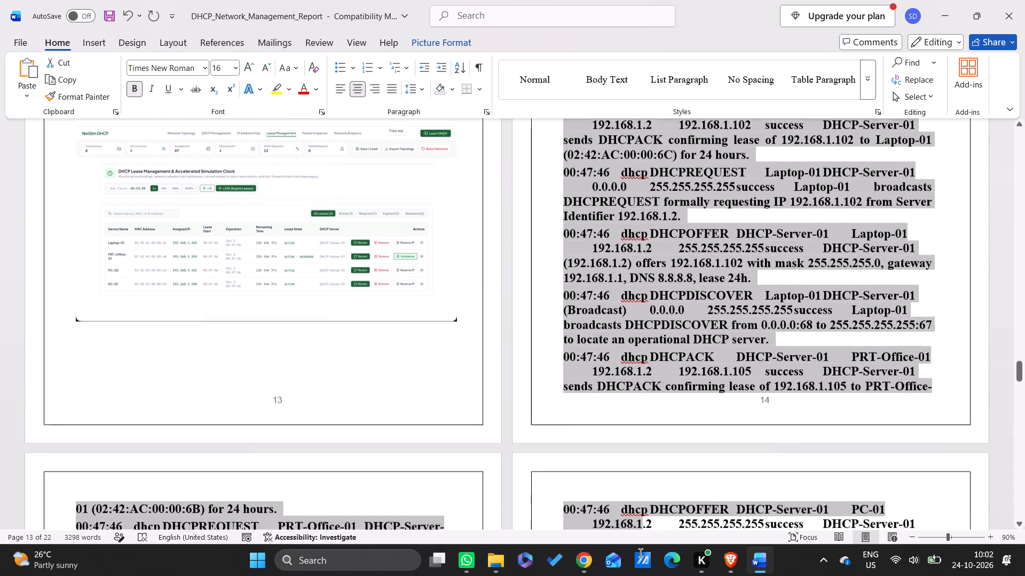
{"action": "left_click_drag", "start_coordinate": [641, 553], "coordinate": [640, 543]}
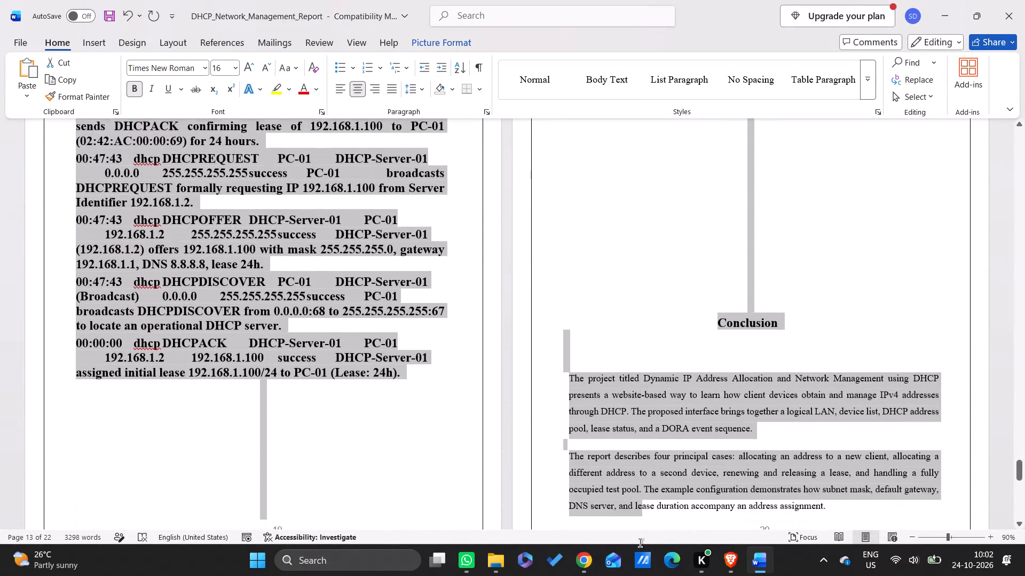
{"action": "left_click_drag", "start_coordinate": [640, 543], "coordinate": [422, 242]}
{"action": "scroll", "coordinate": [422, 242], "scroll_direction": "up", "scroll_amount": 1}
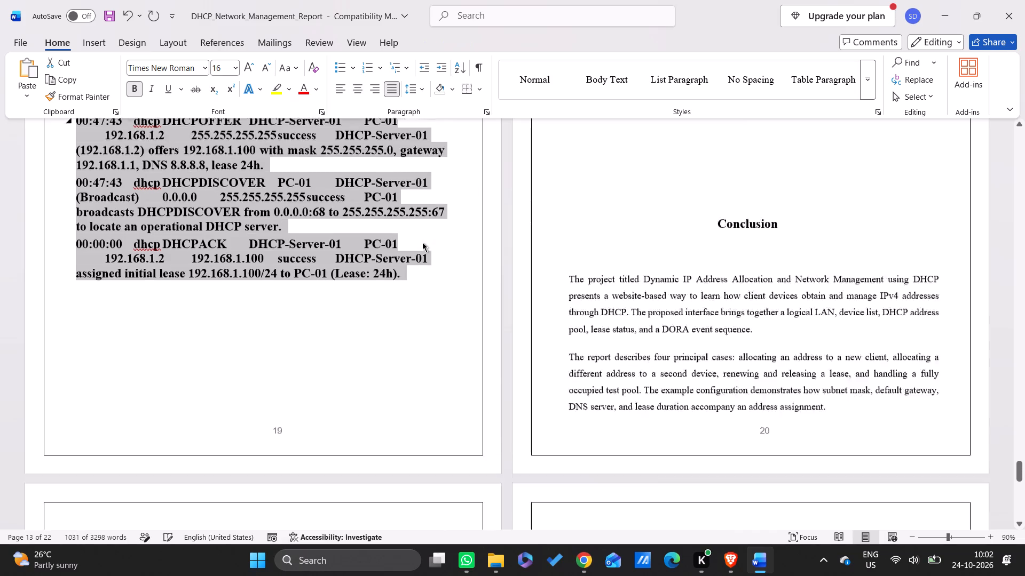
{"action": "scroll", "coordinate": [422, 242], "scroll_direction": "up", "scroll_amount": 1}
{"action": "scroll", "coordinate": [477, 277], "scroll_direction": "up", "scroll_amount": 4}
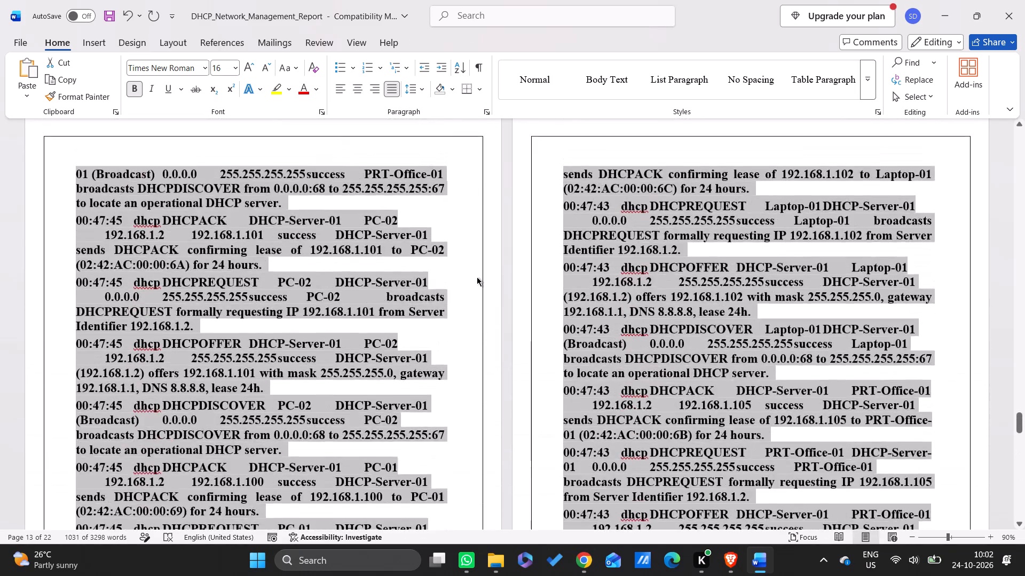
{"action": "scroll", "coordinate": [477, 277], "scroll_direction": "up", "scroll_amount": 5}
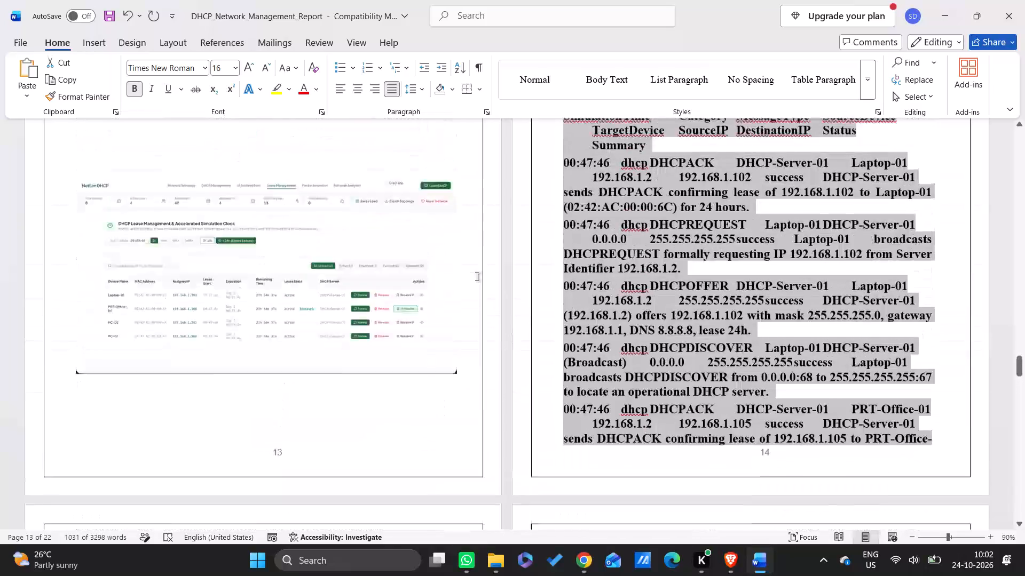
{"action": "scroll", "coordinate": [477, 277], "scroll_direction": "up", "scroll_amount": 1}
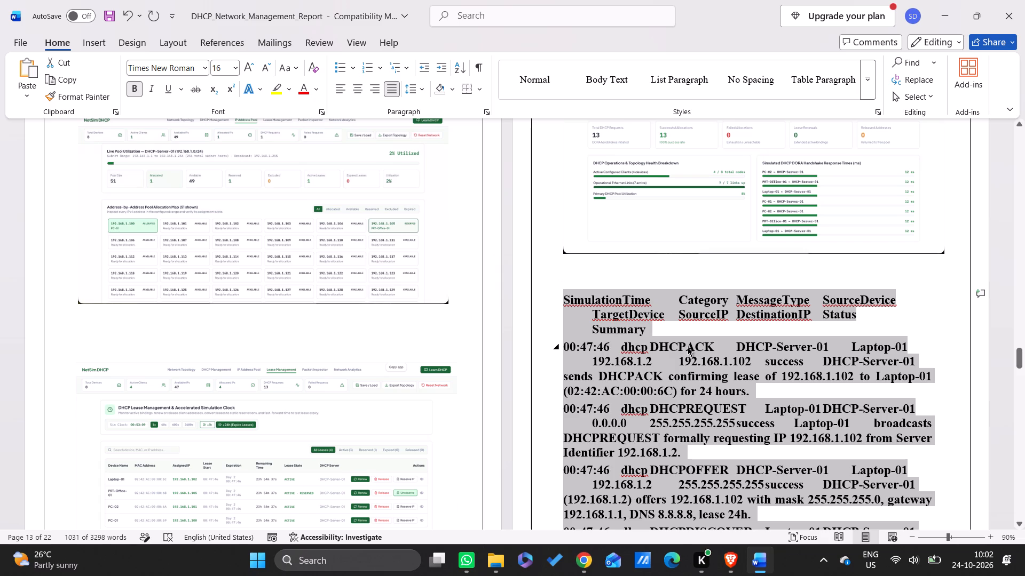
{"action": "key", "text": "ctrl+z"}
Place the text cursor in the blank space just above the Conclusion heading.
{"action": "scroll", "coordinate": [688, 347], "scroll_direction": "down", "scroll_amount": 5}
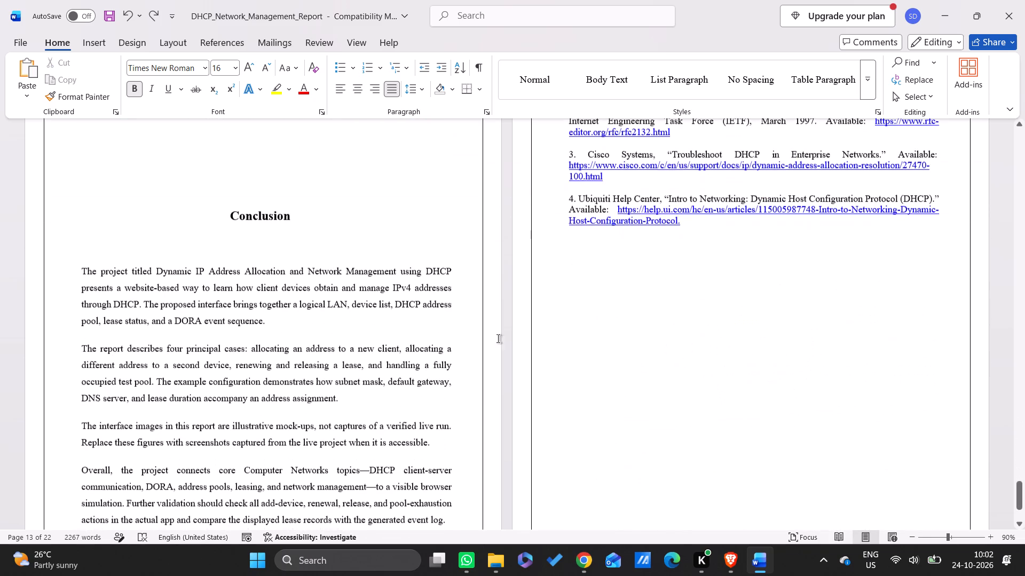
{"action": "scroll", "coordinate": [471, 338], "scroll_direction": "up", "scroll_amount": 2}
{"action": "left_click", "coordinate": [243, 405]}
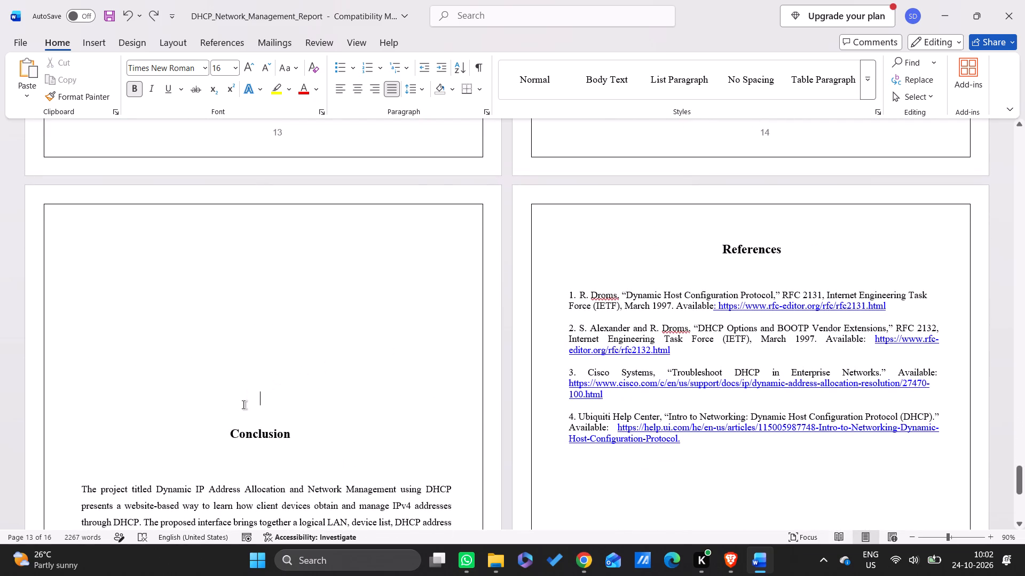
Delete the run of empty paragraphs above the Conclusion heading, back to the preceding page.
{"action": "key", "text": "BackSpace"}
{"action": "key", "text": "BackSpace"}
{"action": "key", "text": "BackSpace"}
{"action": "key", "text": "BackSpace"}
{"action": "key", "text": "BackSpace"}
{"action": "key", "text": "BackSpace"}
{"action": "key", "text": "BackSpace"}
{"action": "key", "text": "BackSpace"}
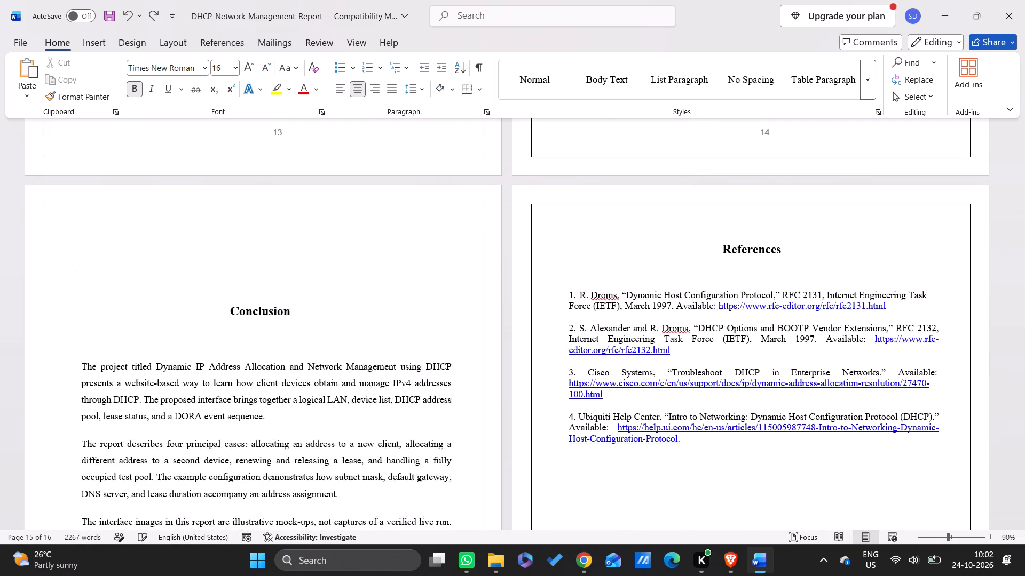
{"action": "key", "text": "BackSpace"}
{"action": "key", "text": "BackSpace"}
{"action": "key", "text": "BackSpace"}
{"action": "key", "text": "BackSpace"}
Place the text cursor in the empty paragraph beneath the DHCP Operations & Topology Health Breakdown screenshot.
{"action": "scroll", "coordinate": [243, 405], "scroll_direction": "up", "scroll_amount": 2}
{"action": "scroll", "coordinate": [428, 478], "scroll_direction": "up", "scroll_amount": 1}
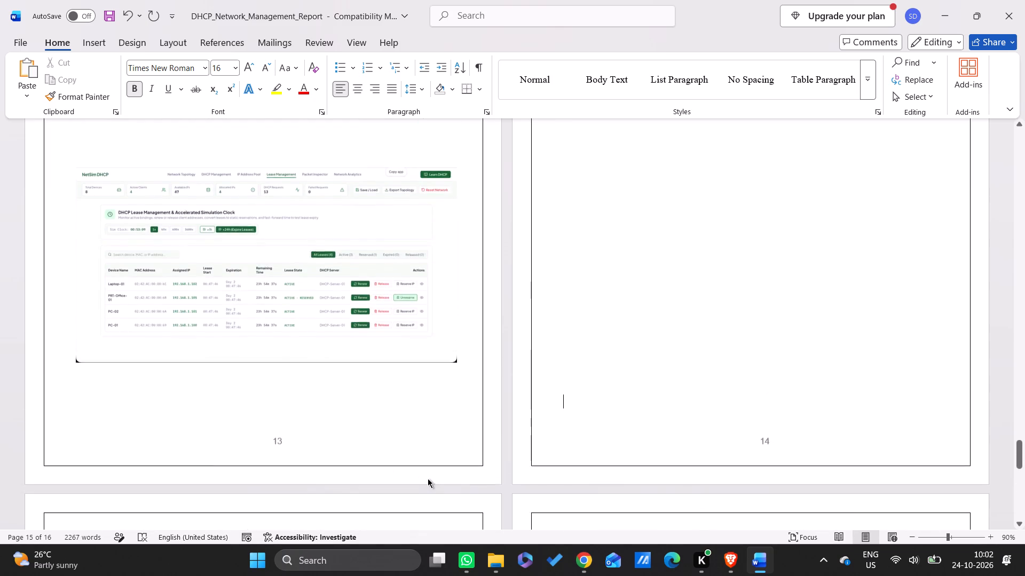
{"action": "scroll", "coordinate": [428, 478], "scroll_direction": "up", "scroll_amount": 1}
{"action": "left_click", "coordinate": [562, 339]}
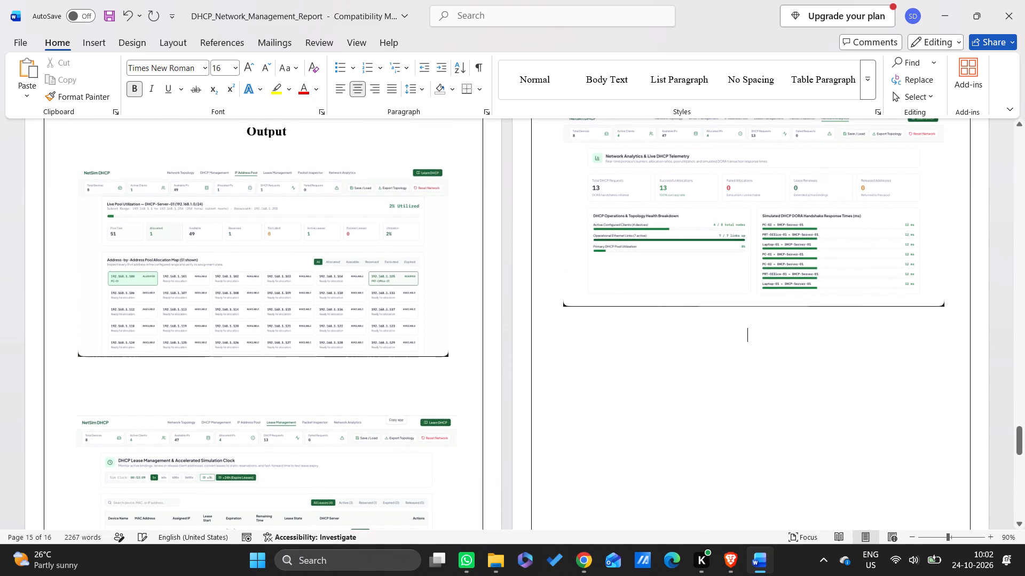
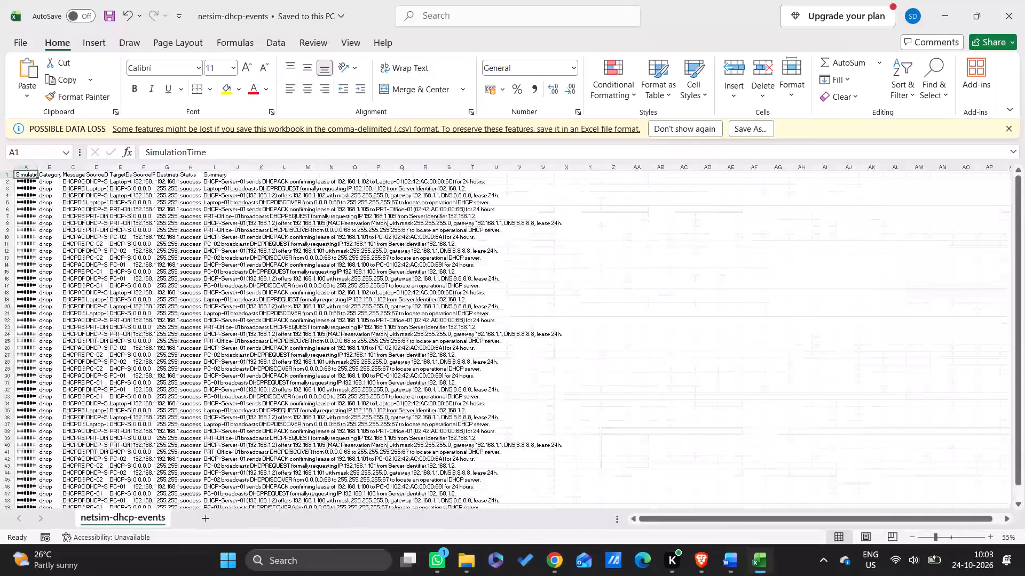
Select the Summary entries in the netsim-dhcp-events sheet, from the header through row 50, and start clearing them.
{"action": "left_click_drag", "start_coordinate": [206, 174], "coordinate": [469, 575]}
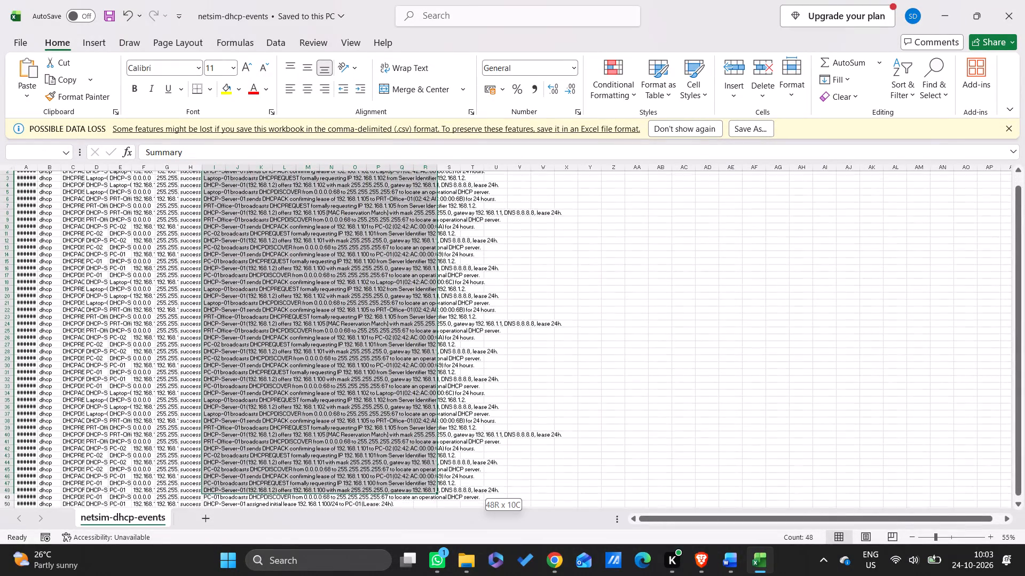
{"action": "left_click_drag", "start_coordinate": [469, 575], "coordinate": [543, 497]}
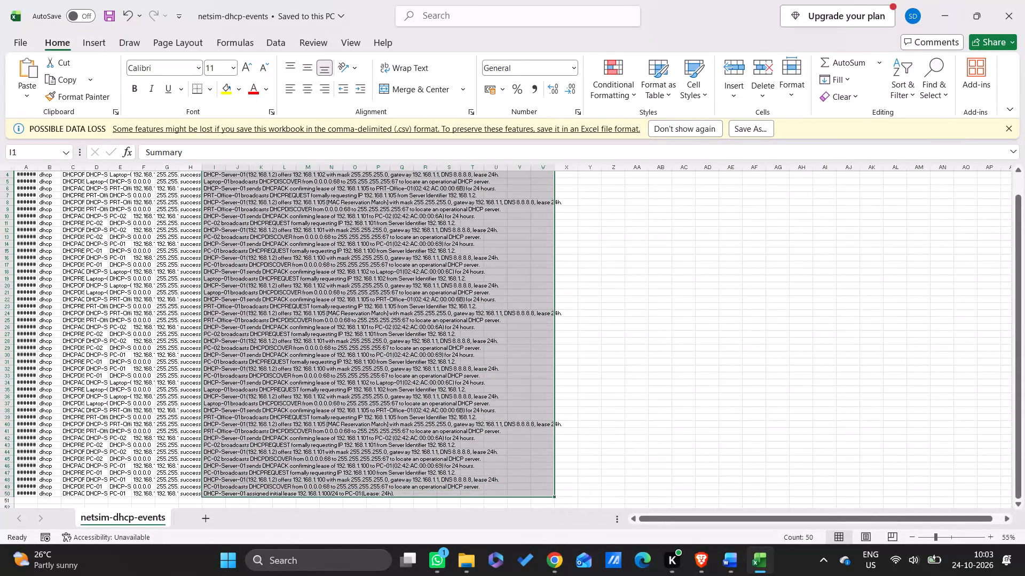
{"action": "key", "text": "BackSpace"}
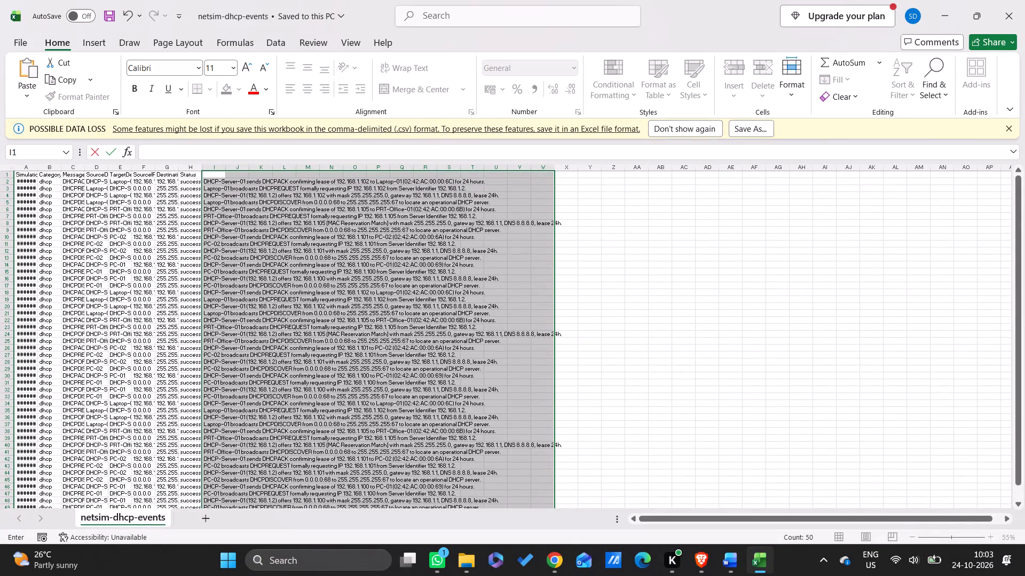
Clear the contents of header cell I1 above the event descriptions in the netsim-dhcp-events worksheet.
{"action": "key", "text": "BackSpace"}
{"action": "key", "text": "BackSpace"}
{"action": "key", "text": "BackSpace"}
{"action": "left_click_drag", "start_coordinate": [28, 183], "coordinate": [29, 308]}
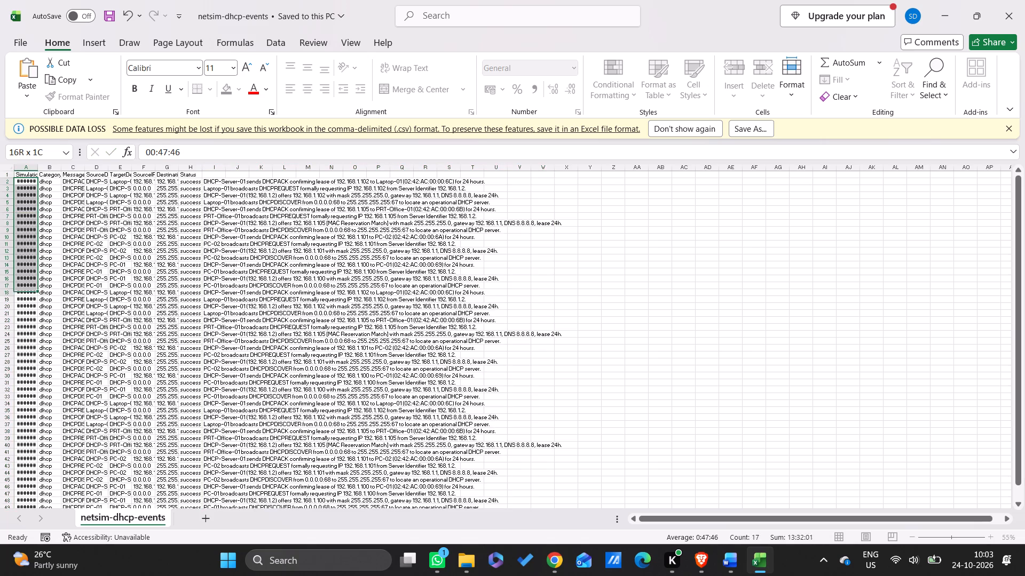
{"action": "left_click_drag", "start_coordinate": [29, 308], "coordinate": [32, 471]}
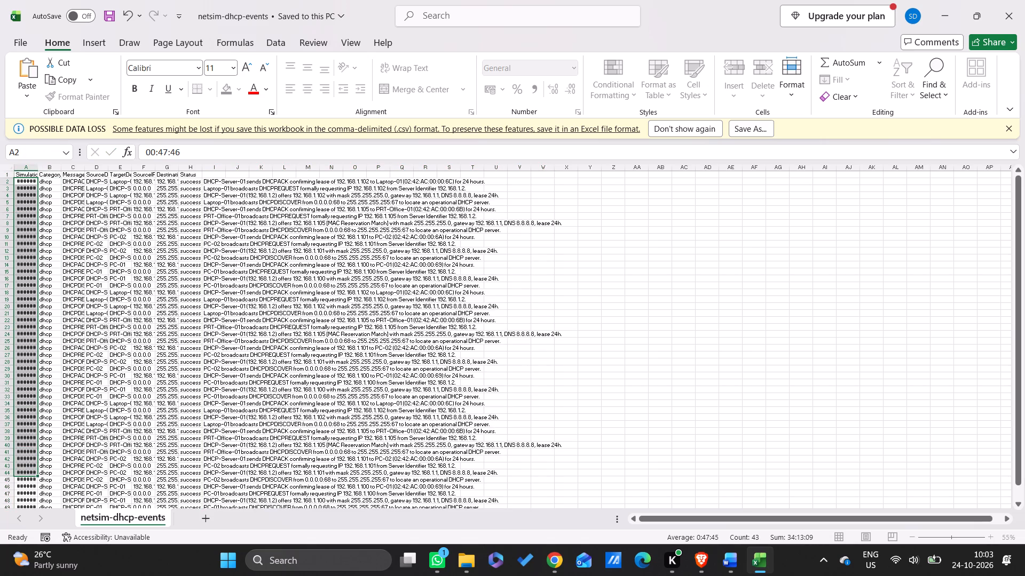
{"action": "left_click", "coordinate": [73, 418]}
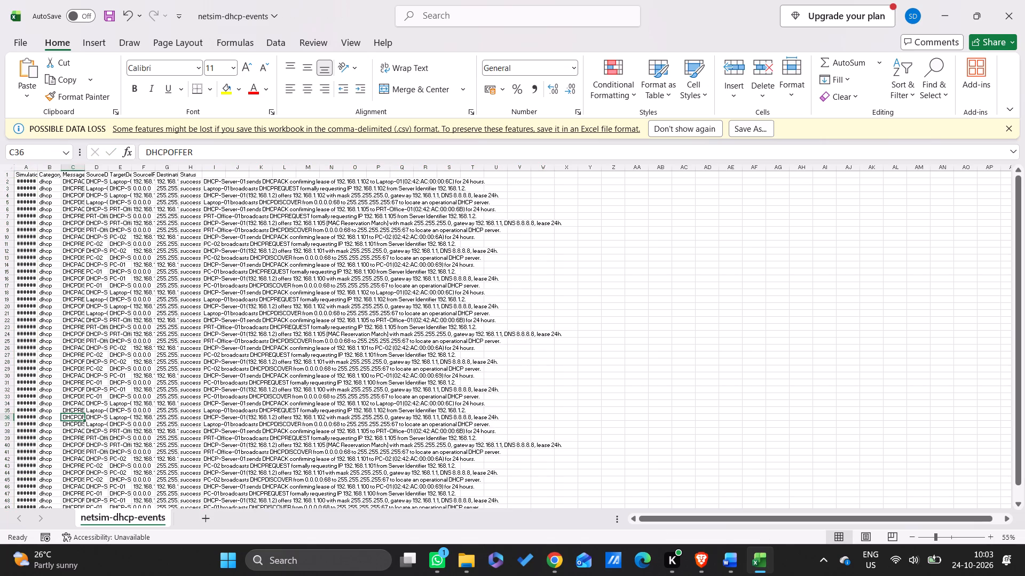
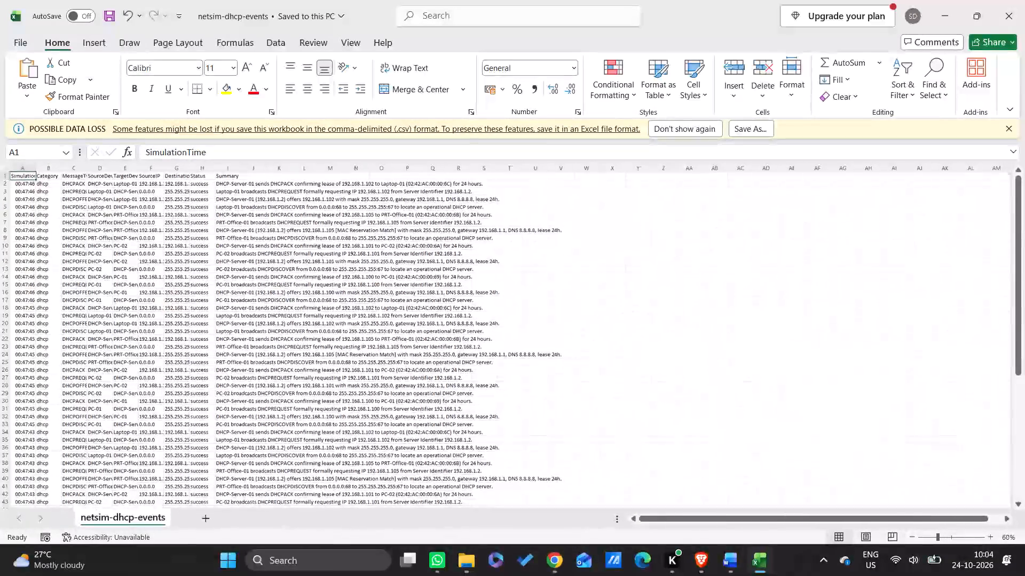
Capture a screenshot of the netsim-dhcp-events worksheet from the window's title bar down to the sheet tabs.
{"action": "scroll", "coordinate": [80, 271], "scroll_direction": "down", "scroll_amount": 1}
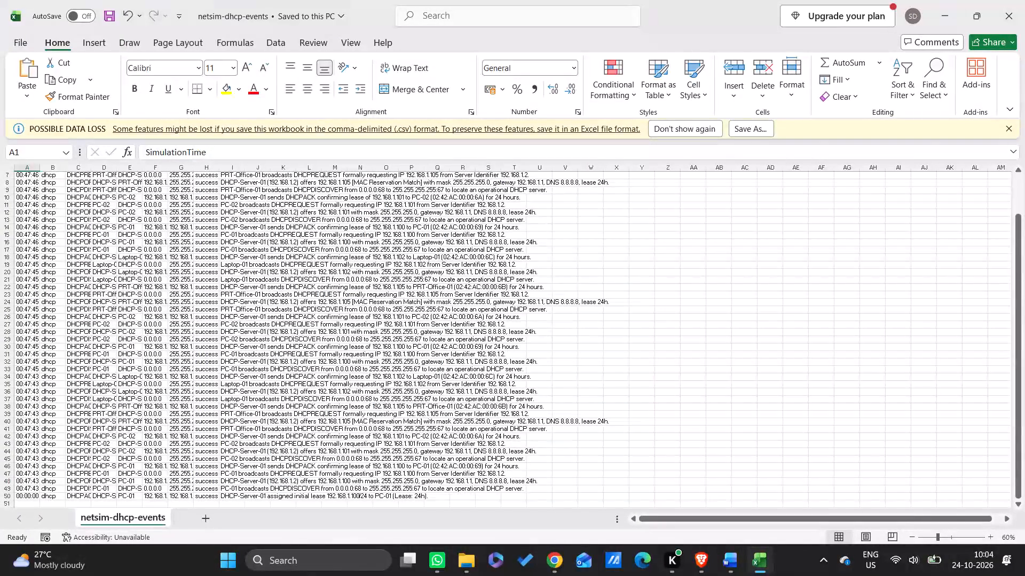
{"action": "scroll", "coordinate": [266, 433], "scroll_direction": "up", "scroll_amount": 3}
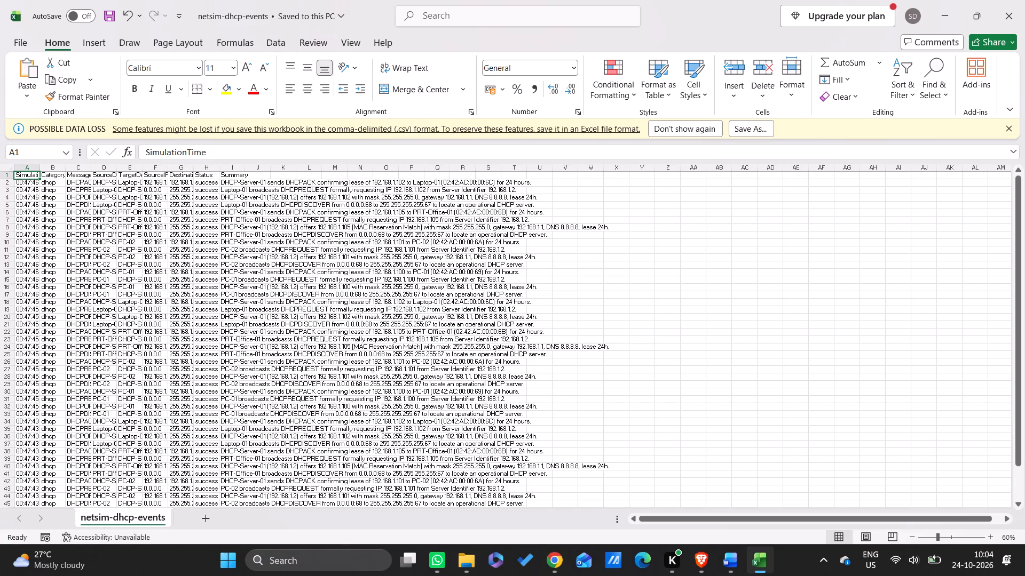
{"action": "key", "text": "shift+super+s"}
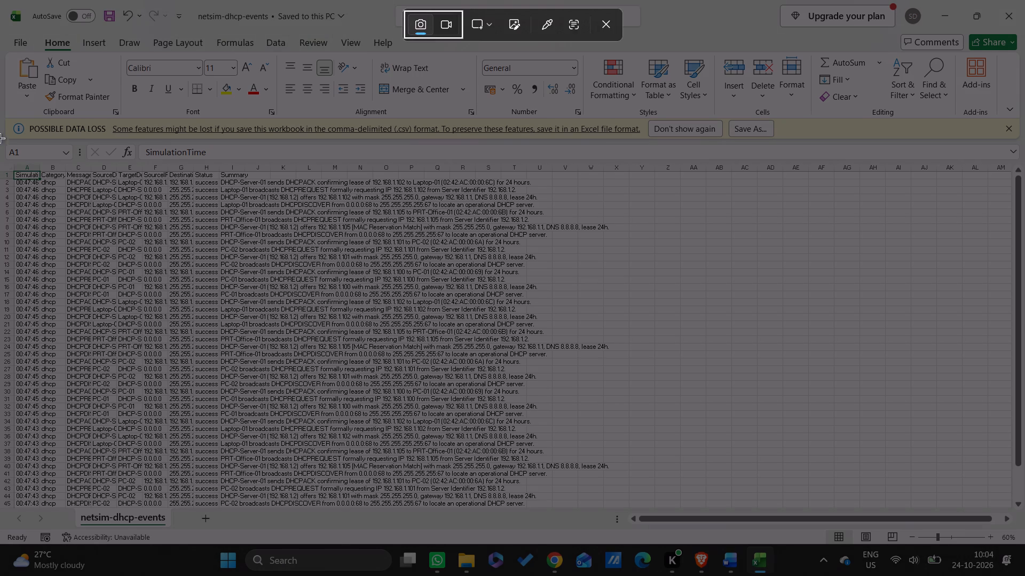
{"action": "left_click_drag", "start_coordinate": [0, 1], "coordinate": [1024, 502]}
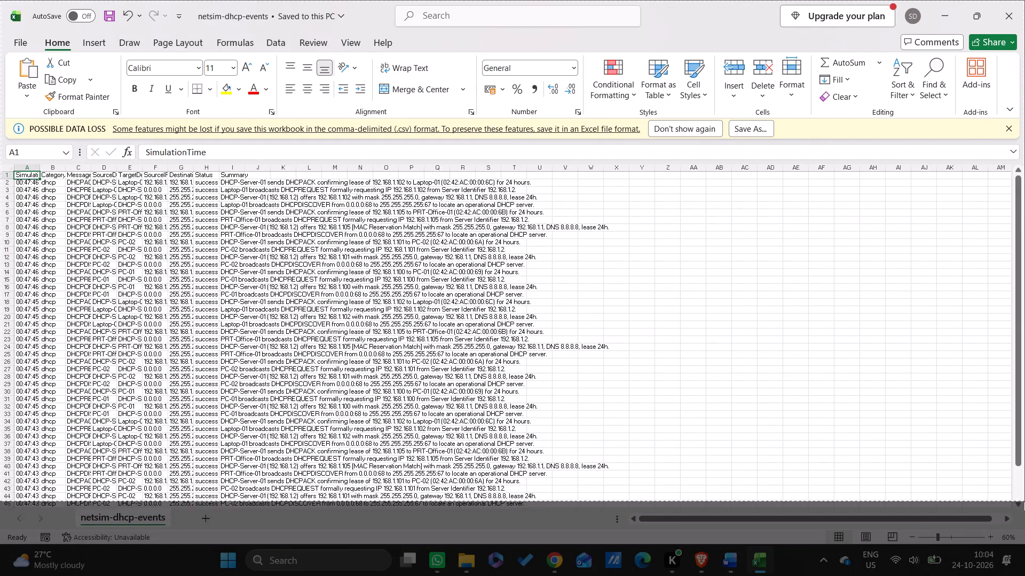
{"action": "left_click_drag", "start_coordinate": [1024, 502], "coordinate": [1024, 518]}
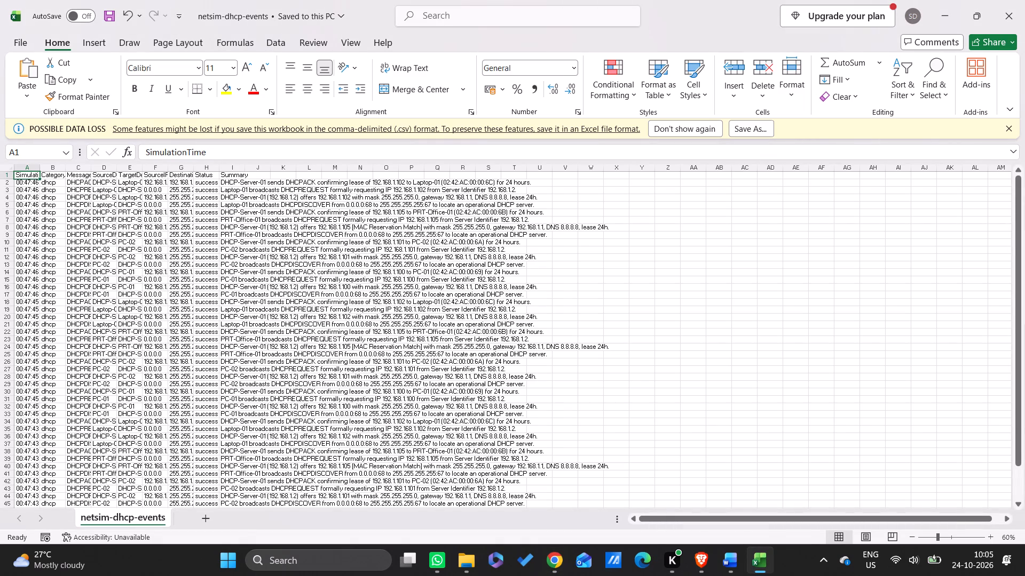
{"action": "left_click_drag", "start_coordinate": [20, 173], "coordinate": [210, 355]}
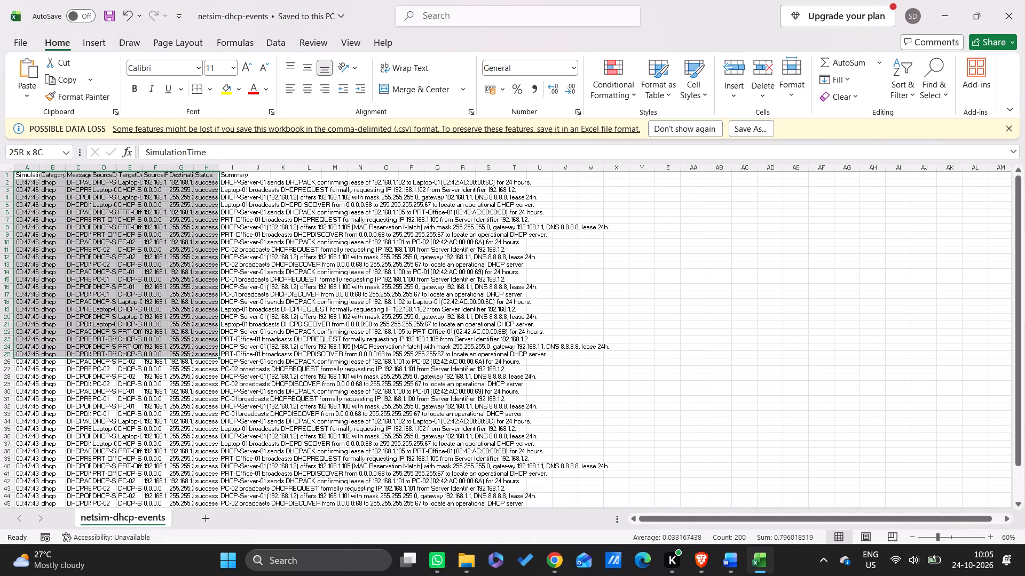
{"action": "left_click_drag", "start_coordinate": [210, 355], "coordinate": [206, 575]}
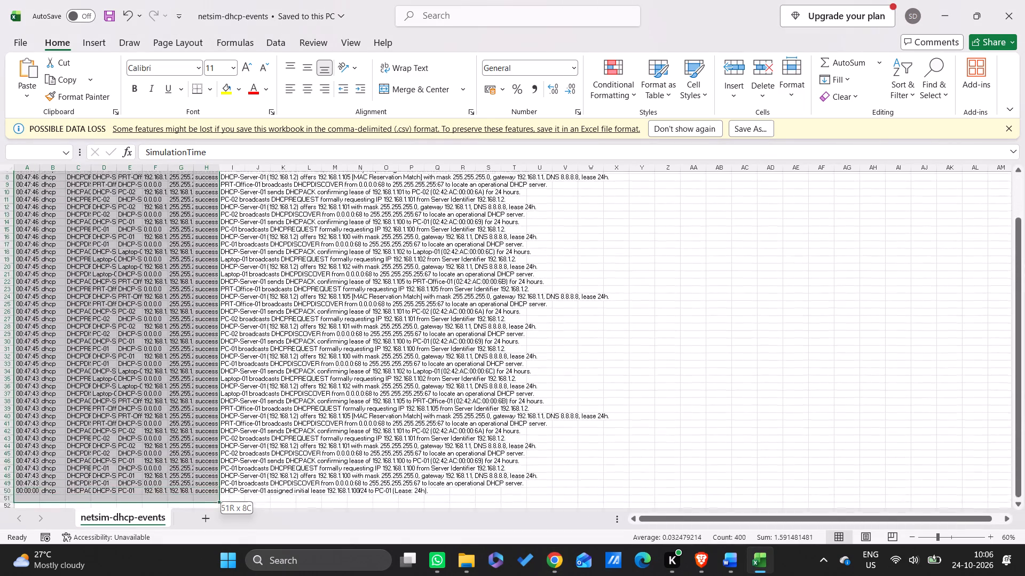
{"action": "left_click_drag", "start_coordinate": [206, 575], "coordinate": [179, 100]}
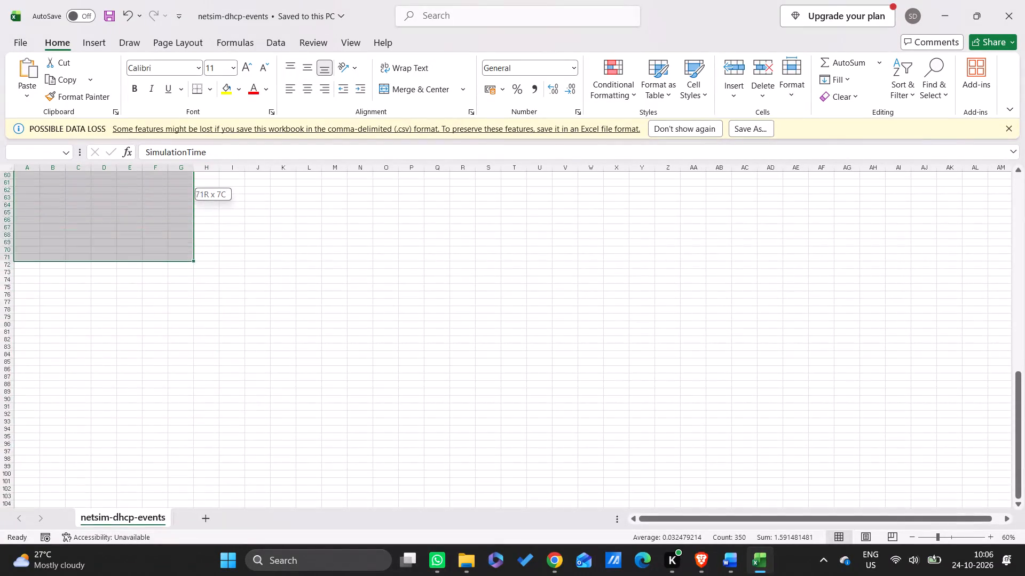
{"action": "left_click_drag", "start_coordinate": [179, 100], "coordinate": [169, 176]}
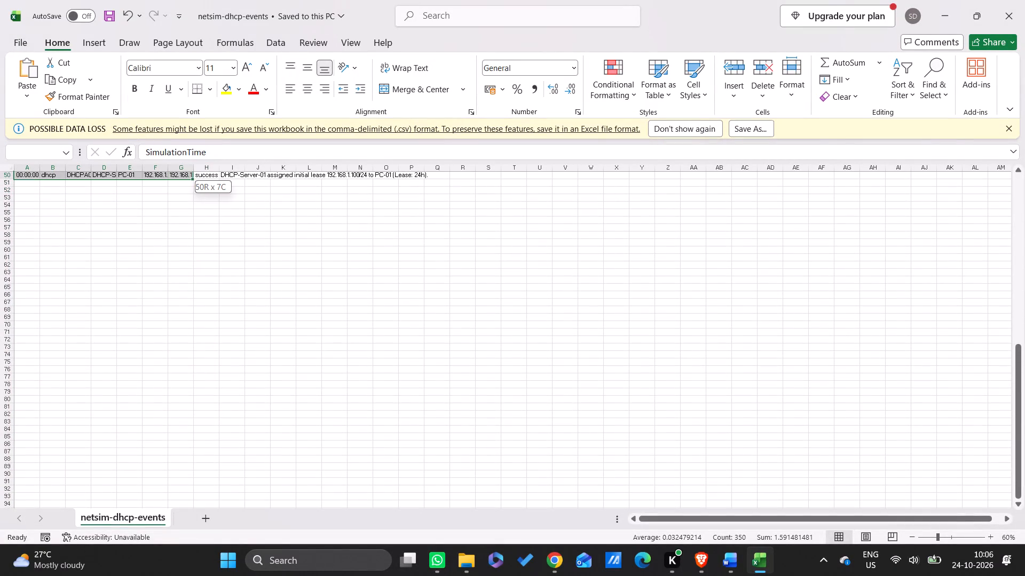
{"action": "left_click_drag", "start_coordinate": [169, 176], "coordinate": [187, 174]}
{"action": "left_click_drag", "start_coordinate": [187, 174], "coordinate": [201, 175]}
{"action": "scroll", "coordinate": [201, 175], "scroll_direction": "up", "scroll_amount": 4}
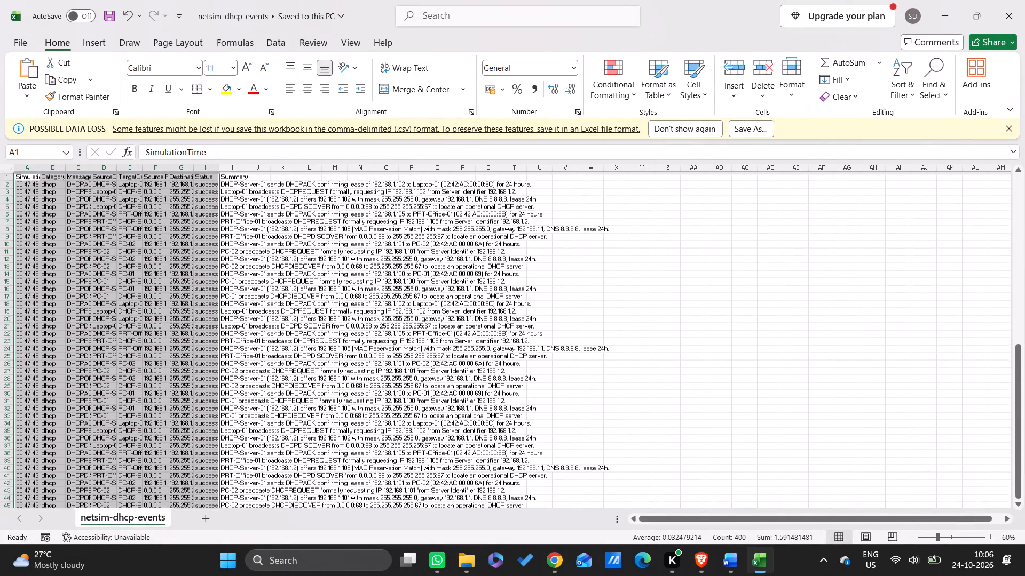
{"action": "key", "text": "ctrl+c"}
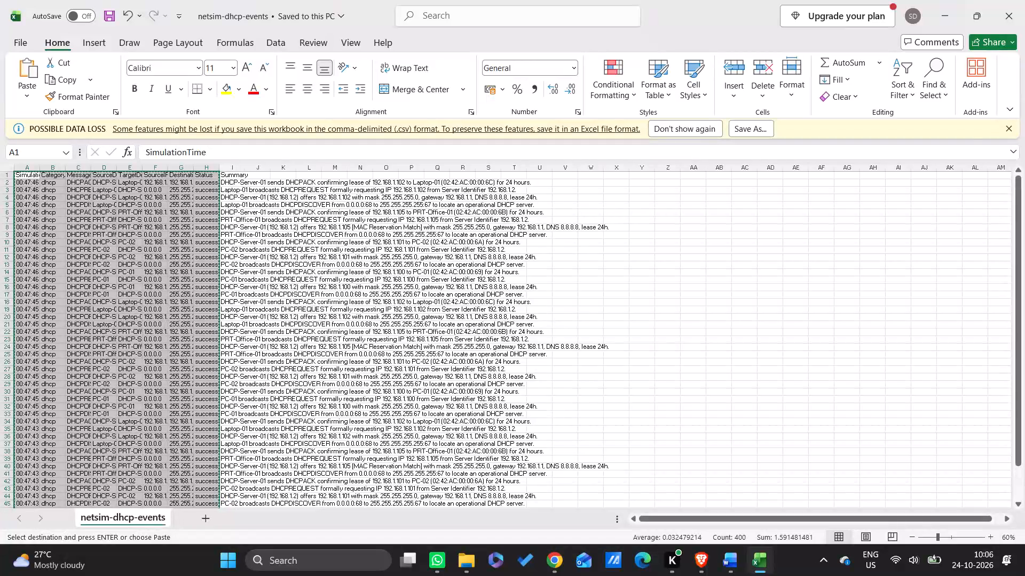
Switch to the DHCP_Network_Management_Report document and add four blank lines below the Network Analytics screenshot on page 14.
{"action": "key", "text": "alt+Tab"}
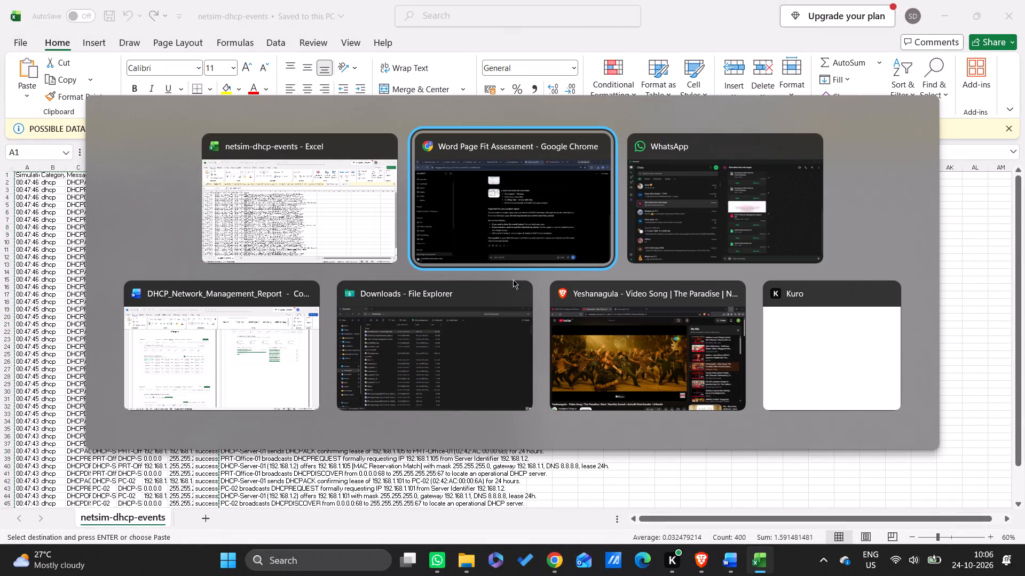
{"action": "key", "text": "alt+Tab"}
{"action": "key", "text": "alt+Tab"}
{"action": "scroll", "coordinate": [617, 348], "scroll_direction": "down", "scroll_amount": 1}
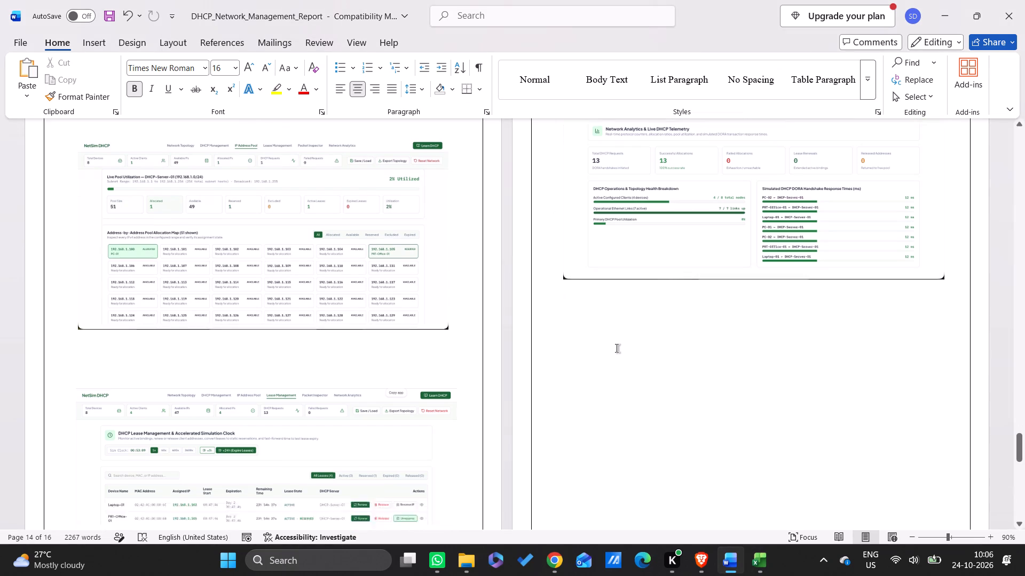
{"action": "scroll", "coordinate": [617, 348], "scroll_direction": "down", "scroll_amount": 2}
{"action": "key", "text": "Return"}
{"action": "key", "text": "Return"}
{"action": "key", "text": "Return"}
{"action": "key", "text": "Return"}
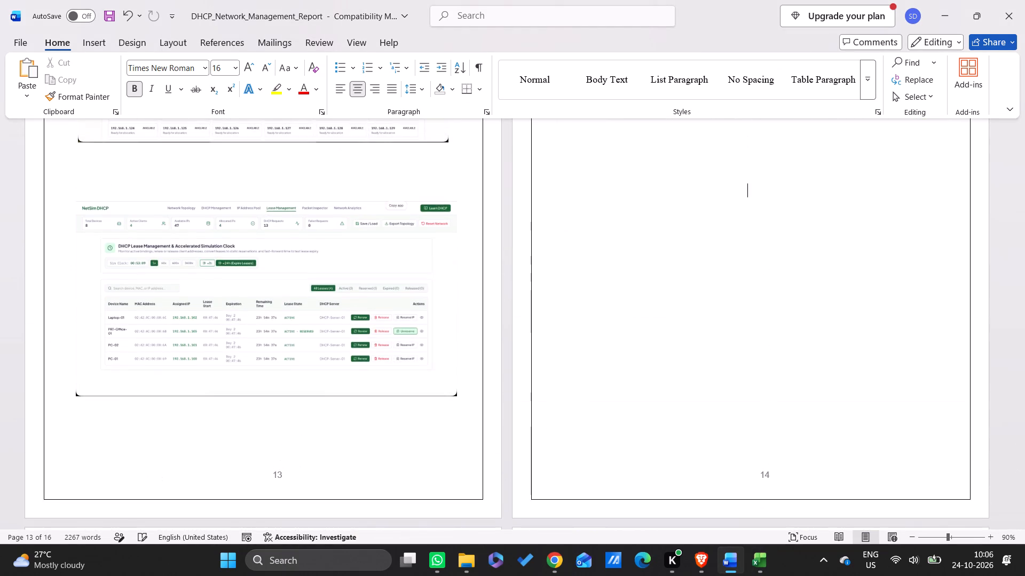
Insert blank lines above the Conclusion heading until it moves to the top of page 16, leaving page 15 empty.
{"action": "scroll", "coordinate": [617, 348], "scroll_direction": "down", "scroll_amount": 3}
{"action": "left_click", "coordinate": [245, 257]}
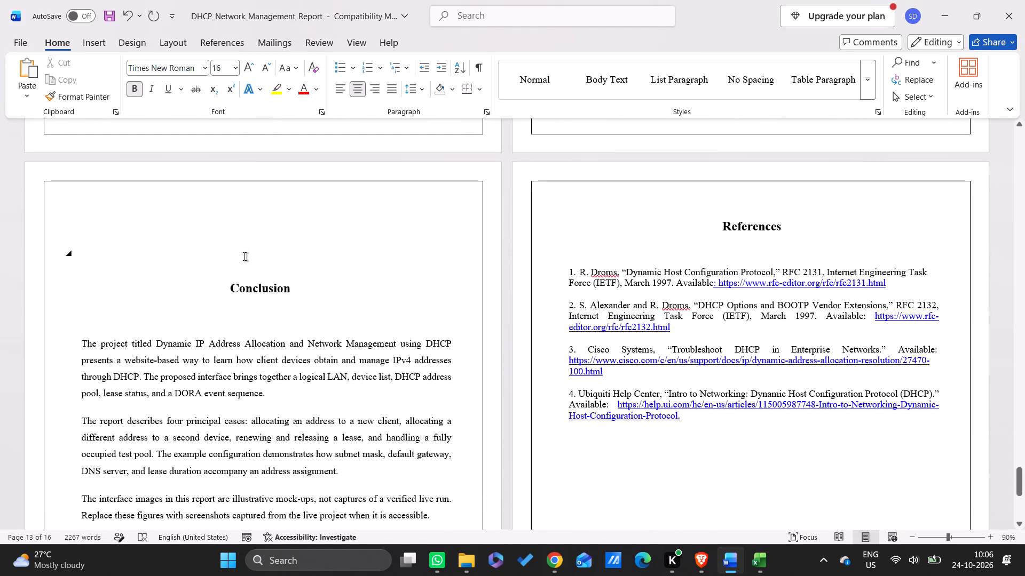
{"action": "key", "text": "Return"}
{"action": "key", "text": "Return"}
{"action": "key", "text": "Return"}
{"action": "key", "text": "Return"}
{"action": "key", "text": "Return"}
{"action": "key", "text": "Return"}
{"action": "key", "text": "Return"}
{"action": "key", "text": "Return"}
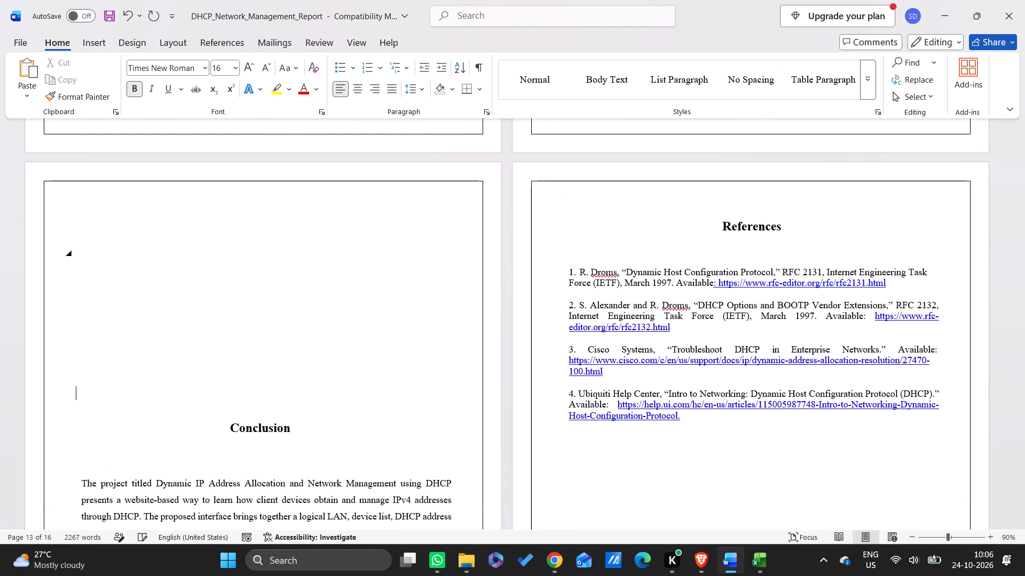
{"action": "key", "text": "Return"}
{"action": "key", "text": "Return"}
{"action": "key", "text": "Return"}
{"action": "key", "text": "Return"}
{"action": "key", "text": "Return"}
{"action": "key", "text": "Return"}
{"action": "key", "text": "Return"}
{"action": "key", "text": "Return"}
{"action": "key", "text": "Return"}
{"action": "key", "text": "Return"}
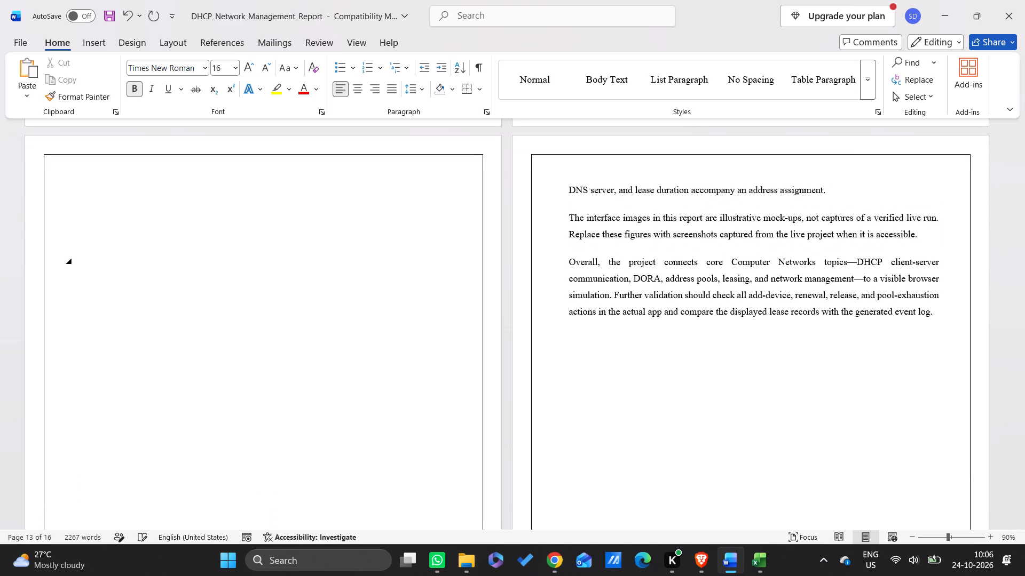
{"action": "key", "text": "Return"}
{"action": "key", "text": "Return"}
{"action": "key", "text": "Return"}
{"action": "scroll", "coordinate": [245, 257], "scroll_direction": "up", "scroll_amount": 1}
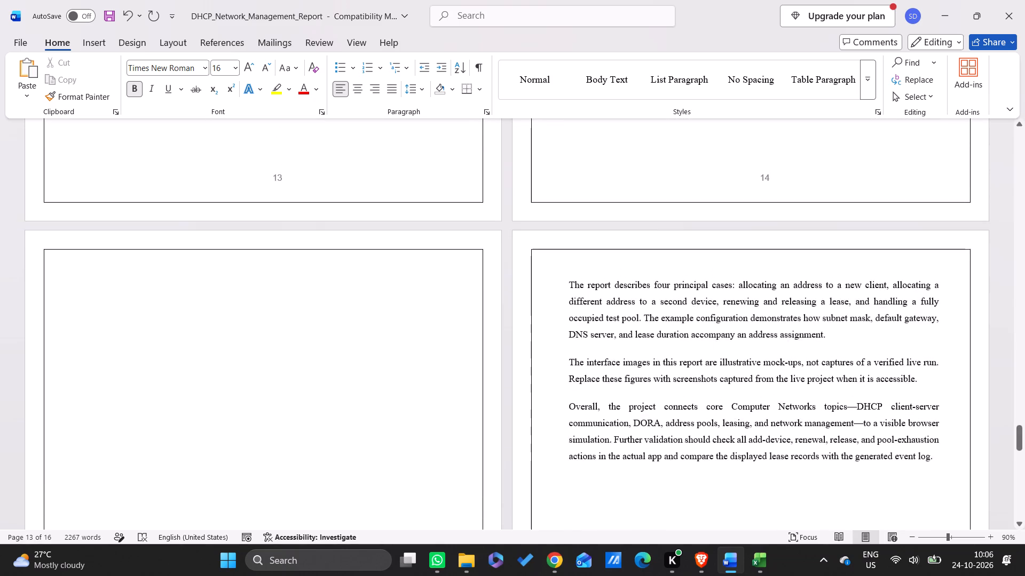
{"action": "key", "text": "Return"}
{"action": "key", "text": "Return"}
{"action": "key", "text": "Return"}
{"action": "scroll", "coordinate": [245, 257], "scroll_direction": "up", "scroll_amount": 1}
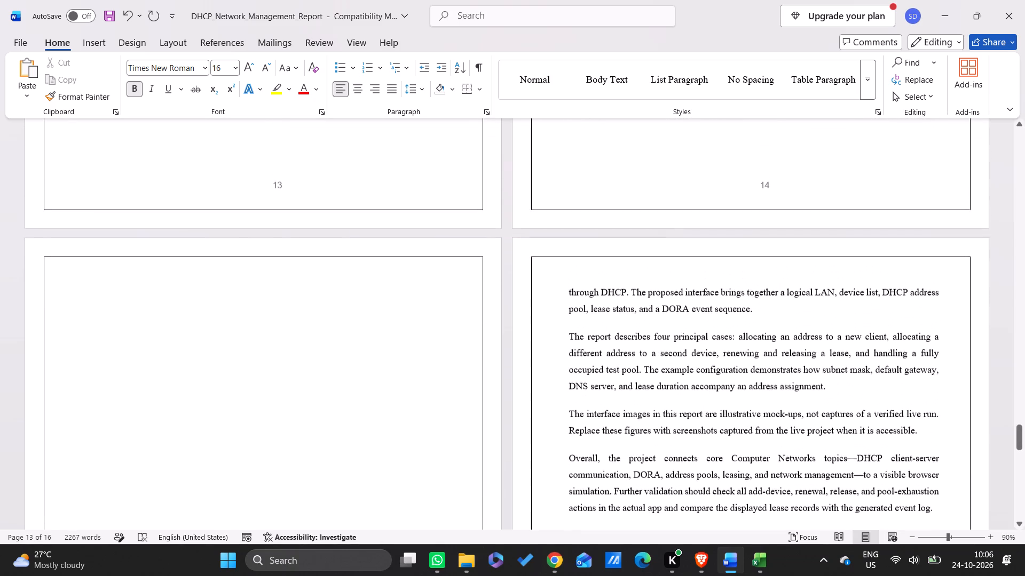
{"action": "key", "text": "Return"}
{"action": "key", "text": "Return"}
{"action": "scroll", "coordinate": [245, 257], "scroll_direction": "up", "scroll_amount": 3}
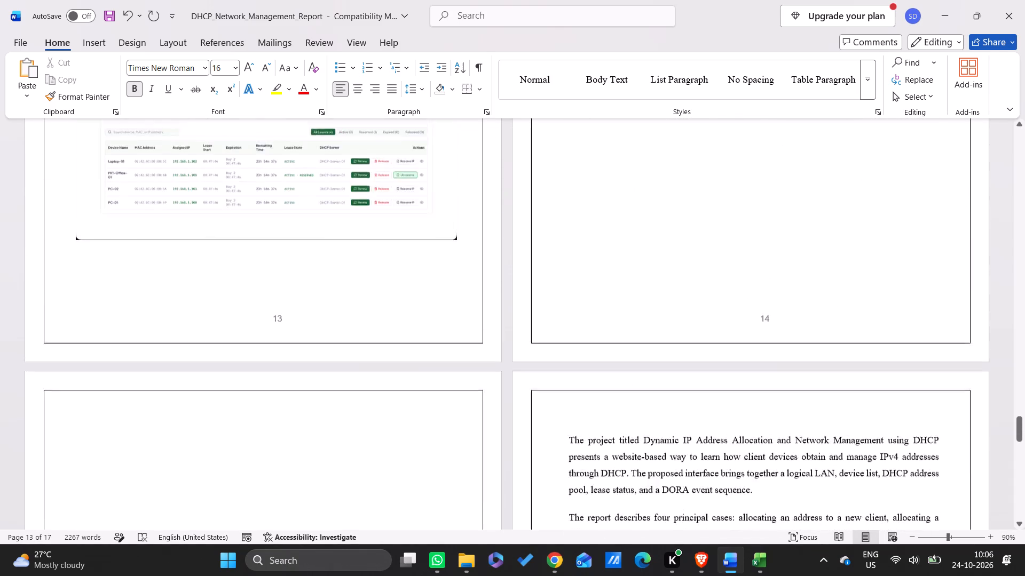
{"action": "scroll", "coordinate": [245, 257], "scroll_direction": "down", "scroll_amount": 6}
{"action": "scroll", "coordinate": [283, 271], "scroll_direction": "up", "scroll_amount": 1}
{"action": "key", "text": "Return"}
{"action": "key", "text": "Return"}
{"action": "key", "text": "Return"}
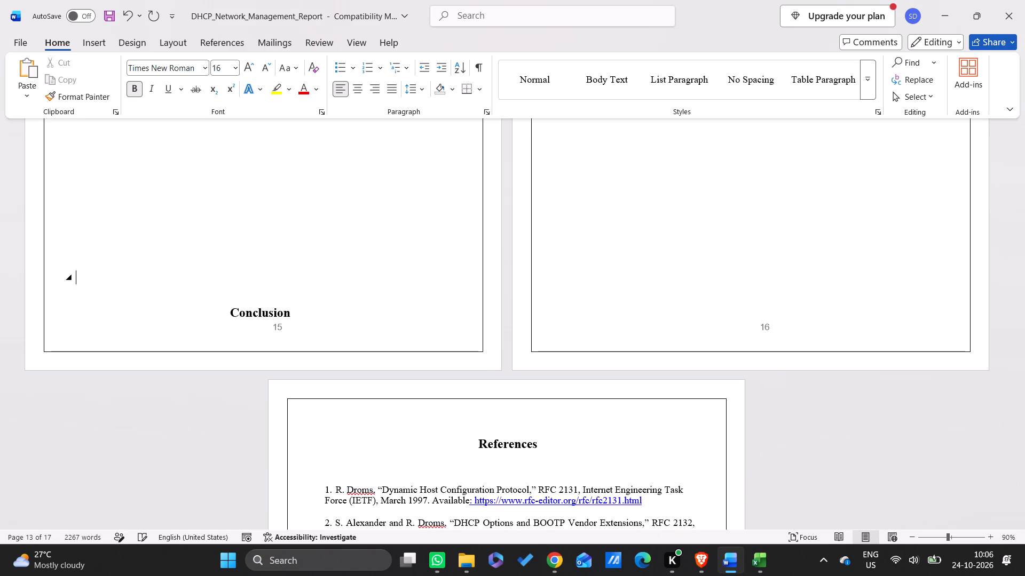
Paste the copied event log table at the top of blank page 15 with left alignment.
{"action": "scroll", "coordinate": [283, 271], "scroll_direction": "up", "scroll_amount": 2}
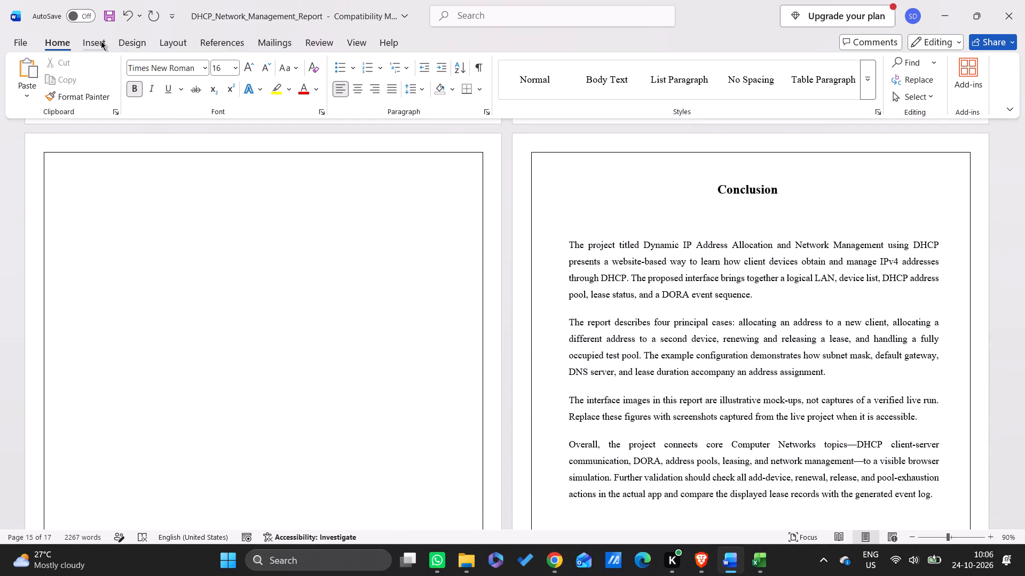
{"action": "left_click", "coordinate": [74, 166]}
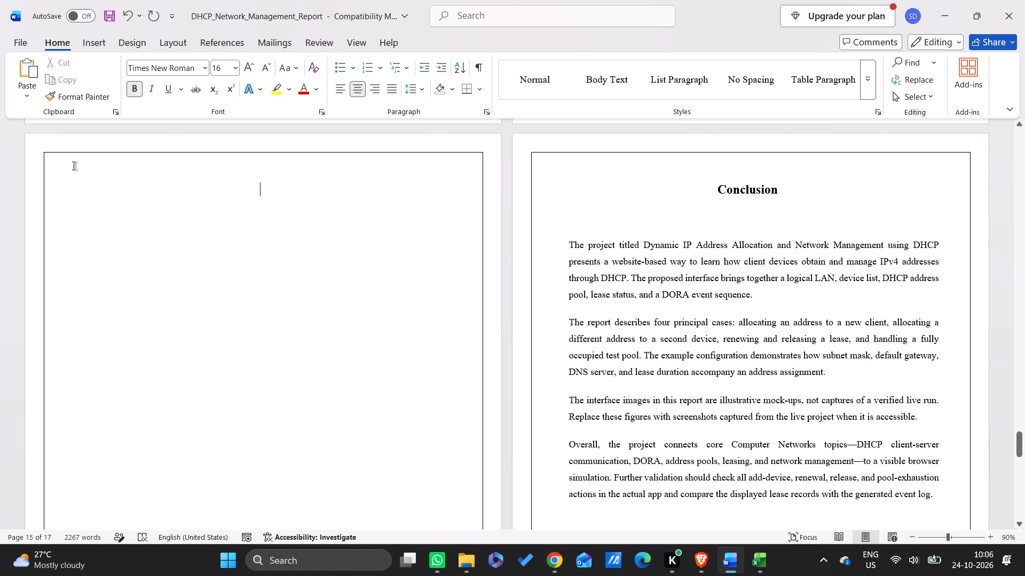
{"action": "left_click", "coordinate": [389, 87]}
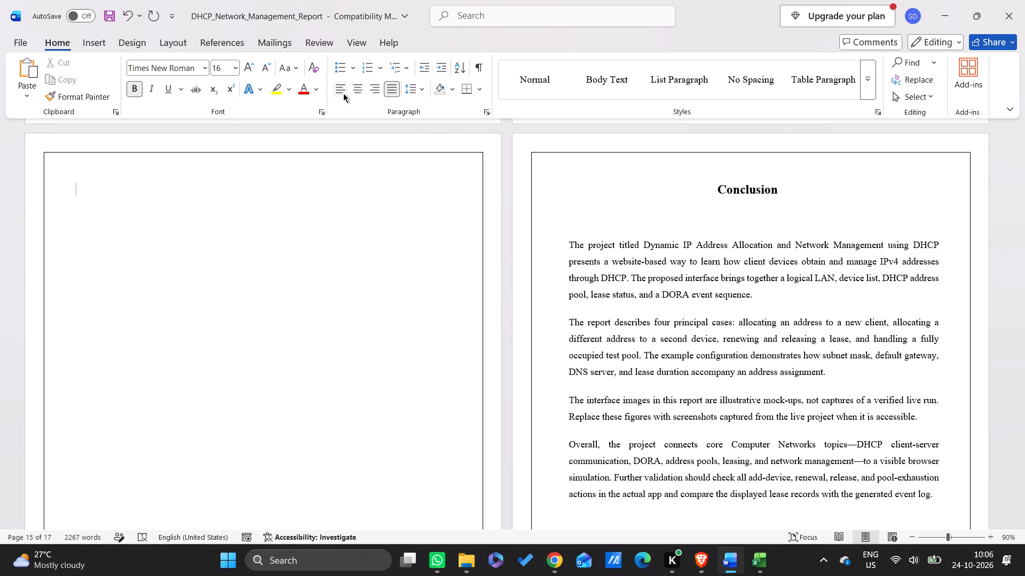
{"action": "left_click", "coordinate": [339, 89]}
{"action": "key", "text": "ctrl+v"}
Examine how the pasted event log table is laid out across pages 15 and 16.
{"action": "scroll", "coordinate": [320, 285], "scroll_direction": "up", "scroll_amount": 2}
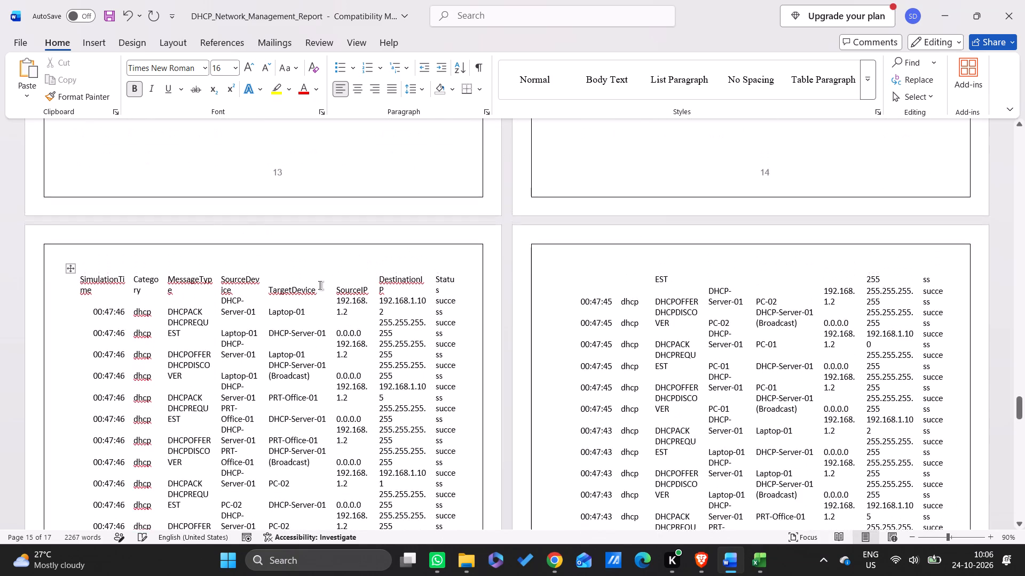
{"action": "scroll", "coordinate": [320, 285], "scroll_direction": "down", "scroll_amount": 2}
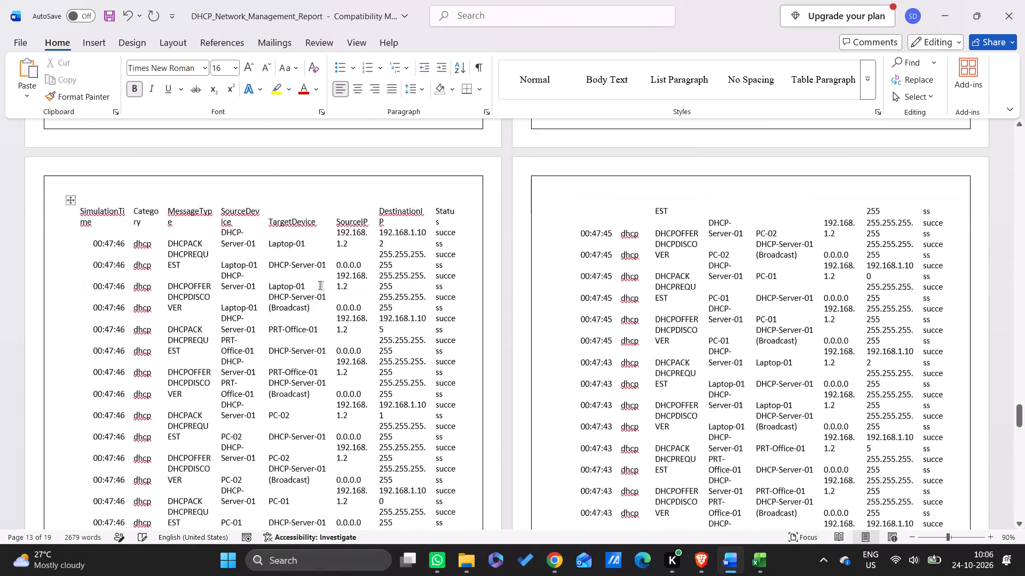
{"action": "scroll", "coordinate": [320, 285], "scroll_direction": "down", "scroll_amount": 2}
{"action": "scroll", "coordinate": [320, 285], "scroll_direction": "up", "scroll_amount": 2}
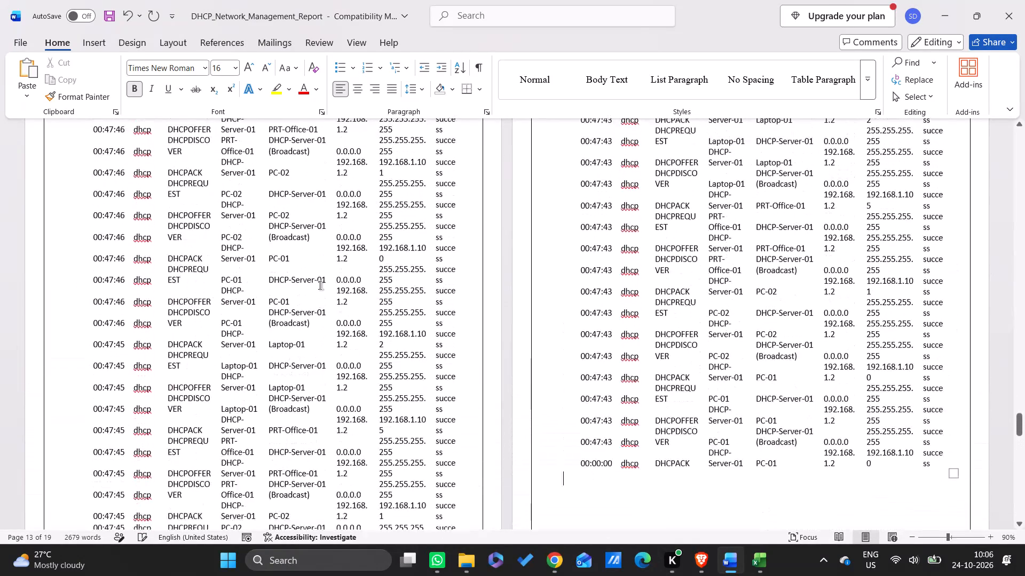
{"action": "scroll", "coordinate": [320, 285], "scroll_direction": "up", "scroll_amount": 2}
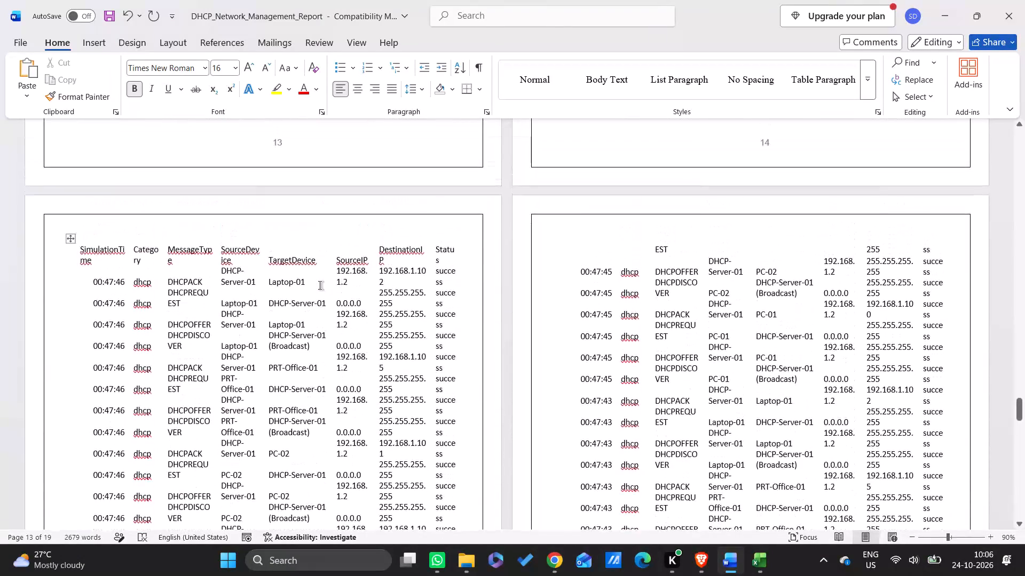
{"action": "scroll", "coordinate": [320, 285], "scroll_direction": "up", "scroll_amount": 2}
{"action": "scroll", "coordinate": [320, 285], "scroll_direction": "down", "scroll_amount": 3}
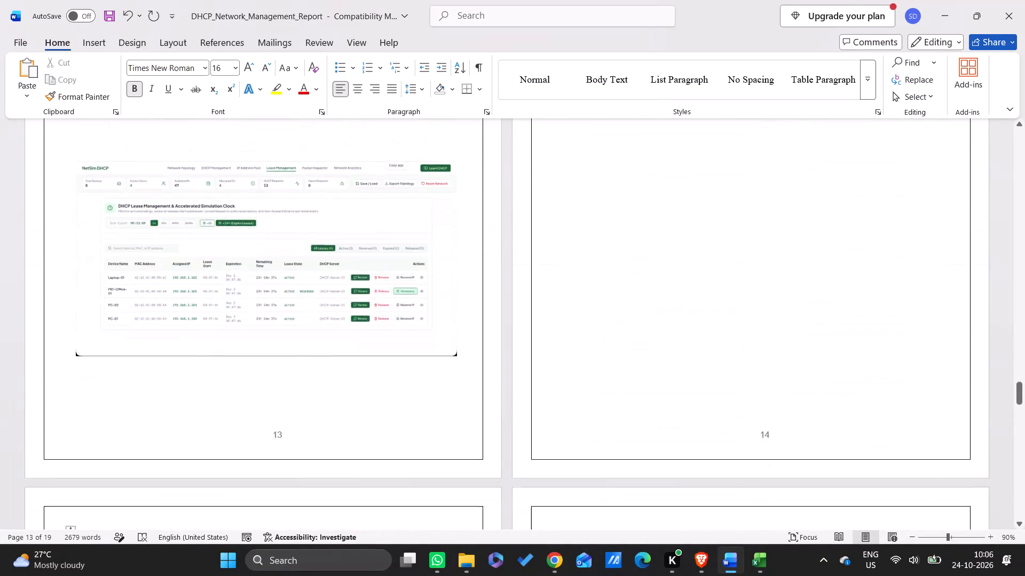
{"action": "scroll", "coordinate": [320, 285], "scroll_direction": "down", "scroll_amount": 4}
{"action": "scroll", "coordinate": [531, 337], "scroll_direction": "up", "scroll_amount": 2}
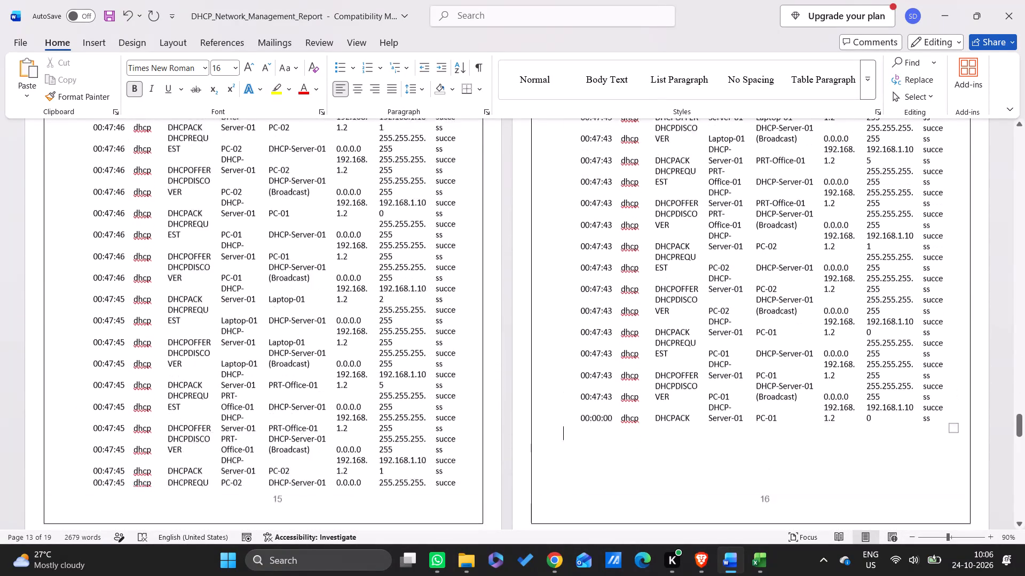
{"action": "scroll", "coordinate": [531, 343], "scroll_direction": "up", "scroll_amount": 1}
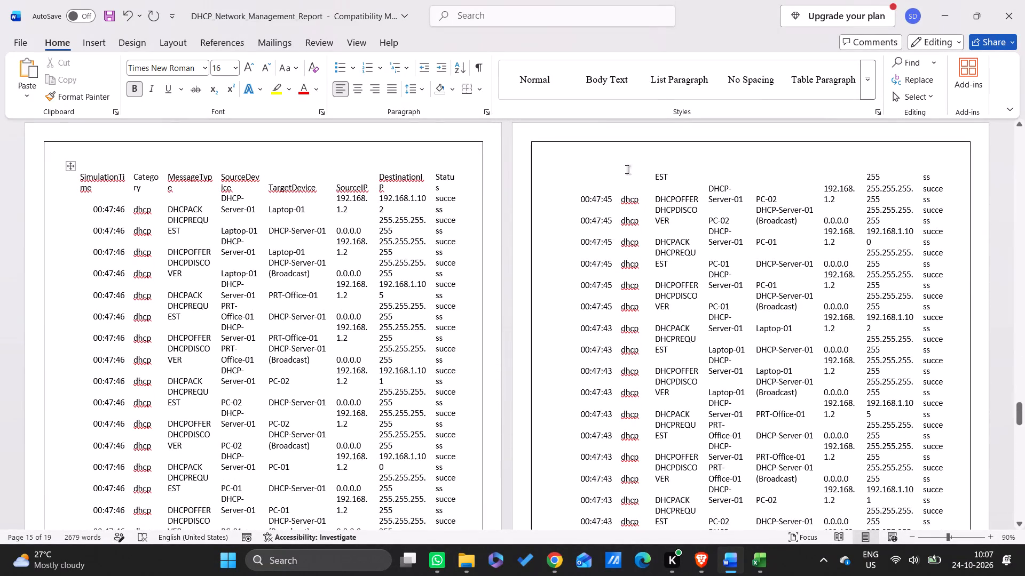
{"action": "left_click_drag", "start_coordinate": [627, 176], "coordinate": [657, 285]}
{"action": "scroll", "coordinate": [657, 285], "scroll_direction": "up", "scroll_amount": 1}
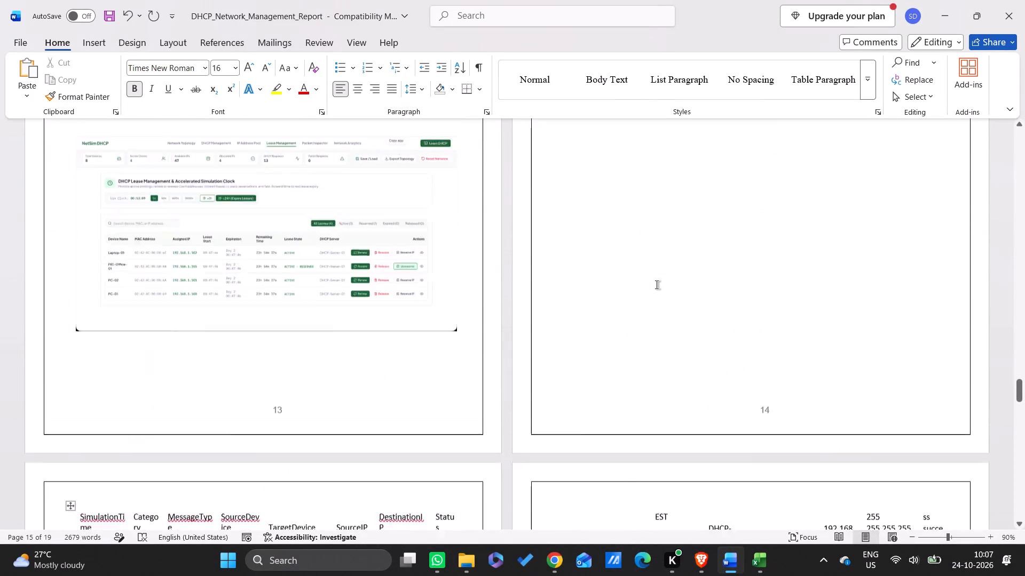
{"action": "scroll", "coordinate": [657, 285], "scroll_direction": "up", "scroll_amount": 2}
{"action": "scroll", "coordinate": [657, 285], "scroll_direction": "down", "scroll_amount": 6}
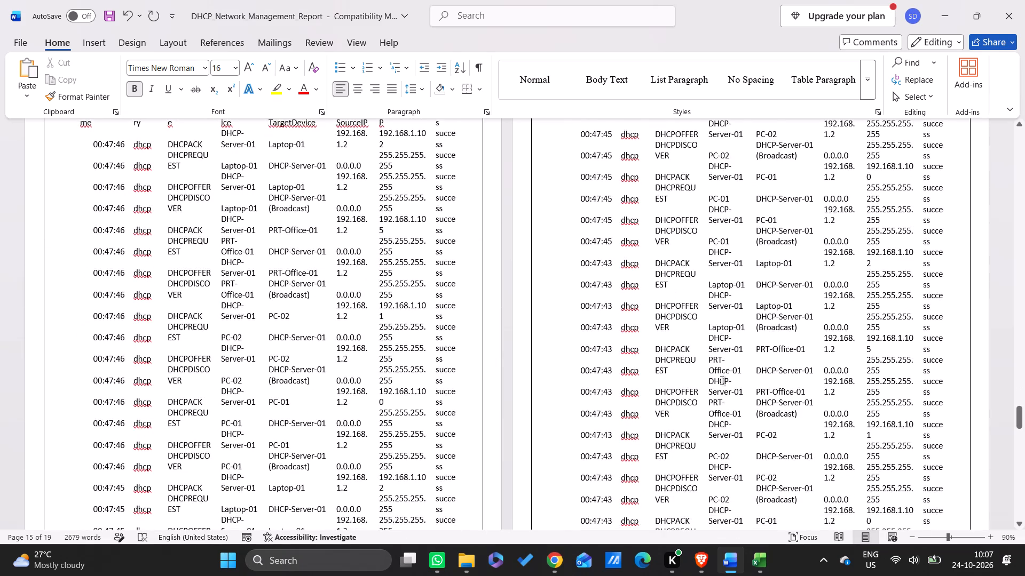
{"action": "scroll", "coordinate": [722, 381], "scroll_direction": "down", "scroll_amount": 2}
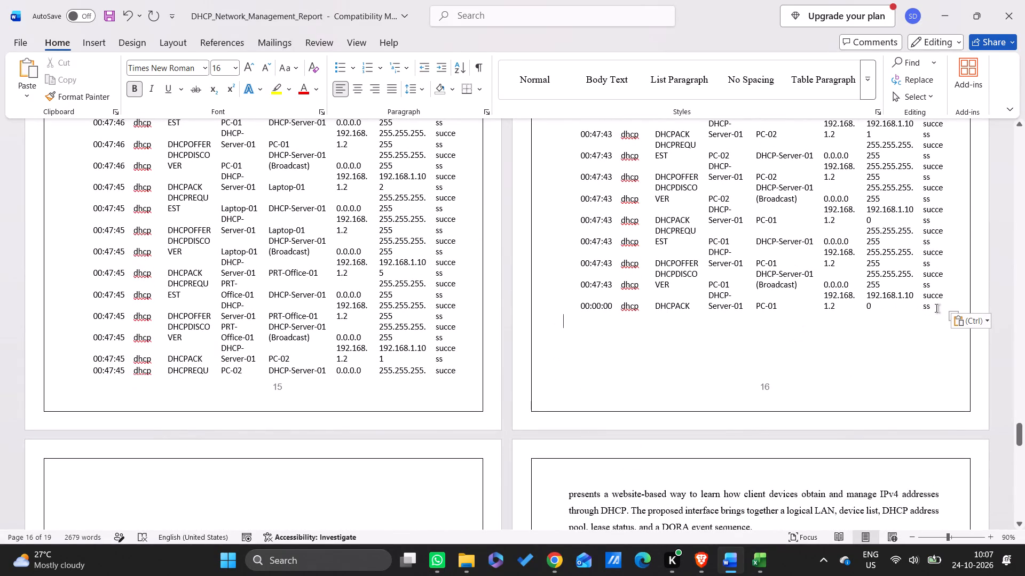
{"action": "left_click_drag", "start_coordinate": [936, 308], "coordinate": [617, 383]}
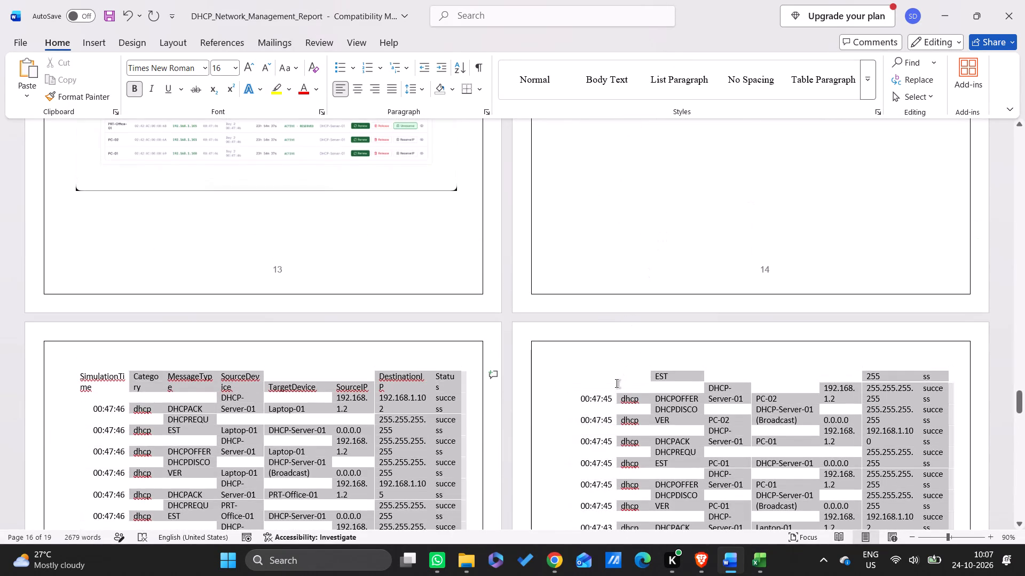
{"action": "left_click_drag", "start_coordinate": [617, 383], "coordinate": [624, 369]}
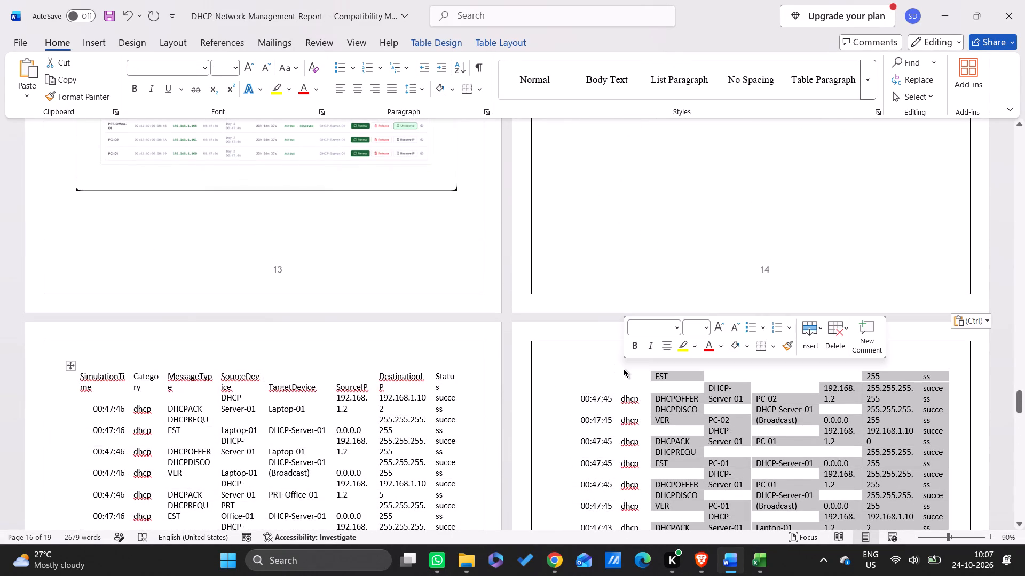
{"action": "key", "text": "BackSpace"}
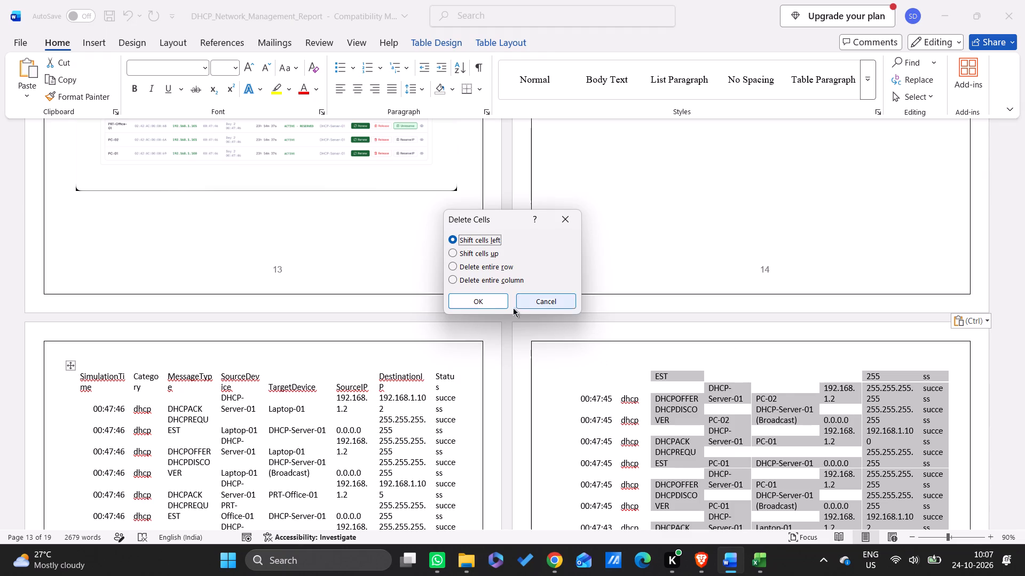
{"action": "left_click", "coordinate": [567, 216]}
Delete the event log rows from the 00:47:45 PC-02 DHCPREQUEST entry at the end of page 15 through the final 00:00:00 row.
{"action": "scroll", "coordinate": [567, 216], "scroll_direction": "down", "scroll_amount": 1}
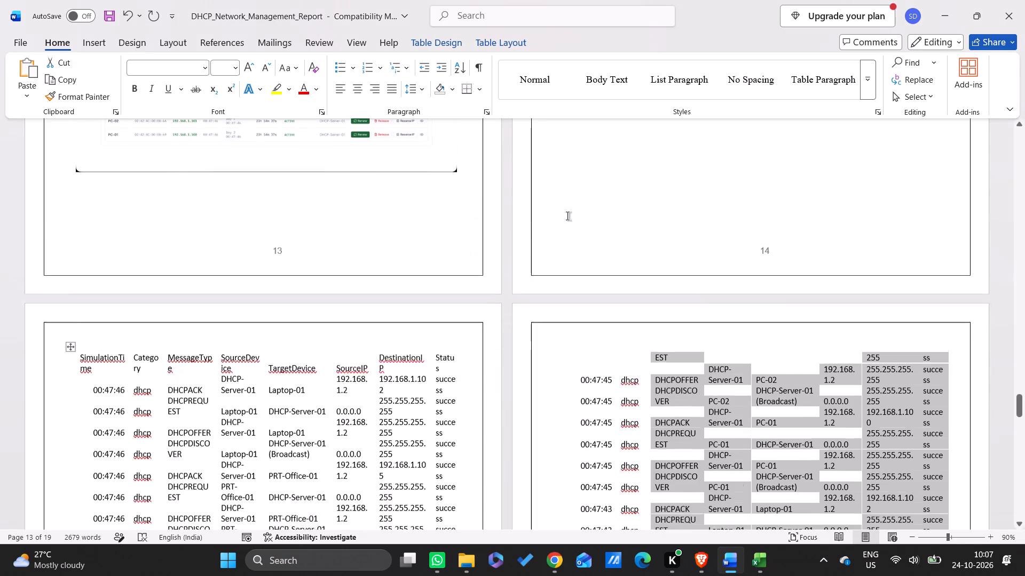
{"action": "scroll", "coordinate": [567, 216], "scroll_direction": "down", "scroll_amount": 1}
{"action": "left_click_drag", "start_coordinate": [565, 210], "coordinate": [673, 353]}
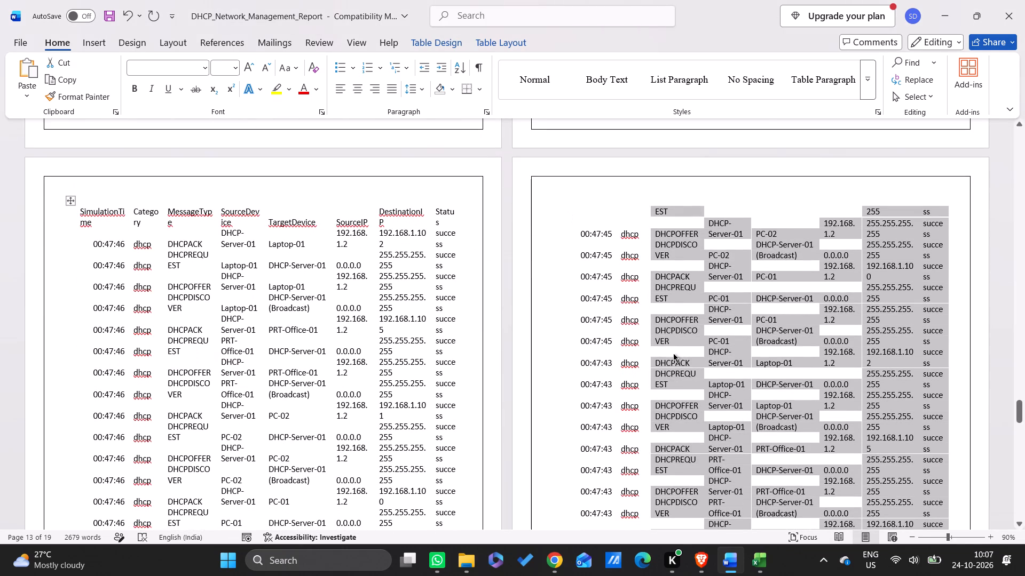
{"action": "left_click_drag", "start_coordinate": [673, 353], "coordinate": [557, 189]}
{"action": "left_click", "coordinate": [557, 189]}
{"action": "left_click_drag", "start_coordinate": [557, 189], "coordinate": [660, 342]}
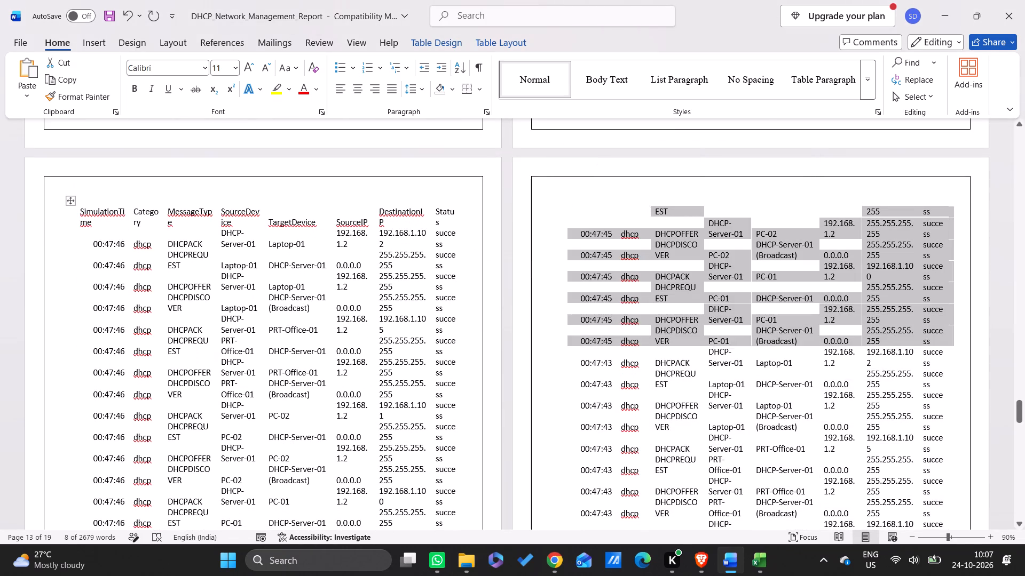
{"action": "left_click_drag", "start_coordinate": [660, 342], "coordinate": [890, 478]}
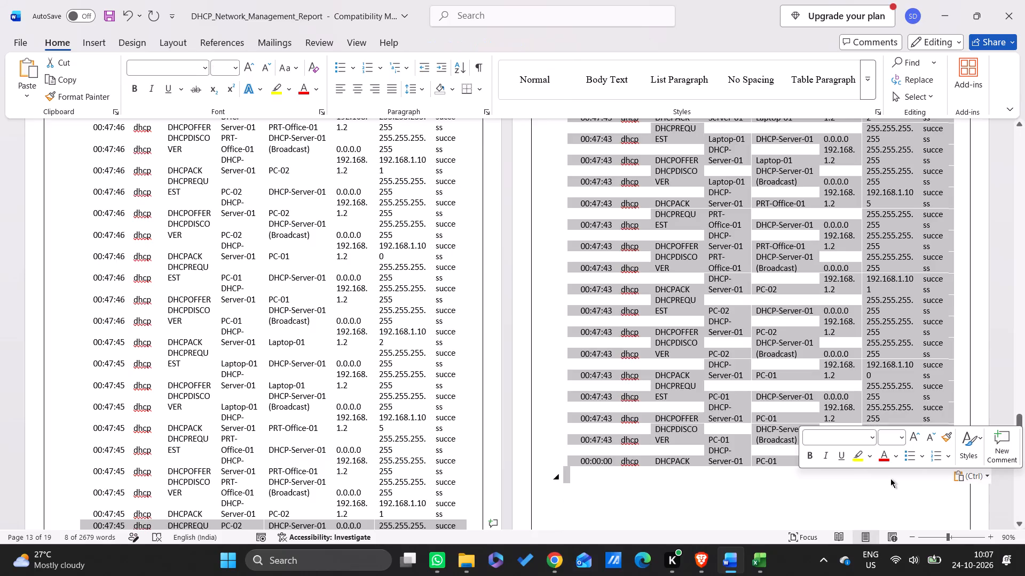
{"action": "key", "text": "Delete"}
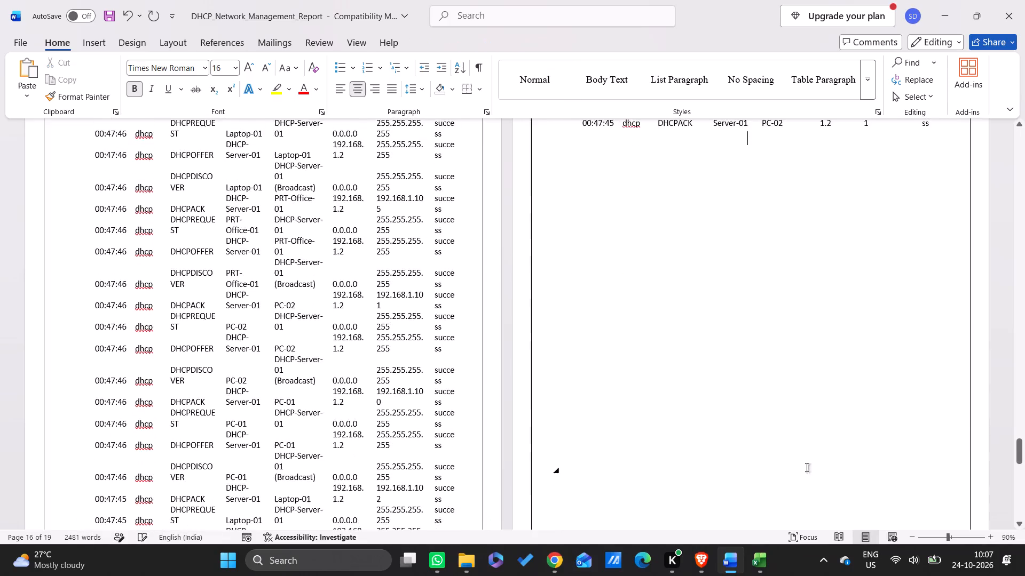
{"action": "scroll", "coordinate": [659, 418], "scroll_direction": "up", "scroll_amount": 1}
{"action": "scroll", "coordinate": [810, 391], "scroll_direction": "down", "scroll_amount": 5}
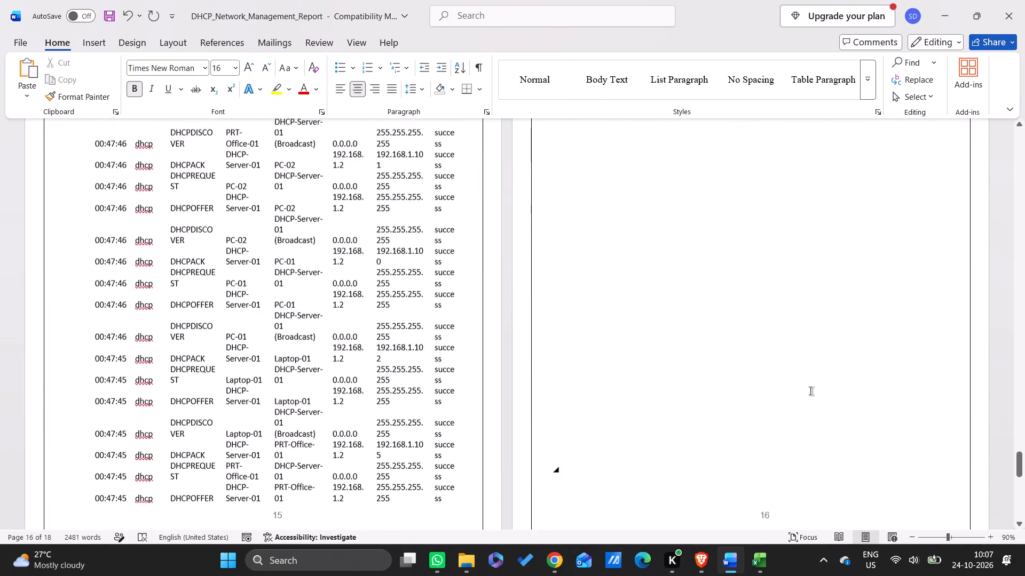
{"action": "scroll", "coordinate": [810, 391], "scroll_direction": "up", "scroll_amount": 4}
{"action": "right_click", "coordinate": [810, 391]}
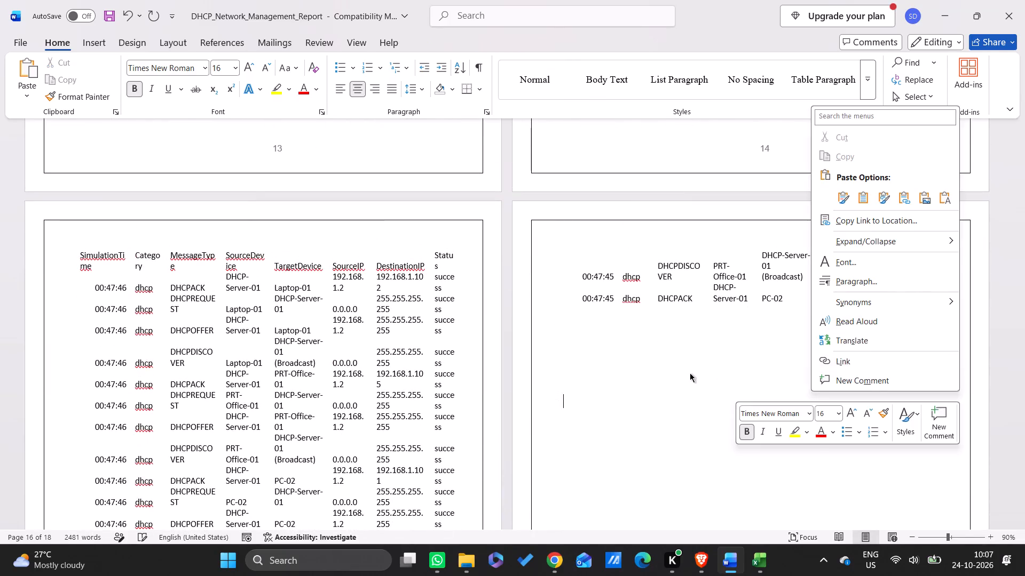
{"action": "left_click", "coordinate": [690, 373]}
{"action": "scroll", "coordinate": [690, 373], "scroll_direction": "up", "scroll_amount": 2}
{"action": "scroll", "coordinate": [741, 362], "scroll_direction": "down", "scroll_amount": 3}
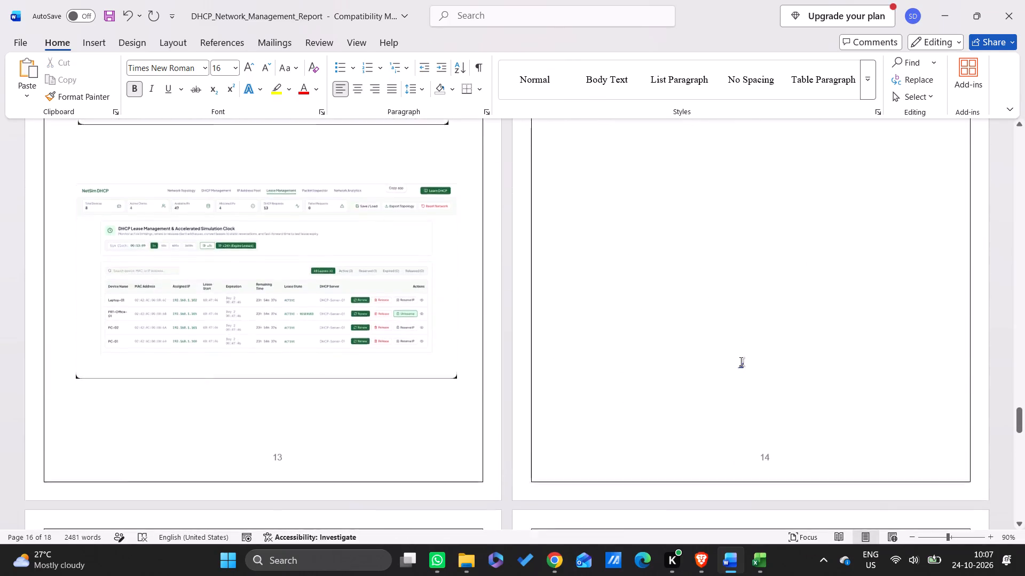
Increase the height of the event log table's last row, the 00:47:45 DHCPACK entry for PC-02 on page 16.
{"action": "scroll", "coordinate": [741, 362], "scroll_direction": "down", "scroll_amount": 1}
{"action": "left_click_drag", "start_coordinate": [937, 213], "coordinate": [748, 189]}
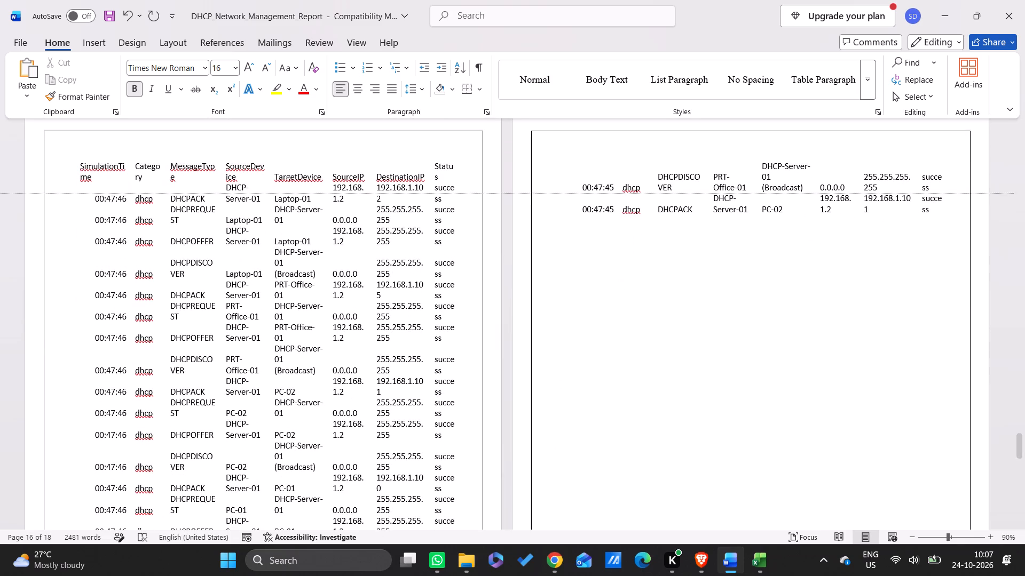
{"action": "left_click_drag", "start_coordinate": [748, 189], "coordinate": [750, 271]}
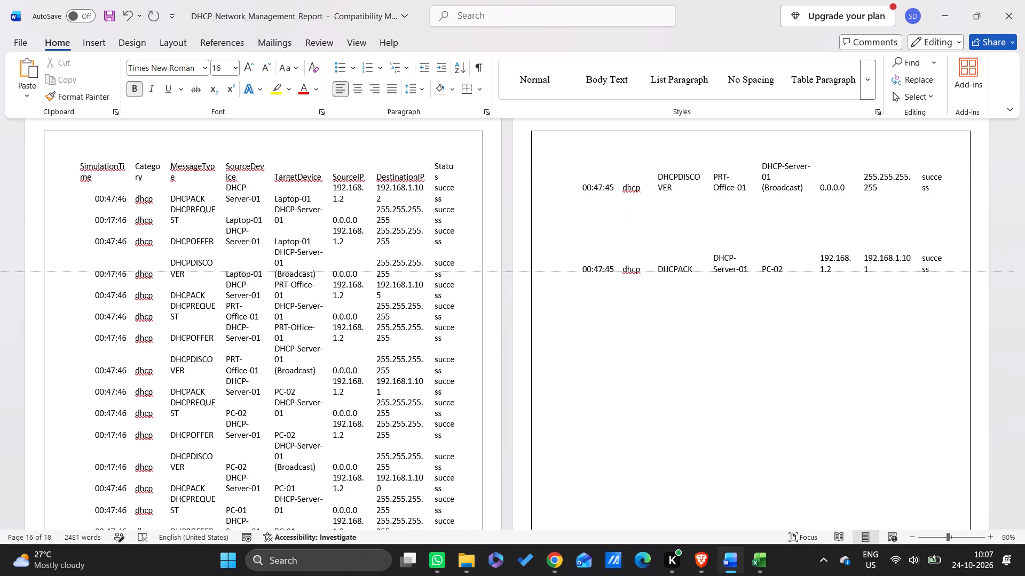
{"action": "left_click_drag", "start_coordinate": [750, 271], "coordinate": [781, 266]}
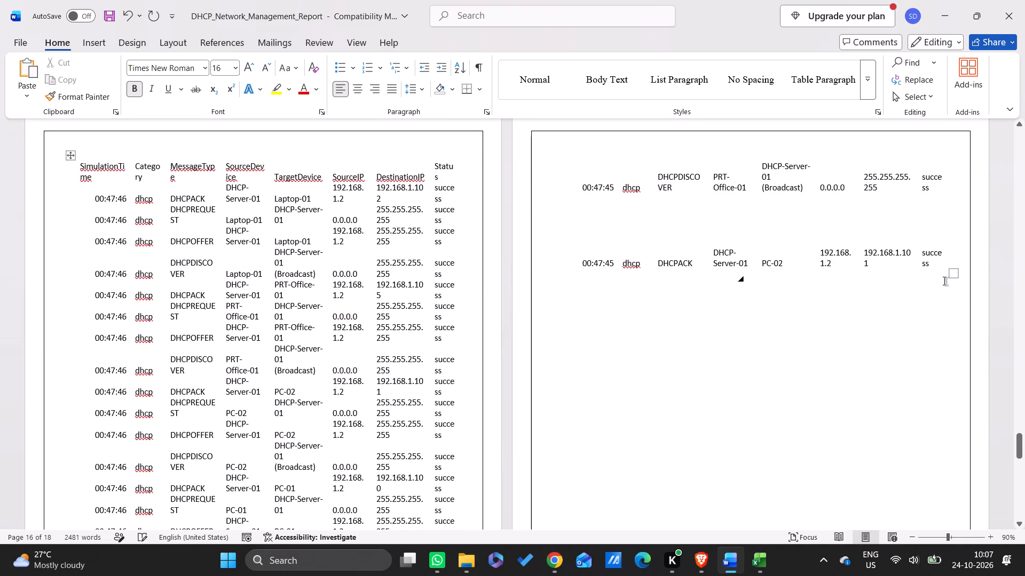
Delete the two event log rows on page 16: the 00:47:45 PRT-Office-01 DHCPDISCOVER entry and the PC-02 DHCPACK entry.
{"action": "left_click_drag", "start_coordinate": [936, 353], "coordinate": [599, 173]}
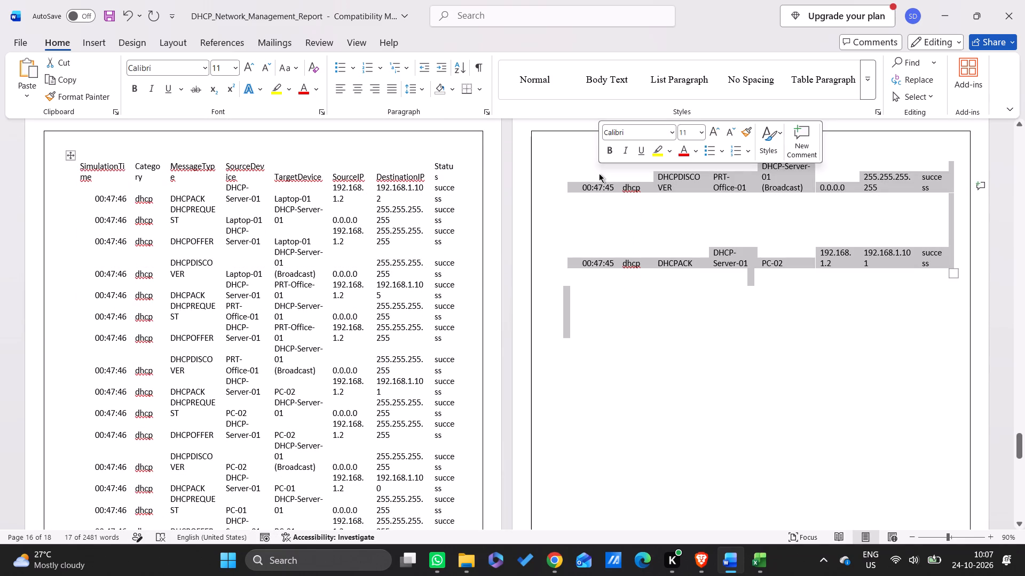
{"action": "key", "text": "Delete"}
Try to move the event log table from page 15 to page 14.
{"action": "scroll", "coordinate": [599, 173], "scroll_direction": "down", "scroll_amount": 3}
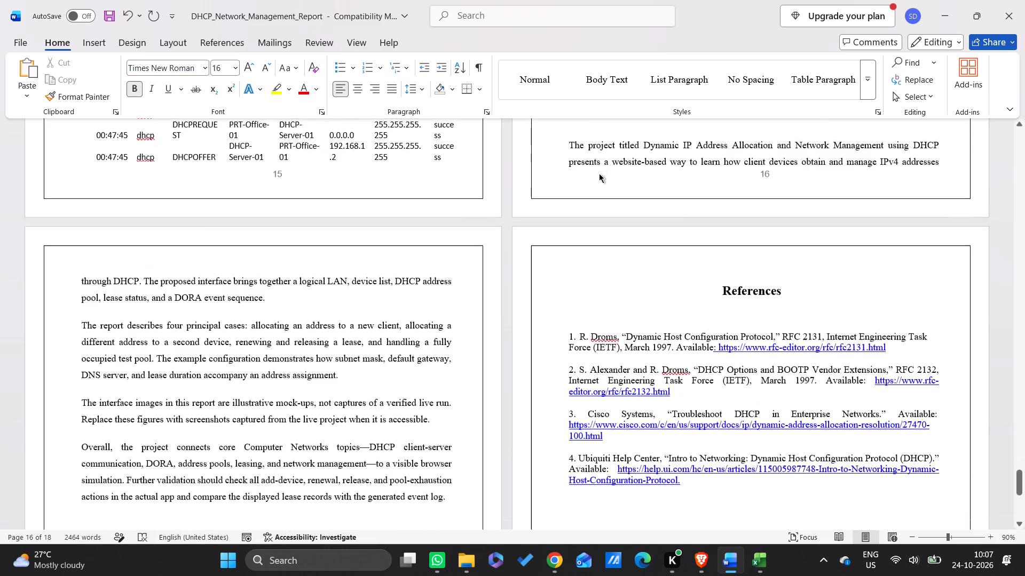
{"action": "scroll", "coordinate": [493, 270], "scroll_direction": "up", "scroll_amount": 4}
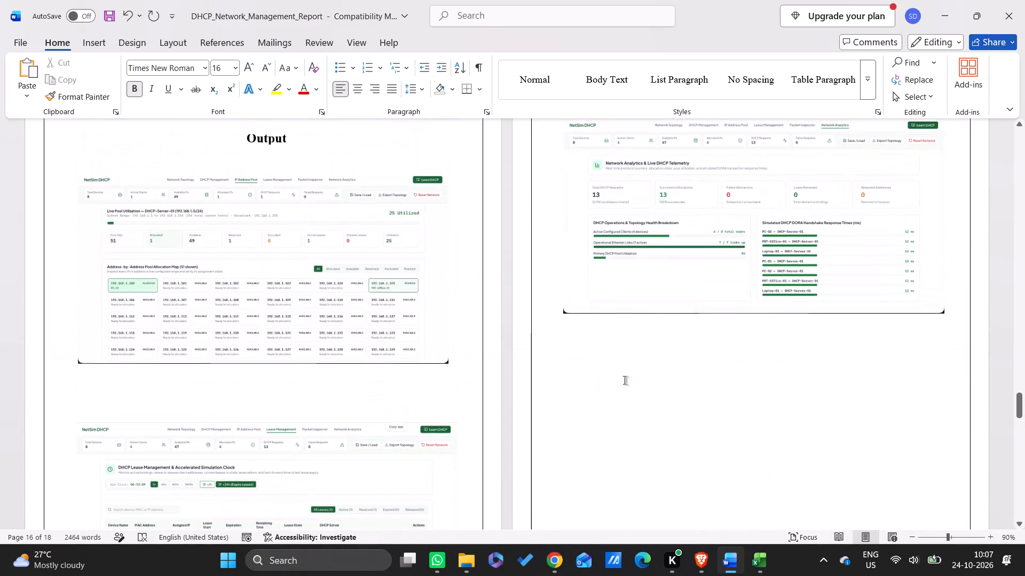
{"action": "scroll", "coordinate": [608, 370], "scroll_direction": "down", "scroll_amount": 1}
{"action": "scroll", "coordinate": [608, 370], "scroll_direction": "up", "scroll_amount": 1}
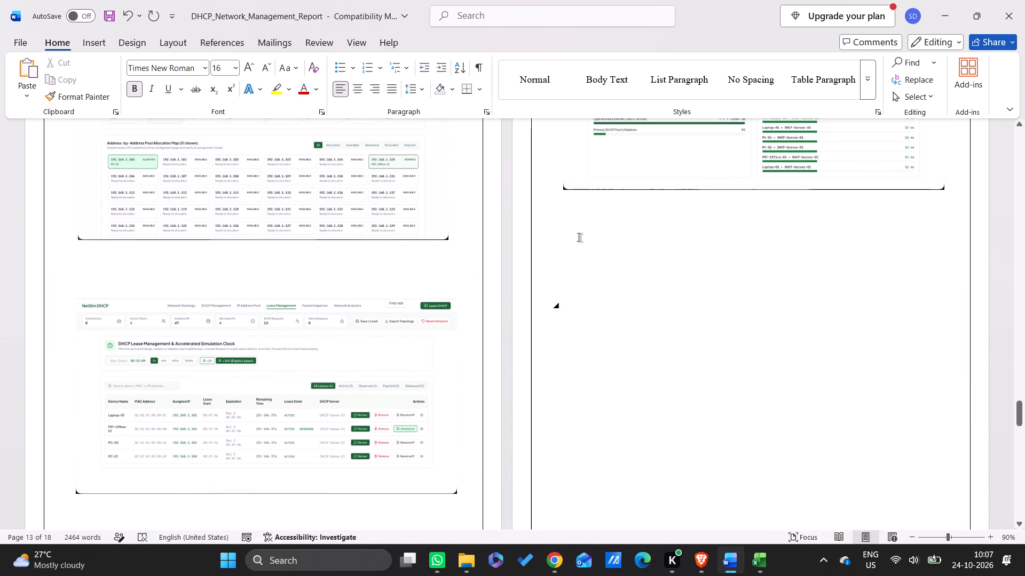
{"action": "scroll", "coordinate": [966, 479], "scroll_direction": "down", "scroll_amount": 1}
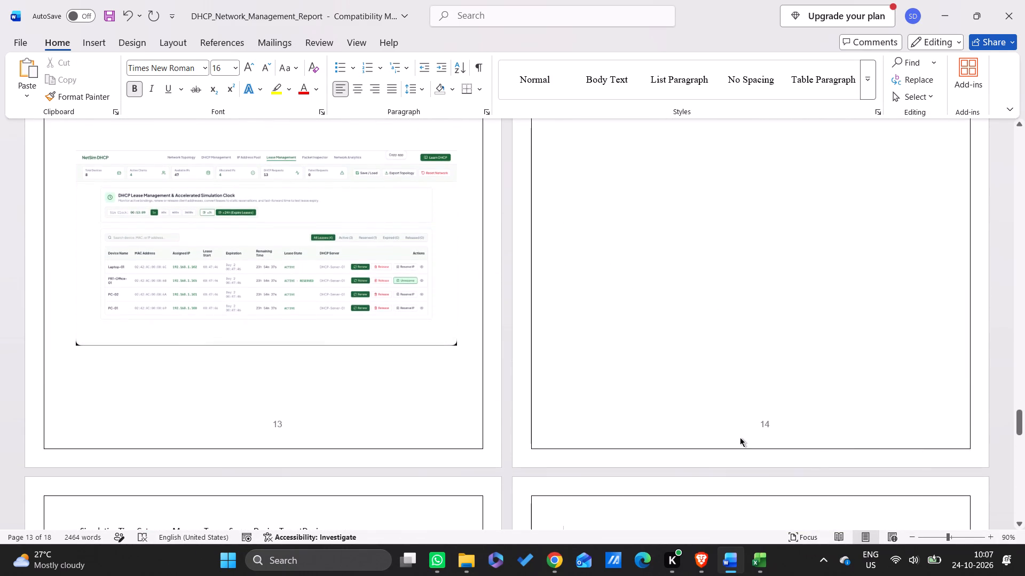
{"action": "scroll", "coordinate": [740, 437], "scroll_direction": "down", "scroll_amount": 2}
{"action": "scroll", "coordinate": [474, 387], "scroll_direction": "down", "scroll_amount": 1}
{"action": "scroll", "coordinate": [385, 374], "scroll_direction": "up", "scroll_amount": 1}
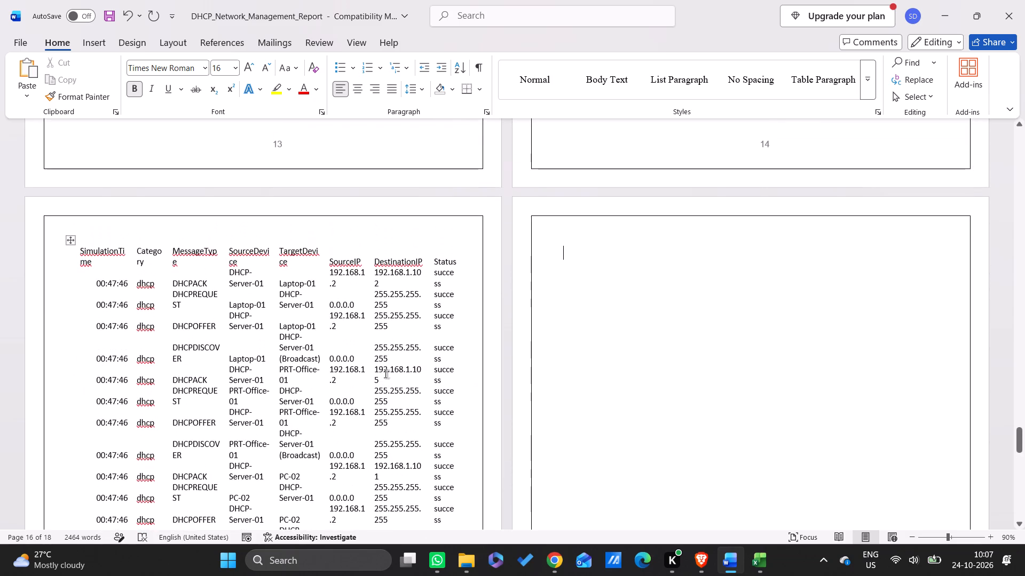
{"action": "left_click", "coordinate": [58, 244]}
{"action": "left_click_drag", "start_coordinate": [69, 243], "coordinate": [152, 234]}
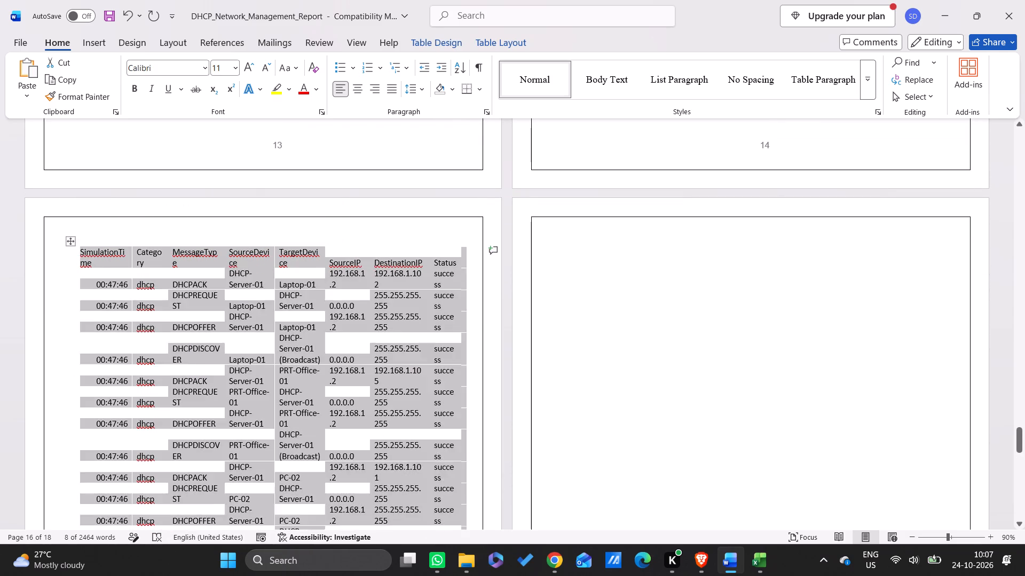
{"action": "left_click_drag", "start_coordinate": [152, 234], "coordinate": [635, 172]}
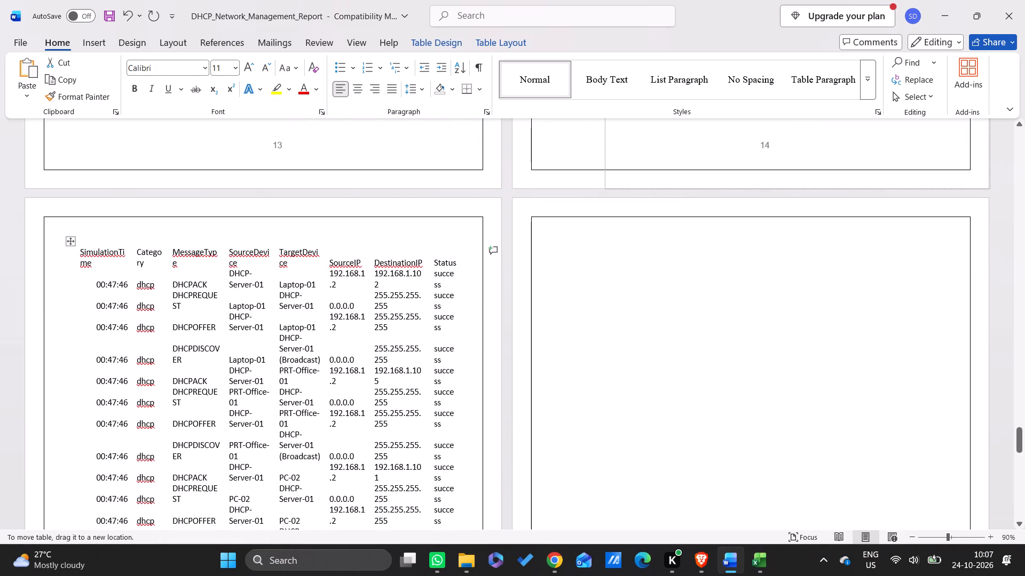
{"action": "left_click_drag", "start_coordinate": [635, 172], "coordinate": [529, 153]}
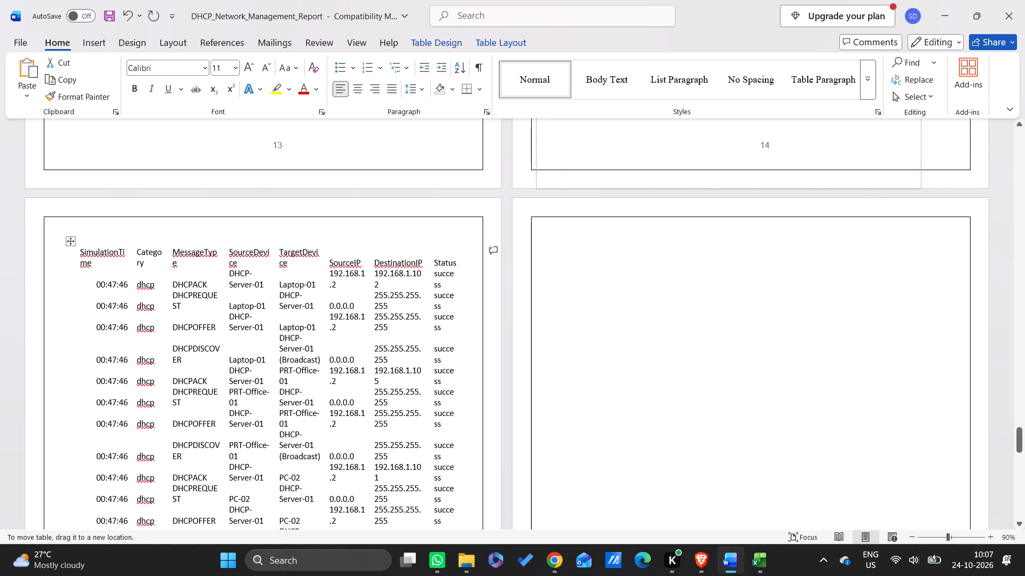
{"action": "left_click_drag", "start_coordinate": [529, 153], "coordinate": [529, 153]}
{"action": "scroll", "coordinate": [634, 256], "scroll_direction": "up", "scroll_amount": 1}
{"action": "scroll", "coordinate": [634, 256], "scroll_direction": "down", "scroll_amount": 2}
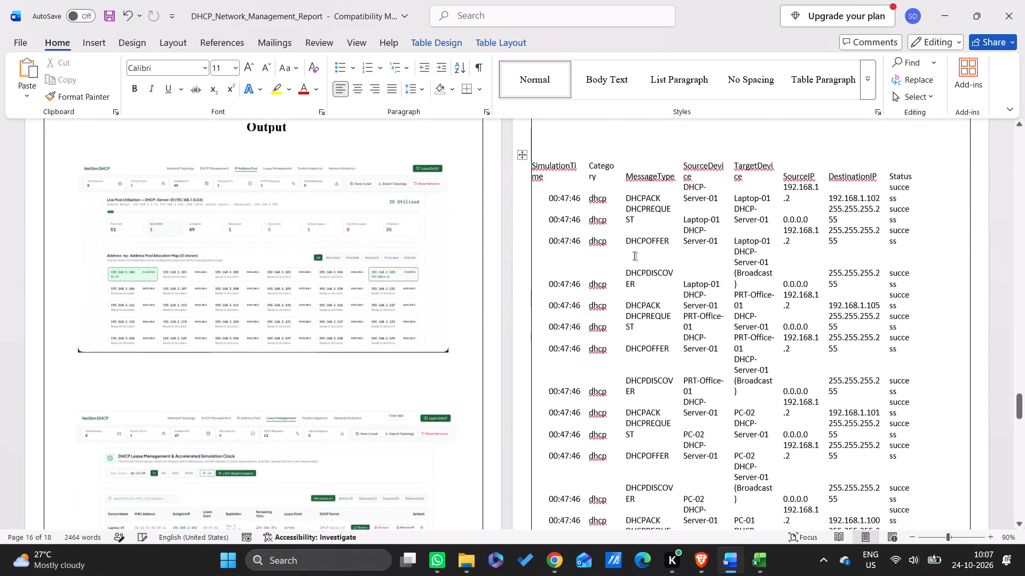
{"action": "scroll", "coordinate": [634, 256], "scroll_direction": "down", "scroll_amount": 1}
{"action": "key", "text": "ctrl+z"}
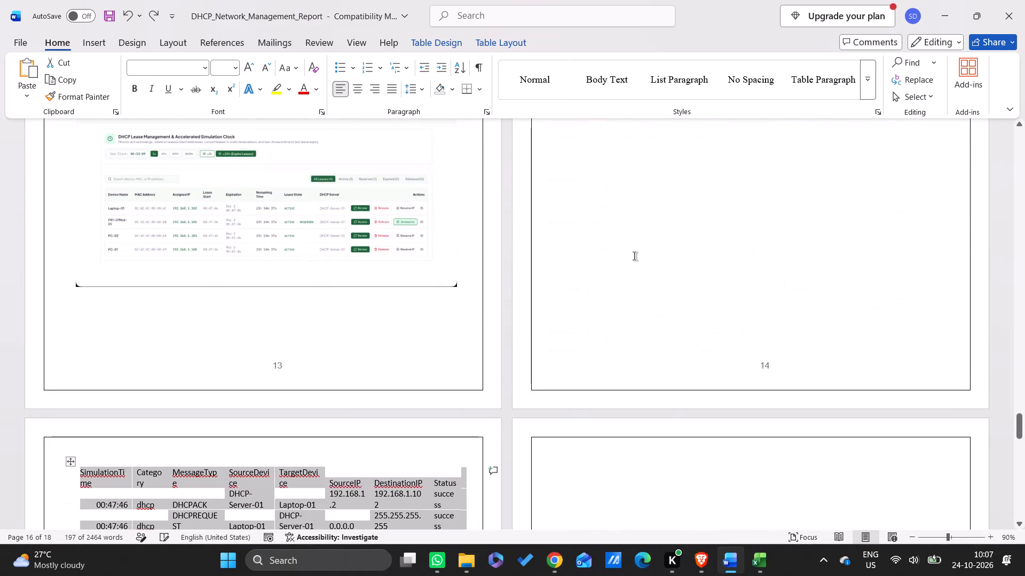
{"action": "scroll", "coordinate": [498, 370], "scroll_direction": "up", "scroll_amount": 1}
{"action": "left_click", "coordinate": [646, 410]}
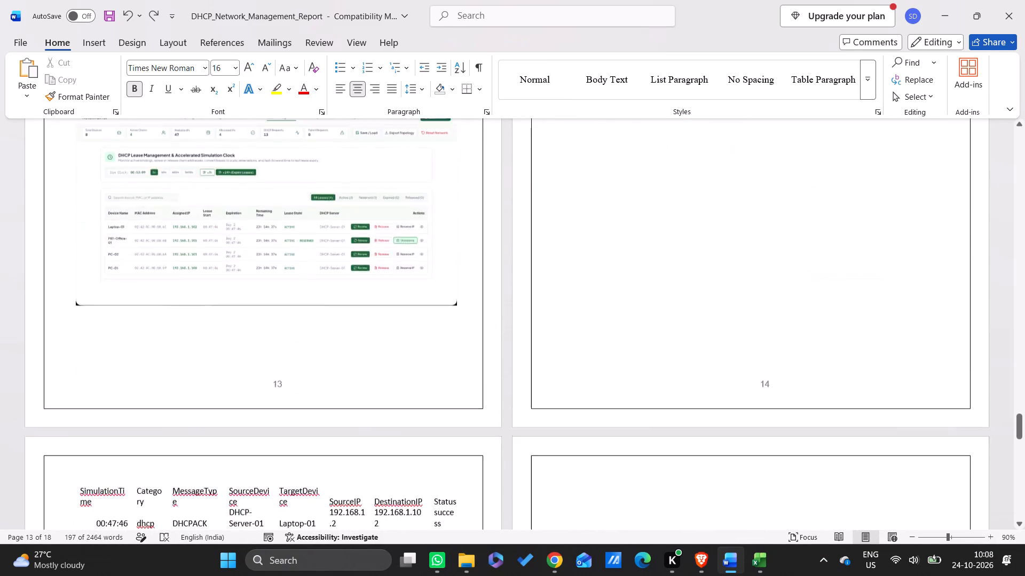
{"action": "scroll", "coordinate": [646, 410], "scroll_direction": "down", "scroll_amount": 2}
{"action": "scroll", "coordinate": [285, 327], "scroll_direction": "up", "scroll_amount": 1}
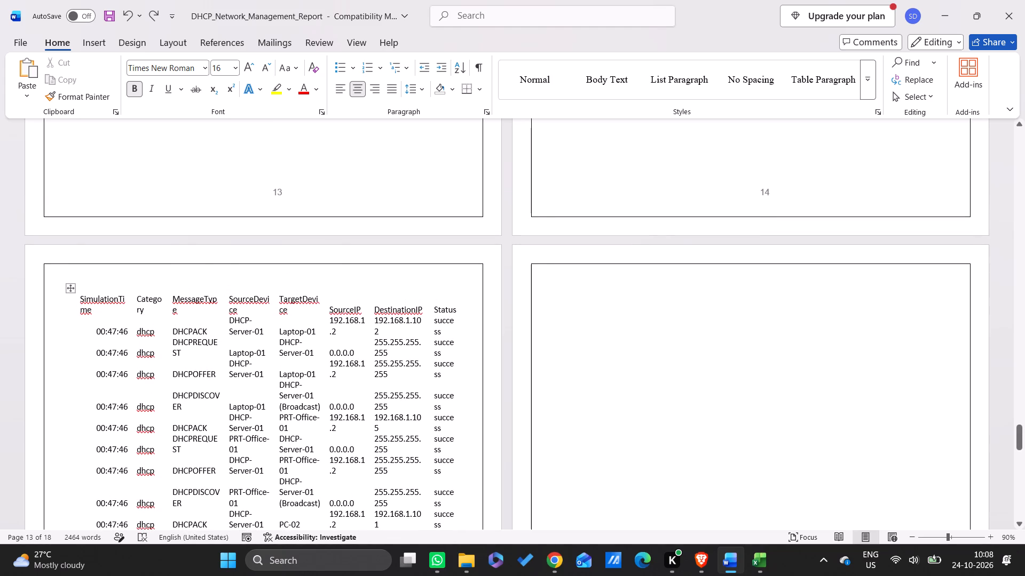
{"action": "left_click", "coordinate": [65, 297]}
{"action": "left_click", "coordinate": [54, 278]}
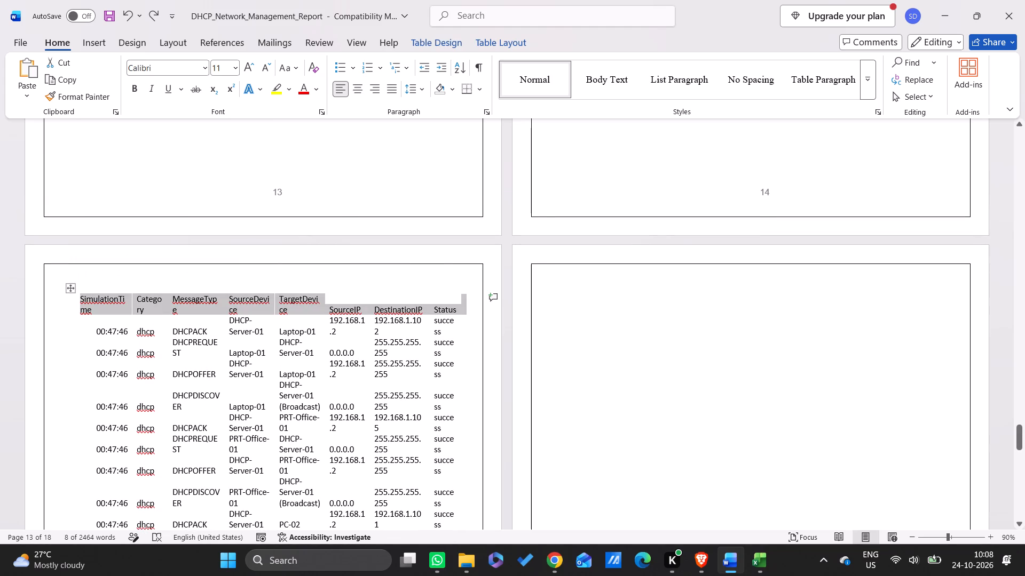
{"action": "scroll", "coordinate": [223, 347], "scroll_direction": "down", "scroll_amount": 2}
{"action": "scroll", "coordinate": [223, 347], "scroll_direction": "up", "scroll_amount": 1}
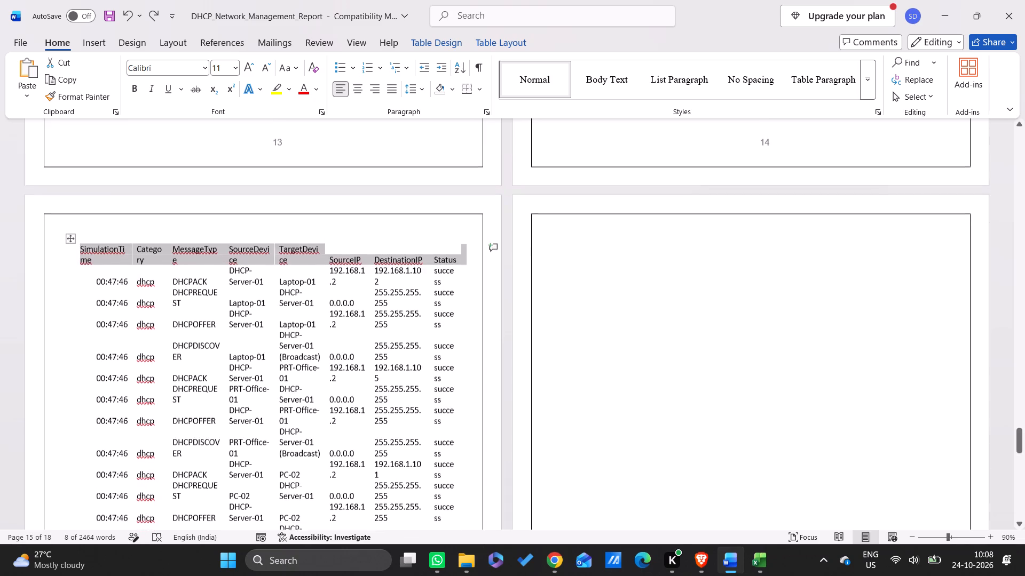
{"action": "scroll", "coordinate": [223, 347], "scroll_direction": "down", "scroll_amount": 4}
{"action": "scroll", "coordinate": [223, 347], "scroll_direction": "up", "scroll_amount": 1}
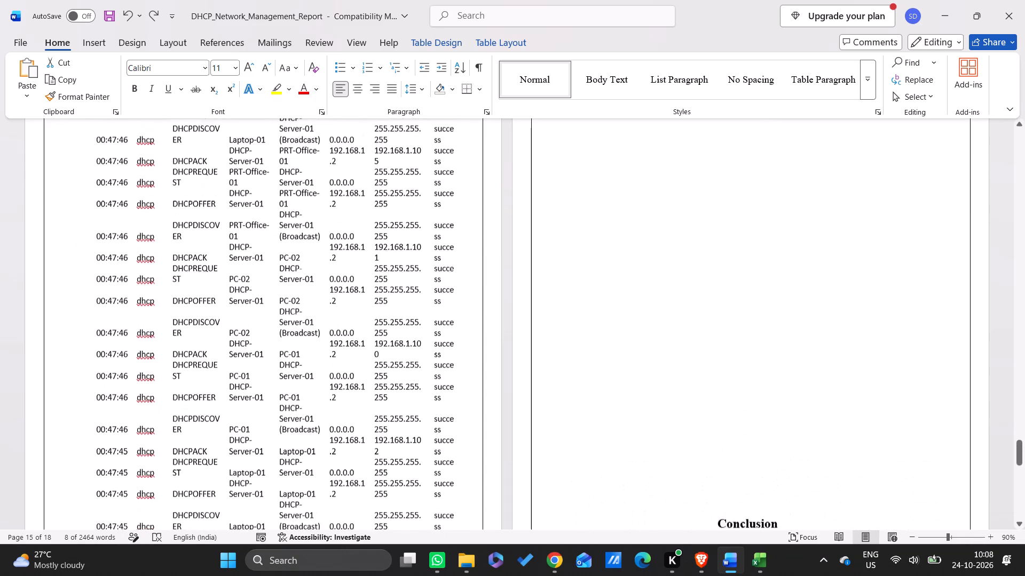
Undo the row deletions, the row height change and the pasting of the event log table on page 15.
{"action": "key", "text": "ctrl+z"}
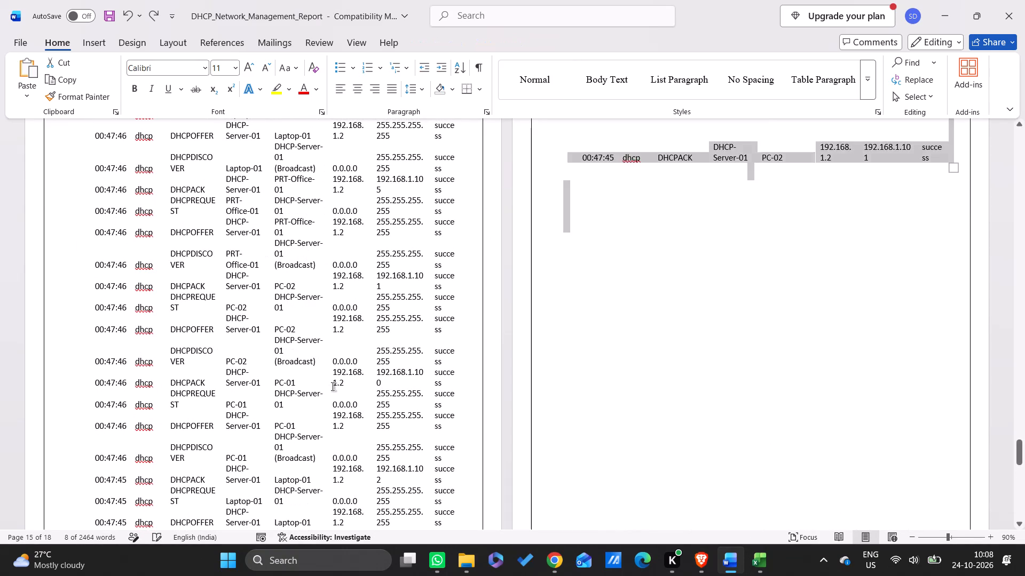
{"action": "key", "text": "ctrl+z"}
{"action": "key", "text": "ctrl+z"}
{"action": "key", "text": "ctrl+z"}
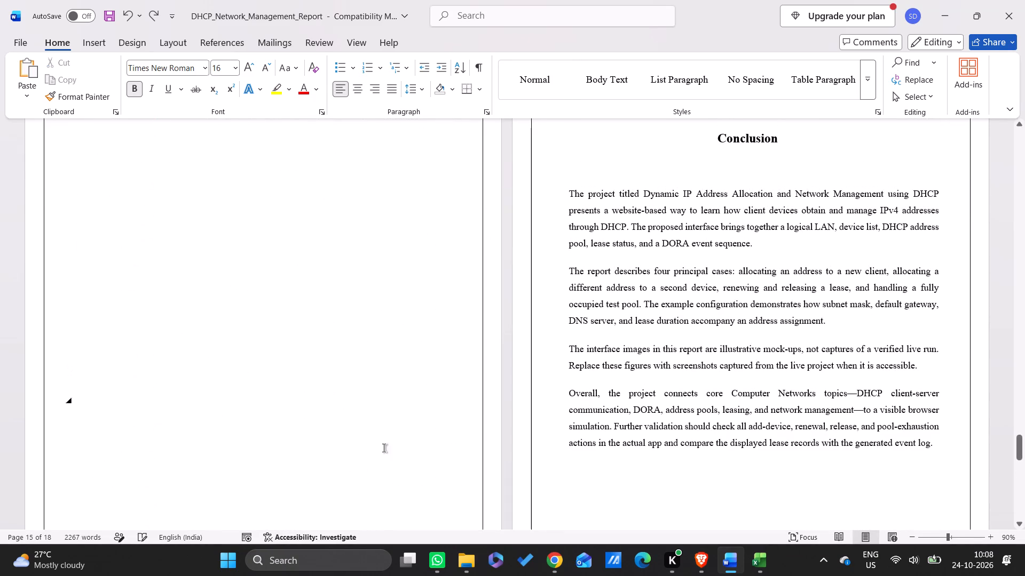
Paste the event log table below the Network Analytics screenshot on page 14, in a justified paragraph.
{"action": "scroll", "coordinate": [472, 494], "scroll_direction": "up", "scroll_amount": 1}
{"action": "scroll", "coordinate": [627, 435], "scroll_direction": "up", "scroll_amount": 1}
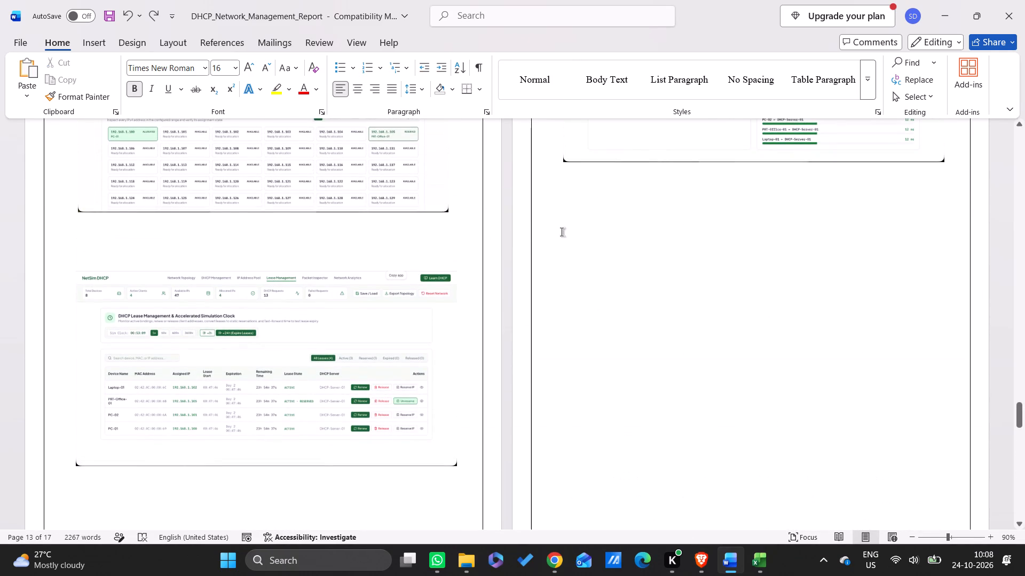
{"action": "left_click", "coordinate": [549, 211]}
{"action": "left_click", "coordinate": [699, 241]}
{"action": "left_click", "coordinate": [592, 188]}
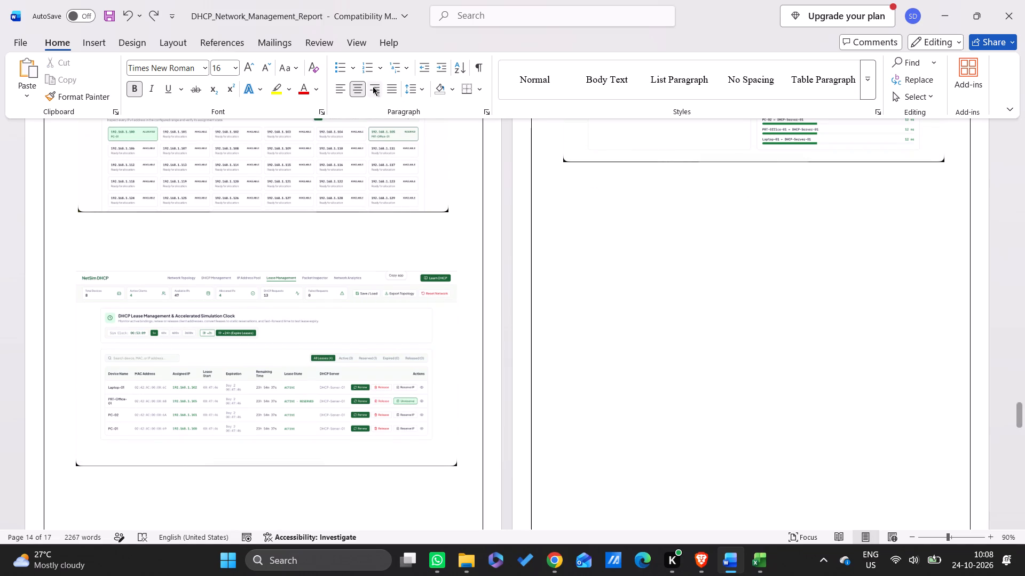
{"action": "left_click", "coordinate": [392, 86]}
{"action": "key", "text": "ctrl+v"}
Delete the event log rows from the 00:47:45 Laptop-01 DHCPACK entry near the top of page 15 through the final 00:00:00 row.
{"action": "scroll", "coordinate": [728, 331], "scroll_direction": "up", "scroll_amount": 1}
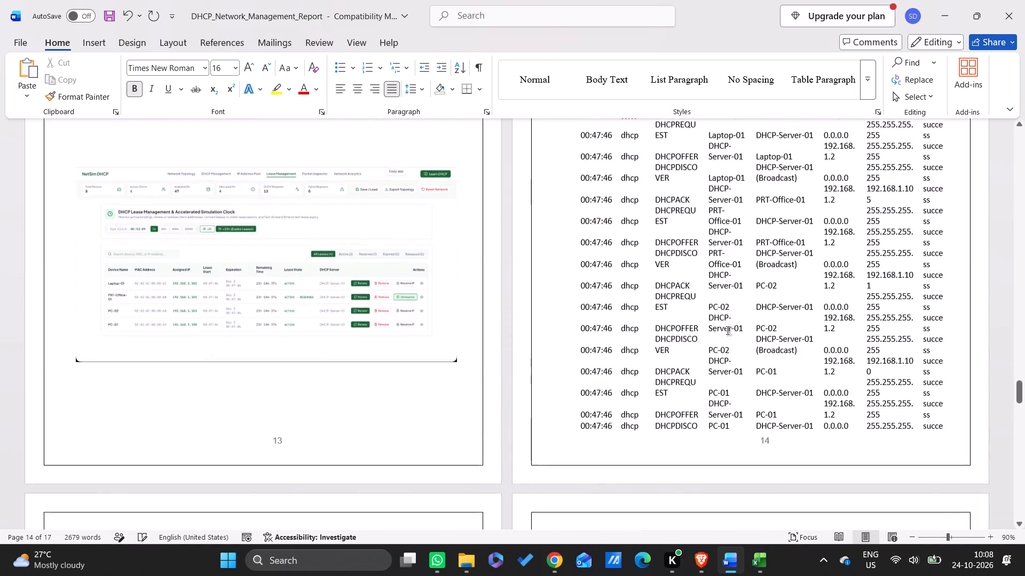
{"action": "scroll", "coordinate": [728, 331], "scroll_direction": "up", "scroll_amount": 1}
{"action": "scroll", "coordinate": [610, 310], "scroll_direction": "down", "scroll_amount": 1}
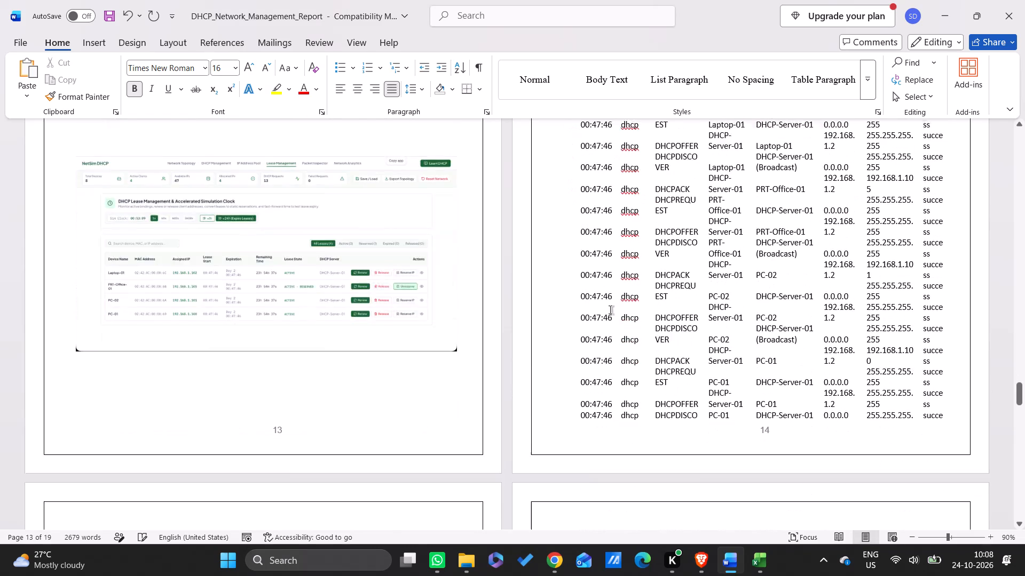
{"action": "scroll", "coordinate": [610, 310], "scroll_direction": "up", "scroll_amount": 2}
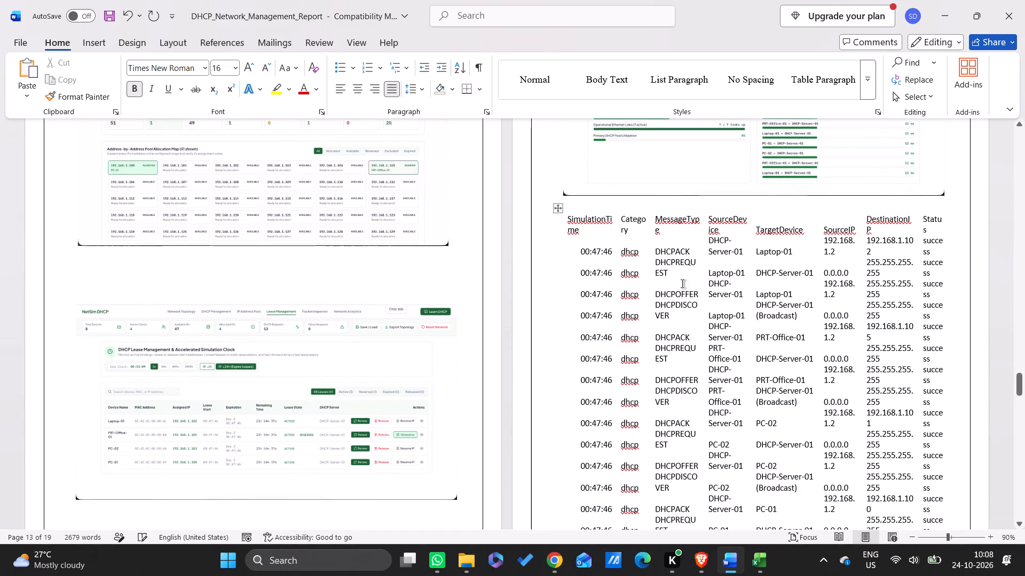
{"action": "scroll", "coordinate": [722, 305], "scroll_direction": "down", "scroll_amount": 3}
{"action": "scroll", "coordinate": [531, 356], "scroll_direction": "up", "scroll_amount": 1}
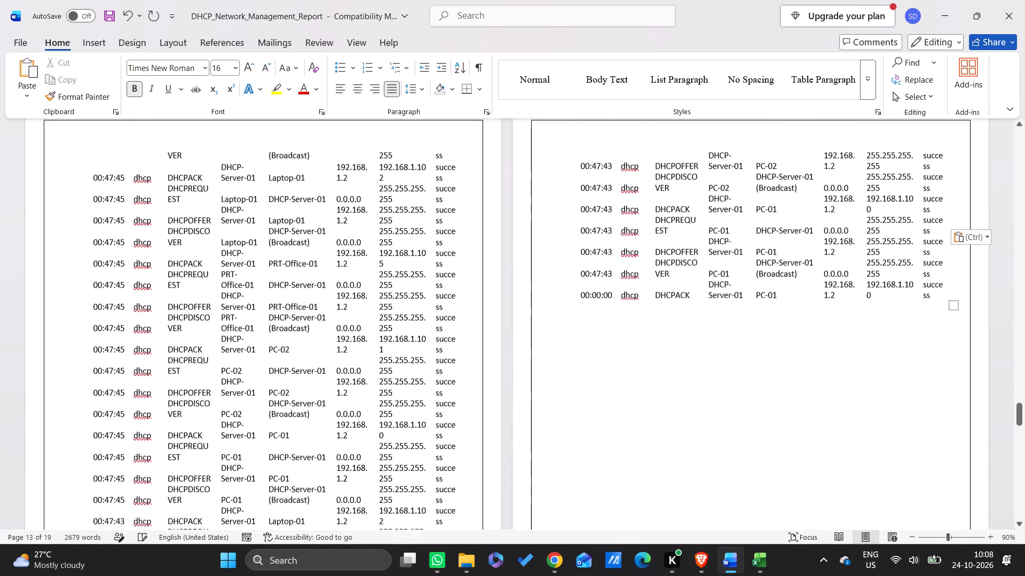
{"action": "left_click_drag", "start_coordinate": [951, 302], "coordinate": [724, 241]}
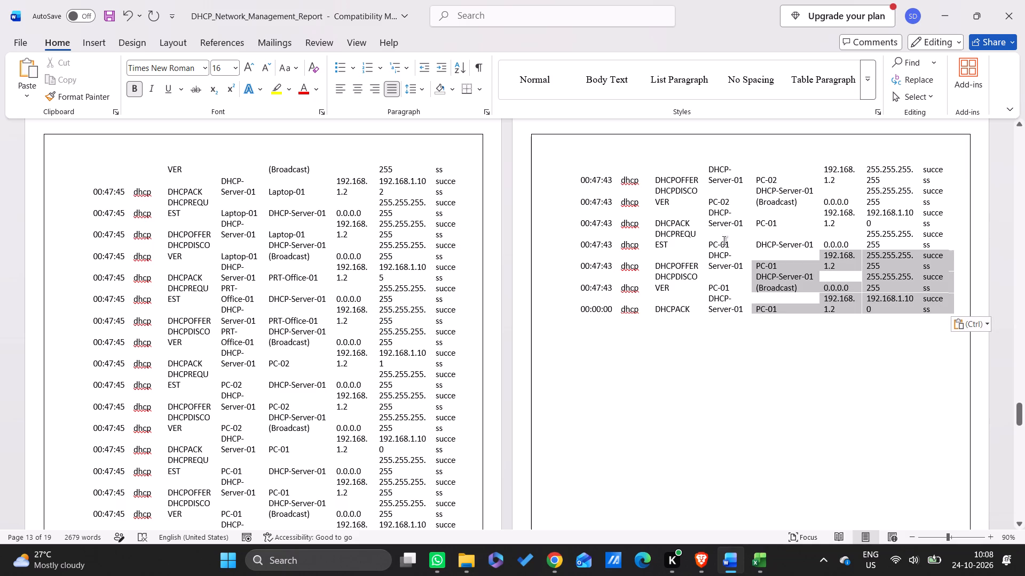
{"action": "left_click_drag", "start_coordinate": [724, 241], "coordinate": [131, 168]}
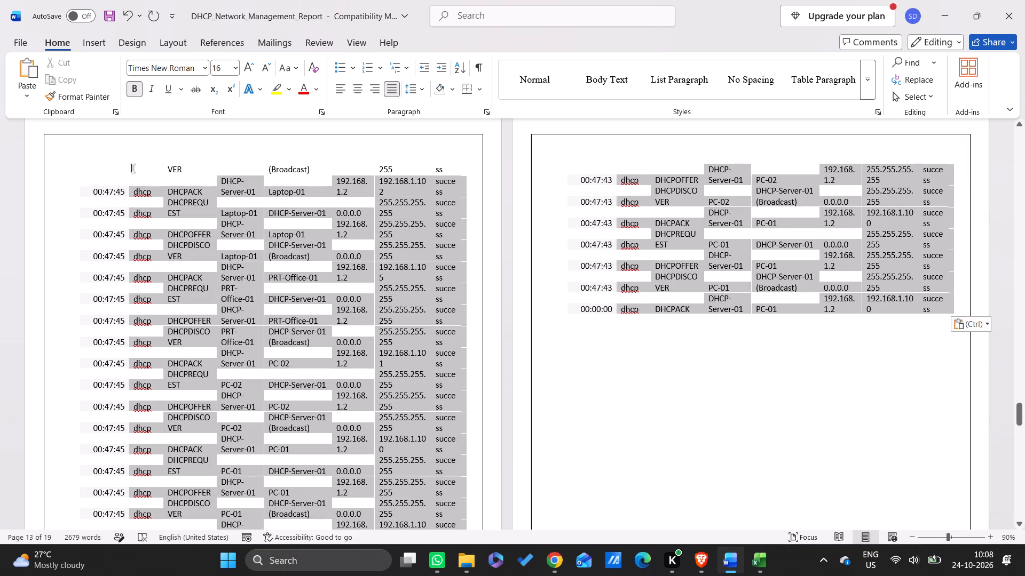
{"action": "left_click_drag", "start_coordinate": [131, 168], "coordinate": [83, 169]}
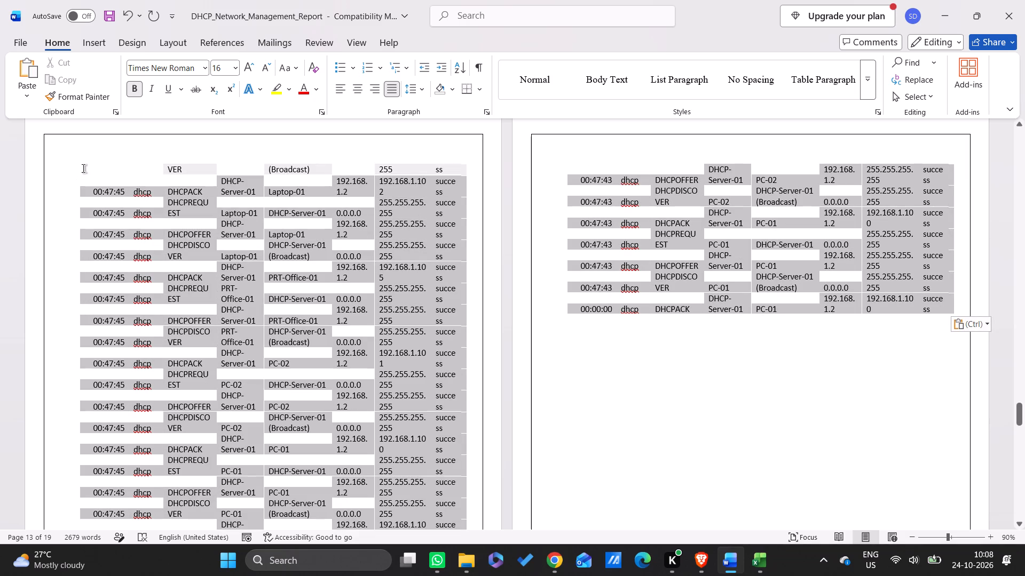
{"action": "left_click_drag", "start_coordinate": [83, 169], "coordinate": [83, 170]}
{"action": "key", "text": "BackSpace"}
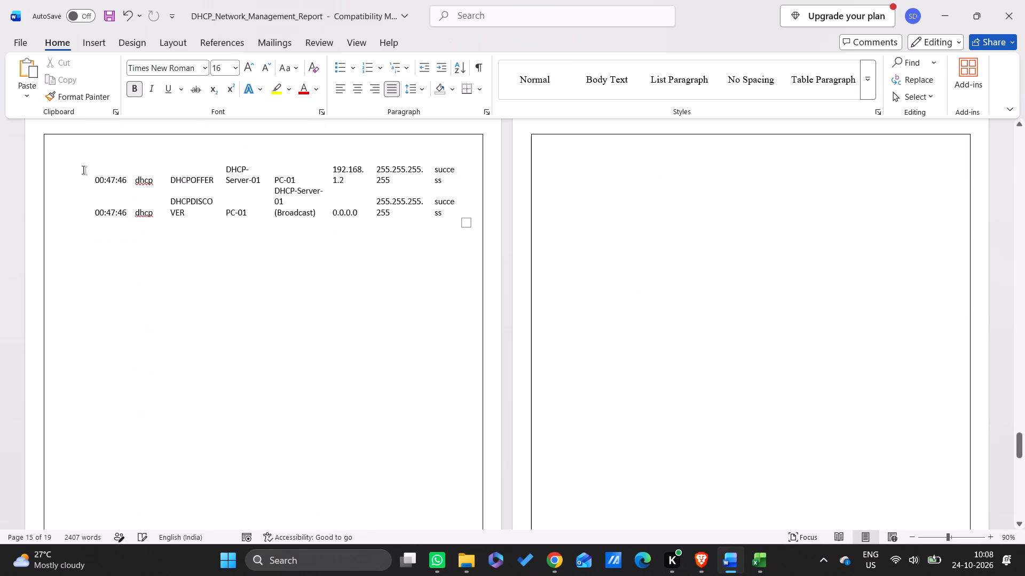
Delete the remaining 00:47:46 PC-01 DHCPOFFER and DHCPDISCOVER rows at the top of page 15, with the empty lines below them.
{"action": "scroll", "coordinate": [445, 288], "scroll_direction": "up", "scroll_amount": 2}
{"action": "scroll", "coordinate": [382, 417], "scroll_direction": "down", "scroll_amount": 1}
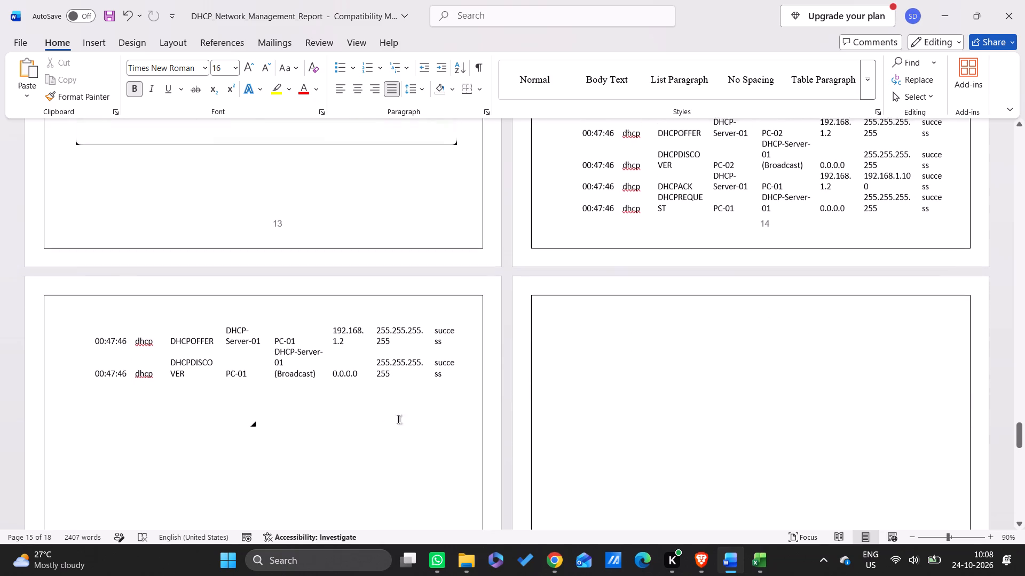
{"action": "left_click_drag", "start_coordinate": [455, 412], "coordinate": [124, 317]}
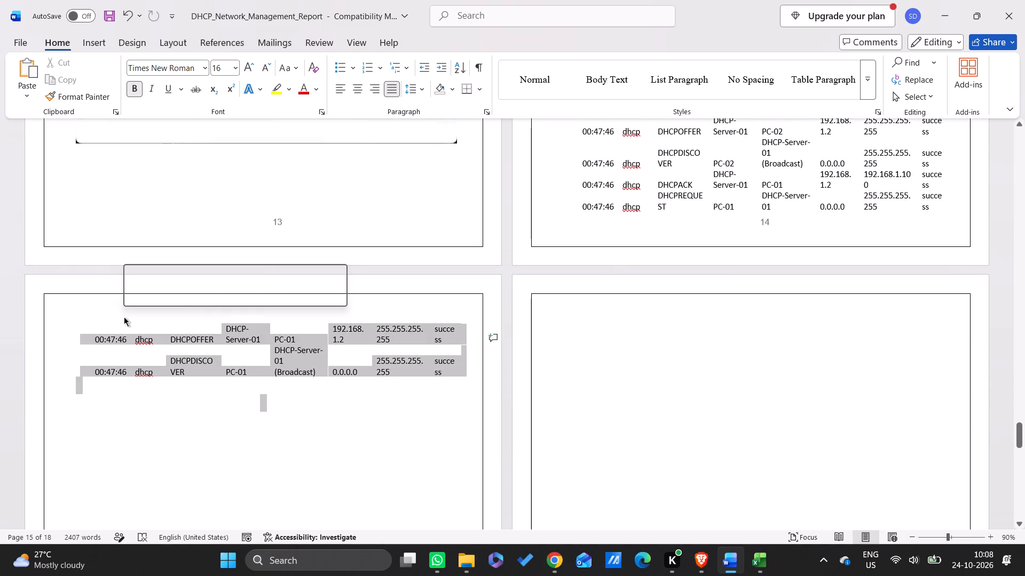
{"action": "key", "text": "Delete"}
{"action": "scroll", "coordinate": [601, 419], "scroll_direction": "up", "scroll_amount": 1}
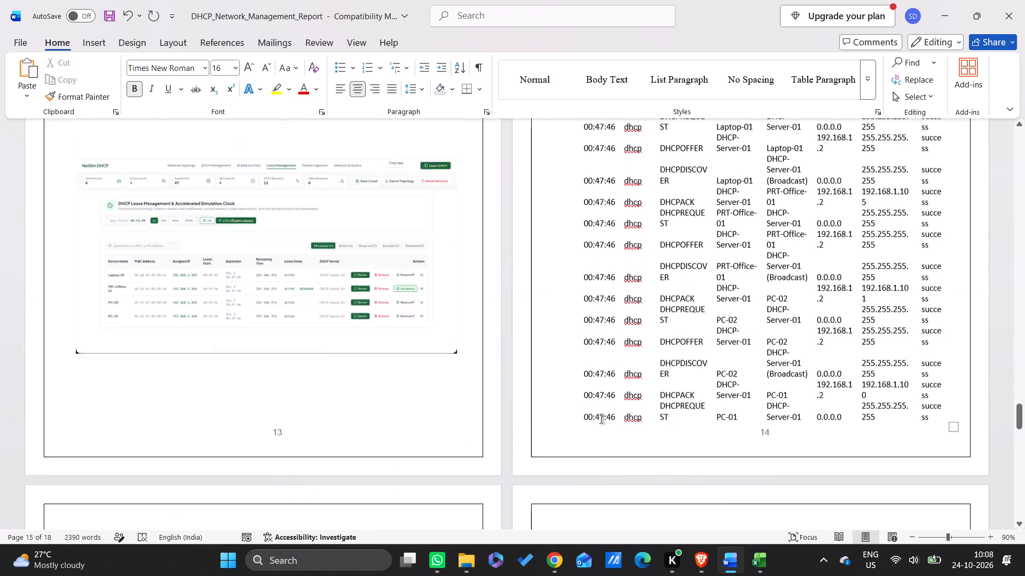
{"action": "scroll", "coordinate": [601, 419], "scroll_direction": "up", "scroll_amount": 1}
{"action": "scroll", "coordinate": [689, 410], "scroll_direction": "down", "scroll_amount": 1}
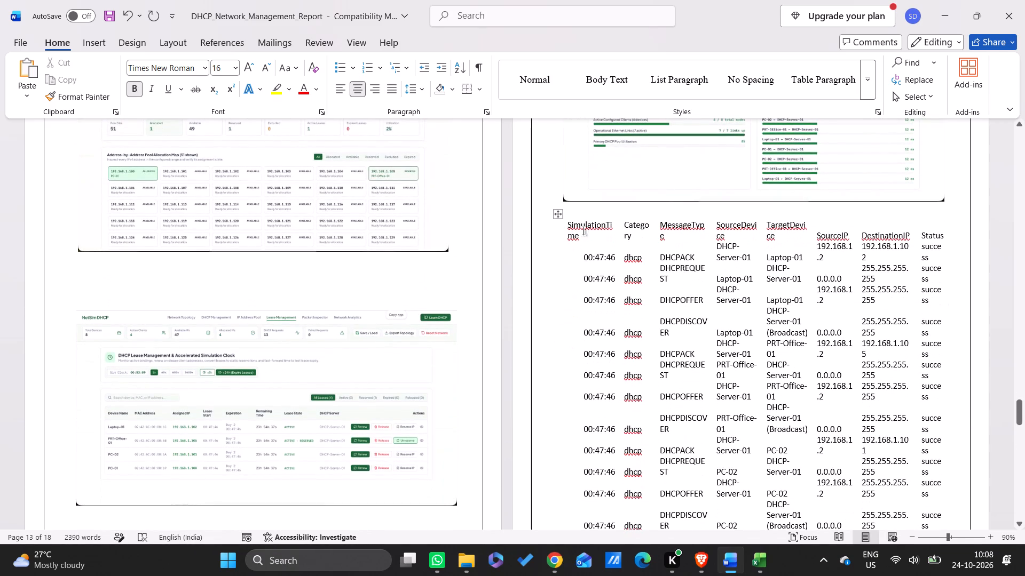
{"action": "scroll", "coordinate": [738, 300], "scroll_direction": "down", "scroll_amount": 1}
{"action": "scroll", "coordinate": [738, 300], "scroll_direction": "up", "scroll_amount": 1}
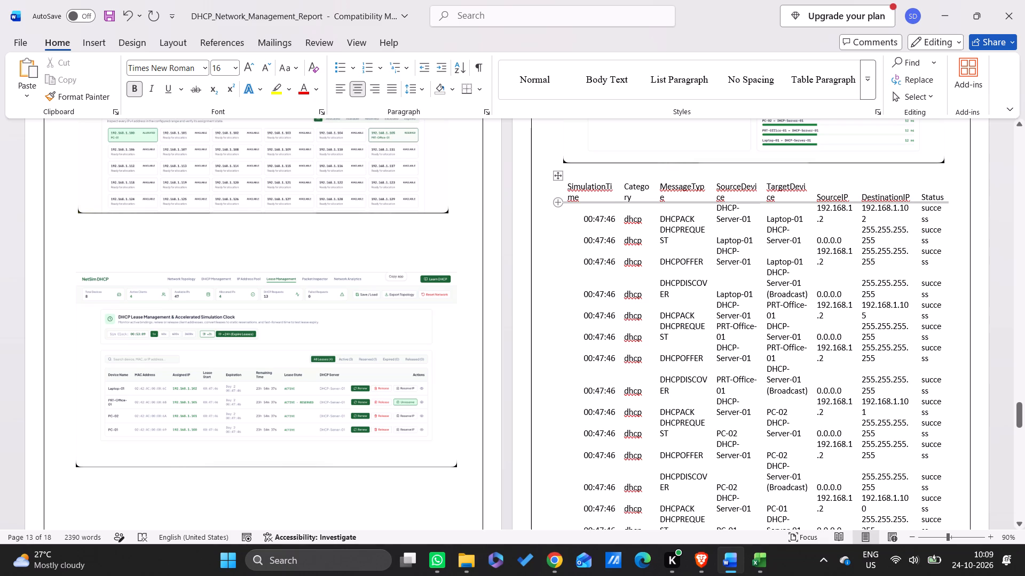
Extend the event log table's left edge out to the page border on page 14 and narrow its SimulationTime column.
{"action": "left_click_drag", "start_coordinate": [562, 187], "coordinate": [537, 189]}
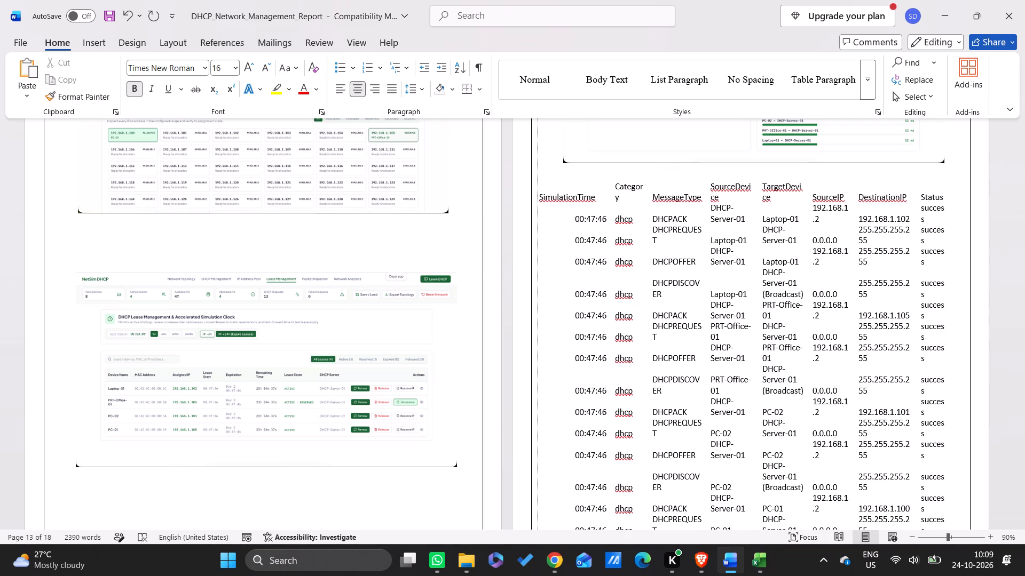
{"action": "left_click_drag", "start_coordinate": [537, 189], "coordinate": [533, 189]}
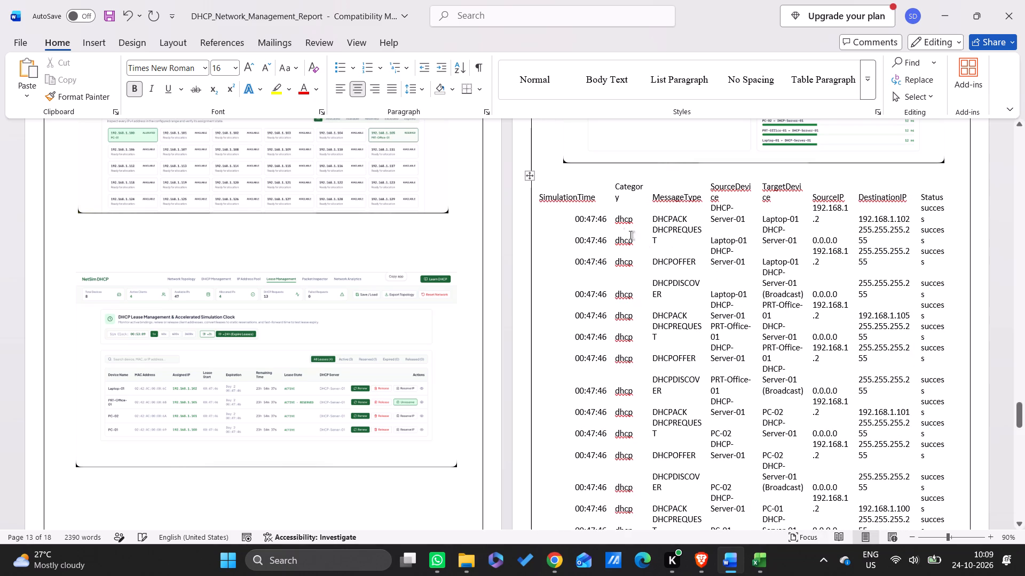
{"action": "left_click", "coordinate": [609, 198]}
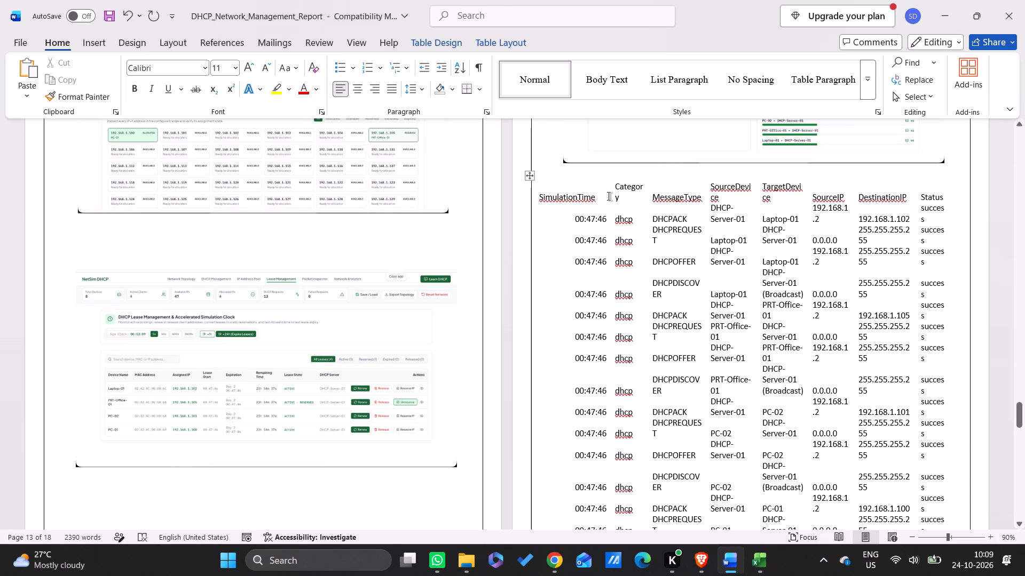
{"action": "left_click_drag", "start_coordinate": [610, 197], "coordinate": [596, 197]}
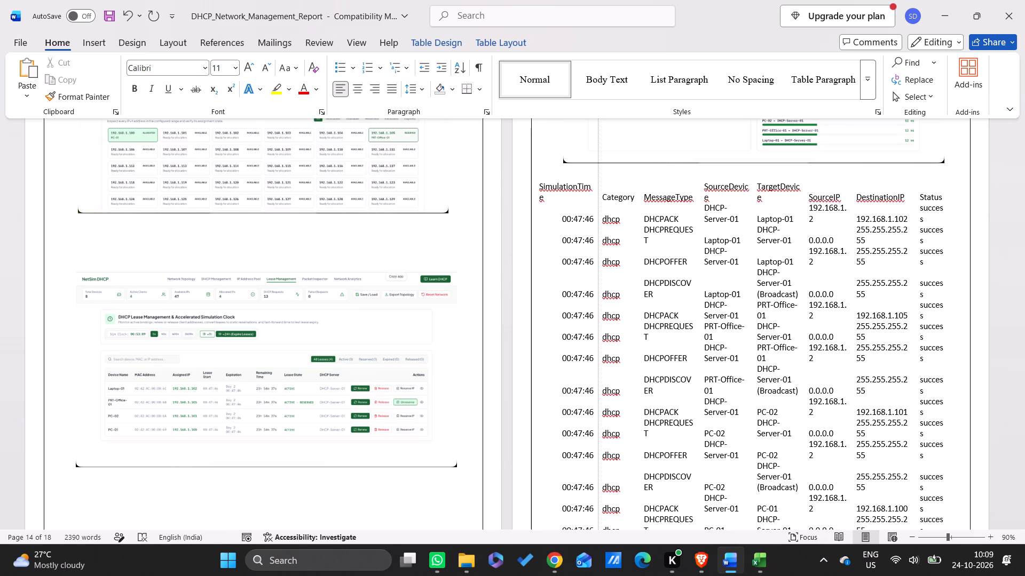
{"action": "left_click_drag", "start_coordinate": [596, 197], "coordinate": [580, 206]}
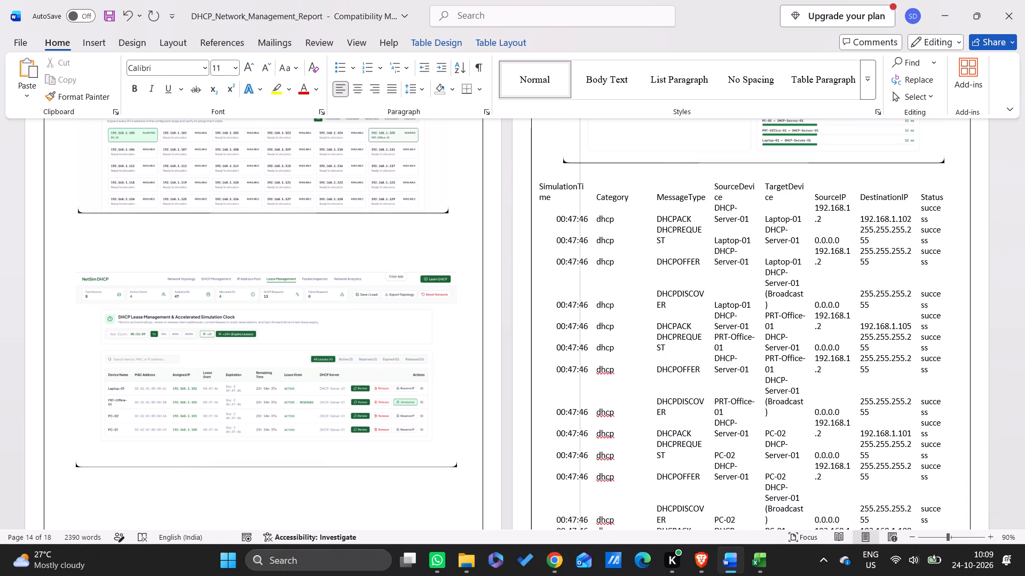
{"action": "left_click_drag", "start_coordinate": [580, 206], "coordinate": [567, 209]}
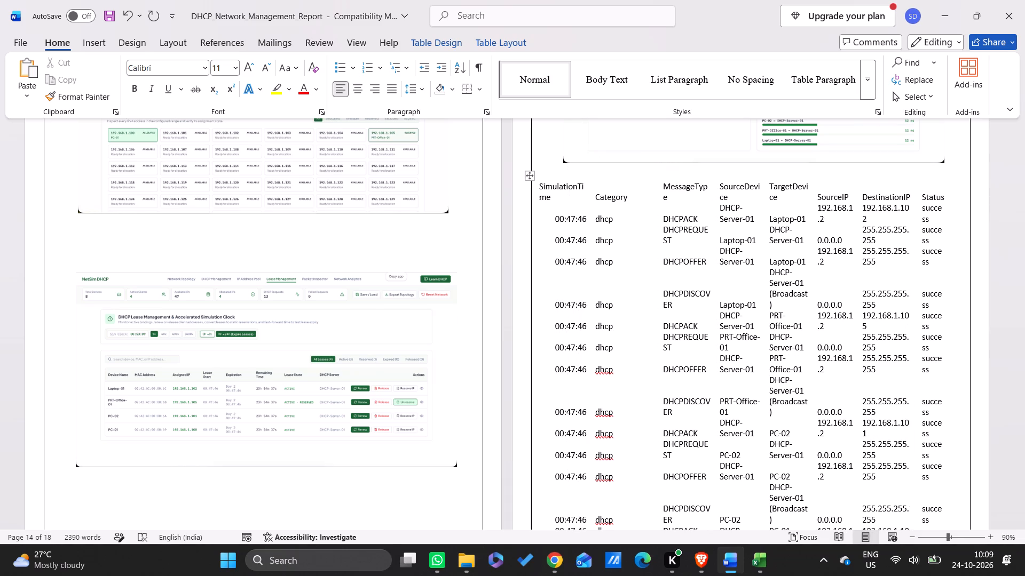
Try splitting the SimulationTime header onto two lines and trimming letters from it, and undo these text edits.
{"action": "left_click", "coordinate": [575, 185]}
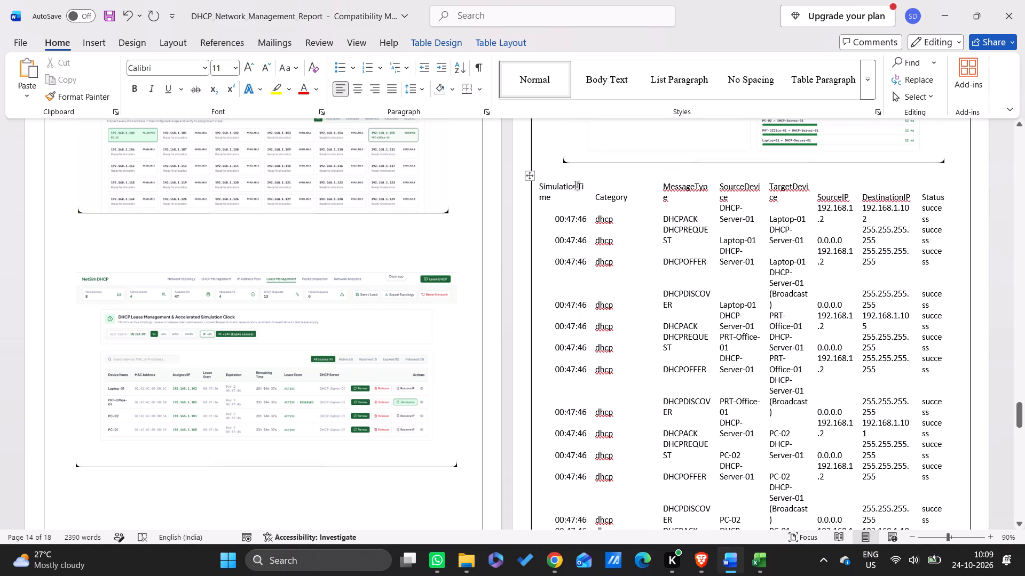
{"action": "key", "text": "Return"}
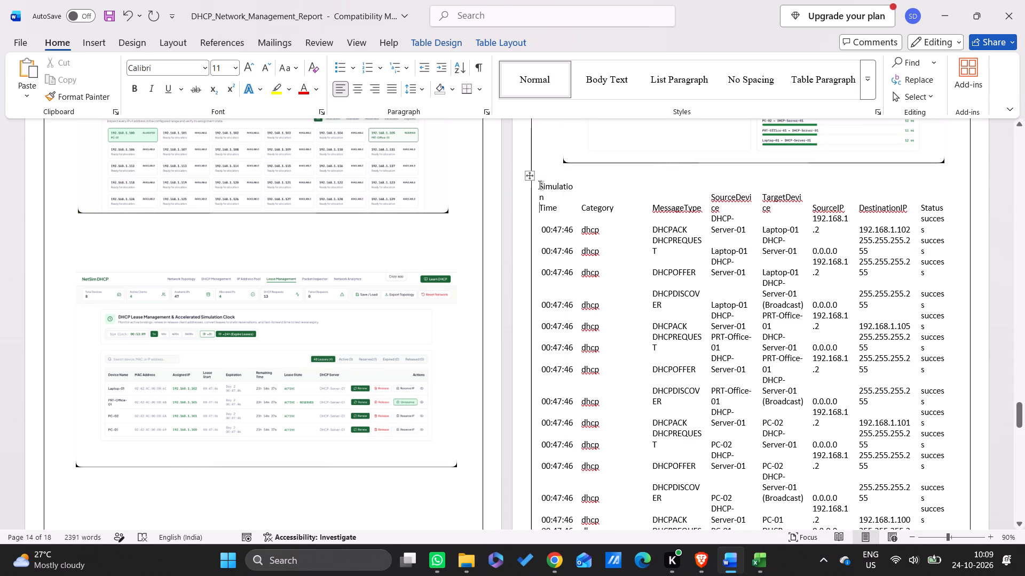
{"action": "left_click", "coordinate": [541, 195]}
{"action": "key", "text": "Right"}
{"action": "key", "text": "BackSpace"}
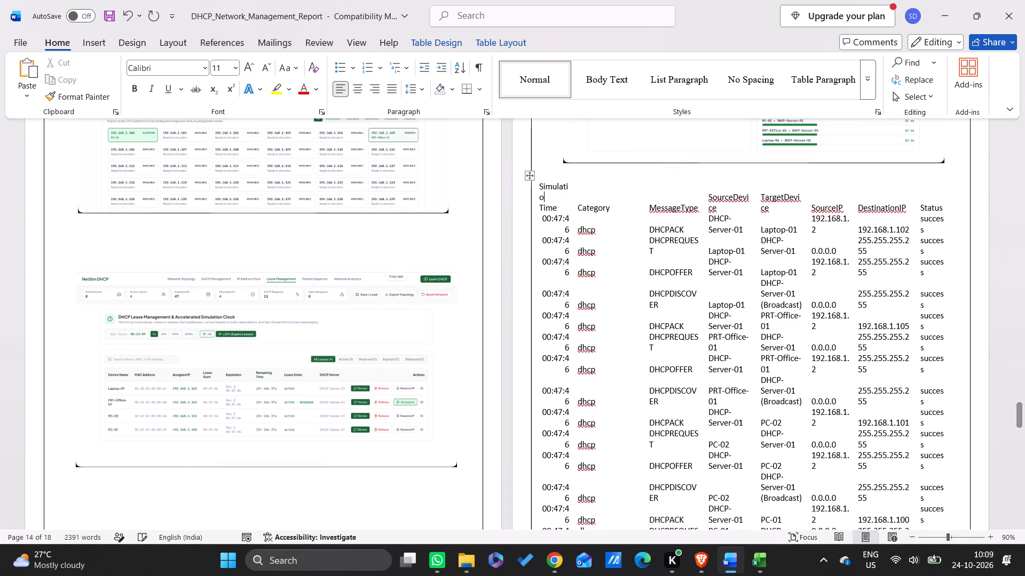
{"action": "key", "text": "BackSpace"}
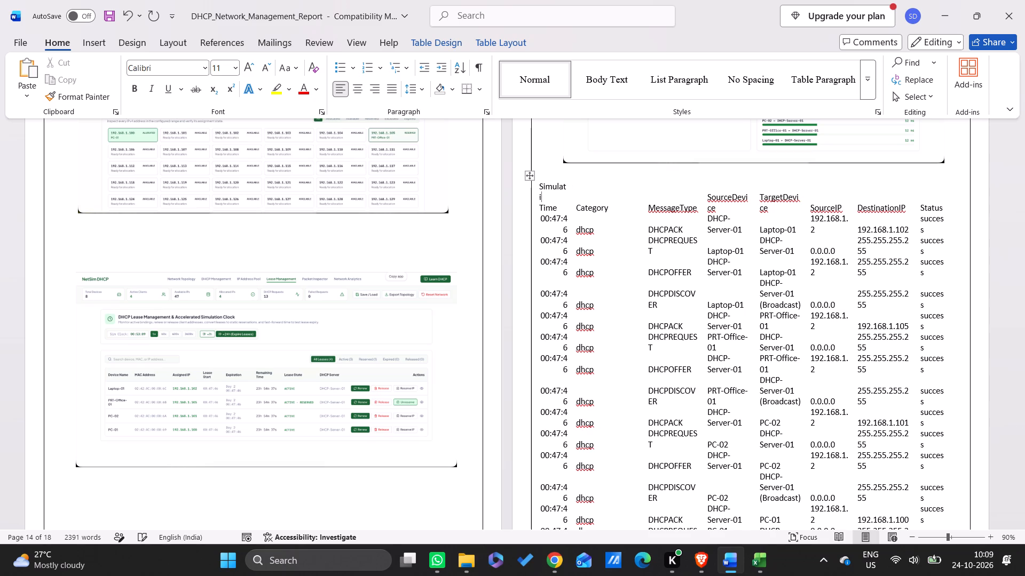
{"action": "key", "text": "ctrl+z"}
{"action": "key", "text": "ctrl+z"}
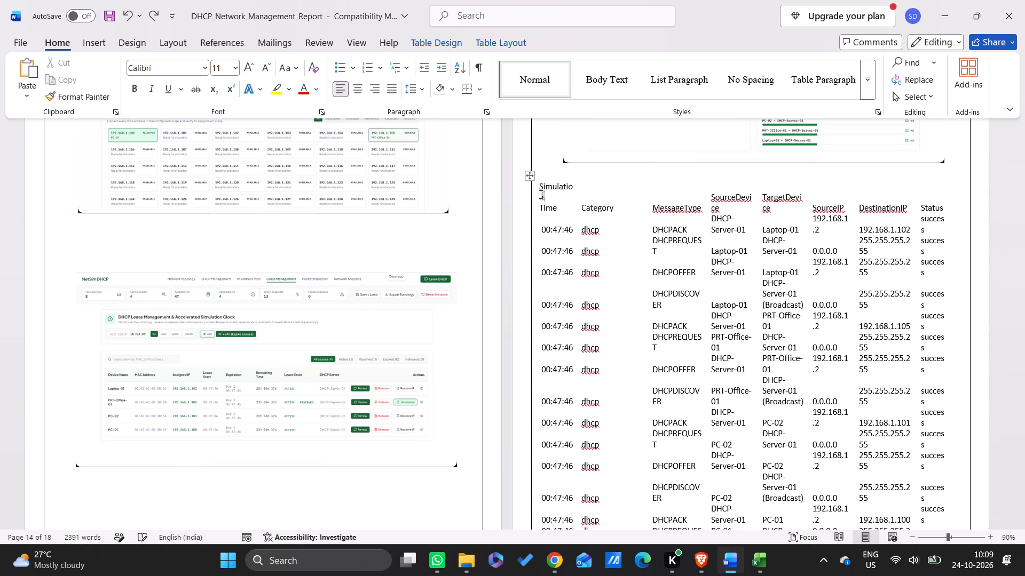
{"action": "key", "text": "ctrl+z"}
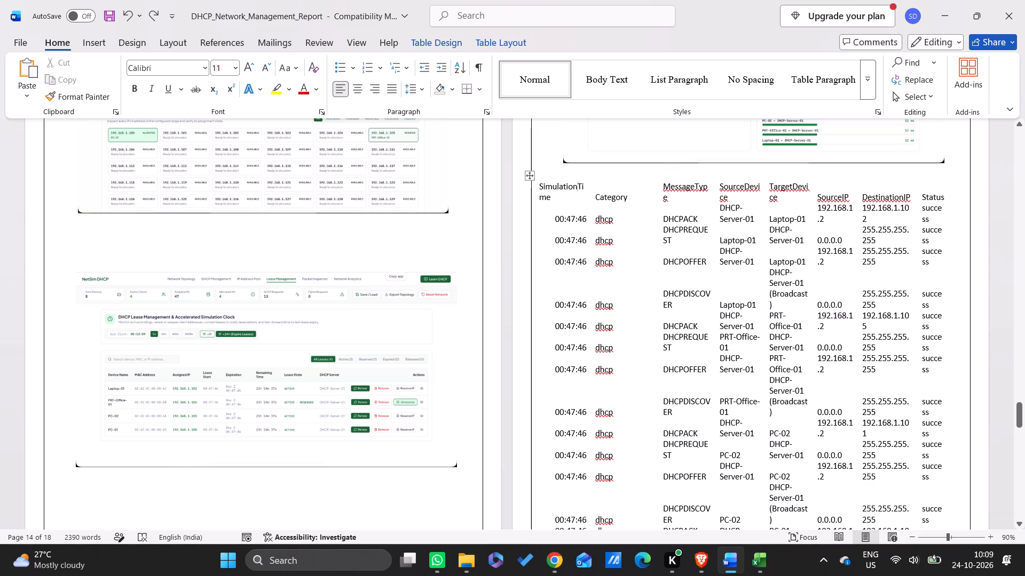
Widen the SimulationTime column slightly and split its header onto two lines as Simulation and Time.
{"action": "left_click_drag", "start_coordinate": [589, 207], "coordinate": [596, 204]}
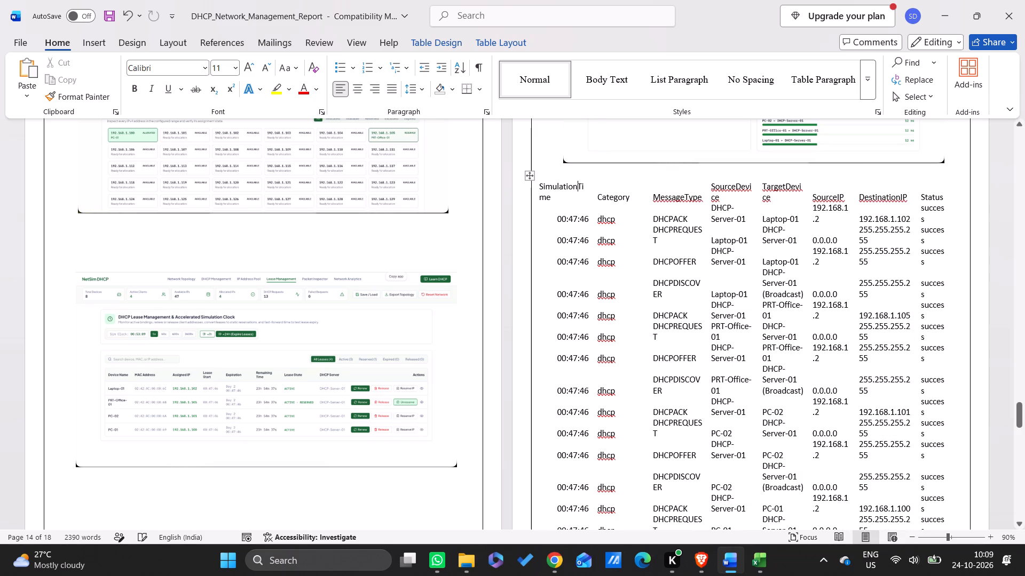
{"action": "key", "text": "Return"}
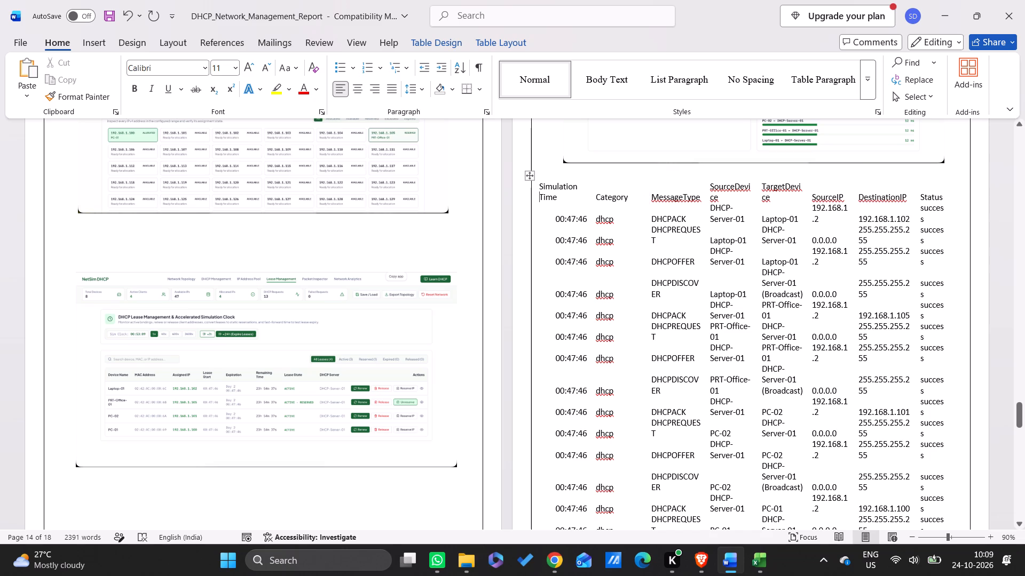
Narrow the Category column of the event log table just enough to keep its header on one line.
{"action": "left_click_drag", "start_coordinate": [646, 199], "coordinate": [626, 199]}
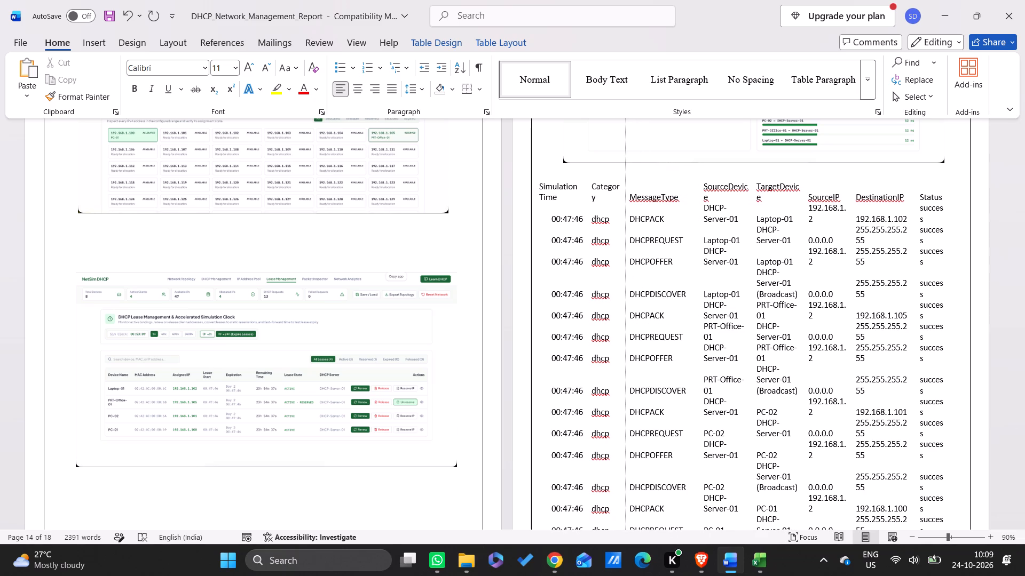
{"action": "left_click_drag", "start_coordinate": [626, 199], "coordinate": [632, 199]}
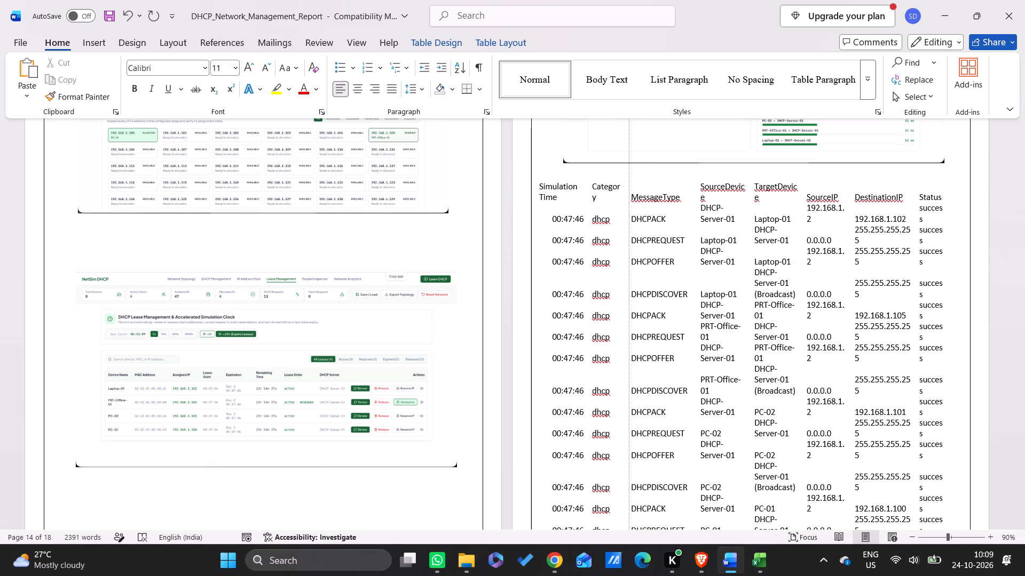
{"action": "left_click_drag", "start_coordinate": [632, 199], "coordinate": [634, 201]}
{"action": "left_click_drag", "start_coordinate": [634, 201], "coordinate": [635, 199]}
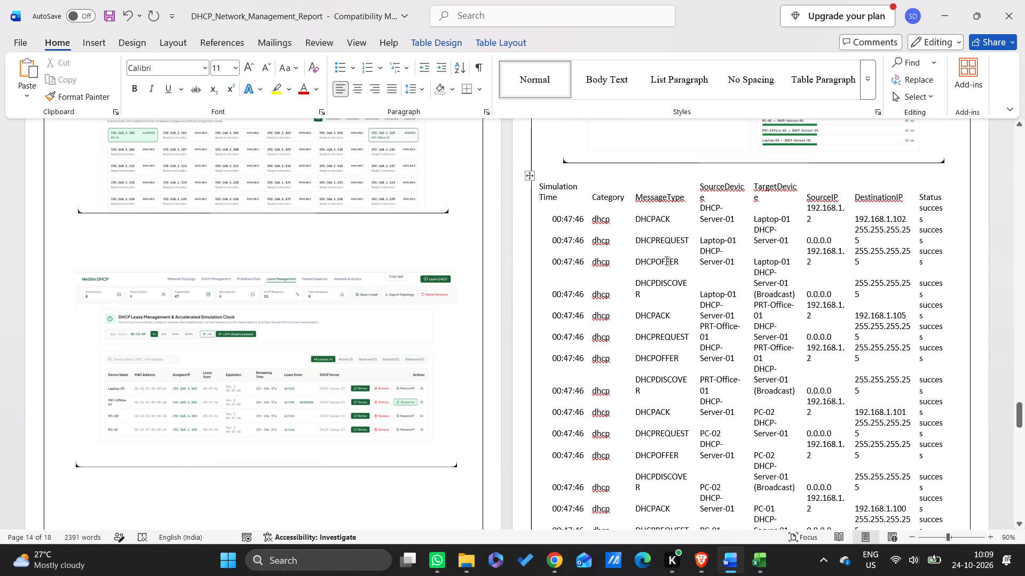
Apply All Borders to the whole event log table on page 14.
{"action": "scroll", "coordinate": [741, 275], "scroll_direction": "down", "scroll_amount": 2}
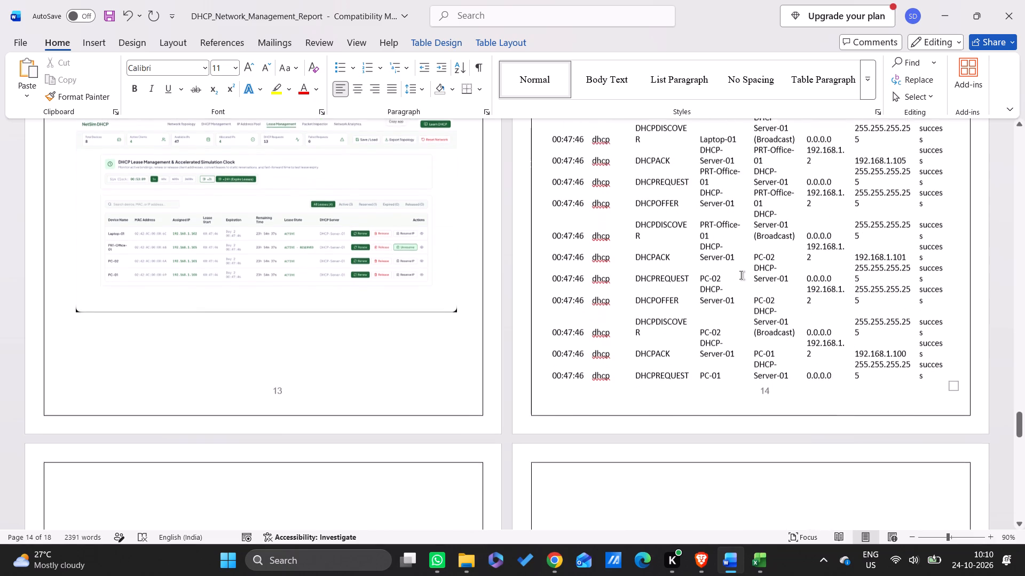
{"action": "scroll", "coordinate": [741, 275], "scroll_direction": "up", "scroll_amount": 1}
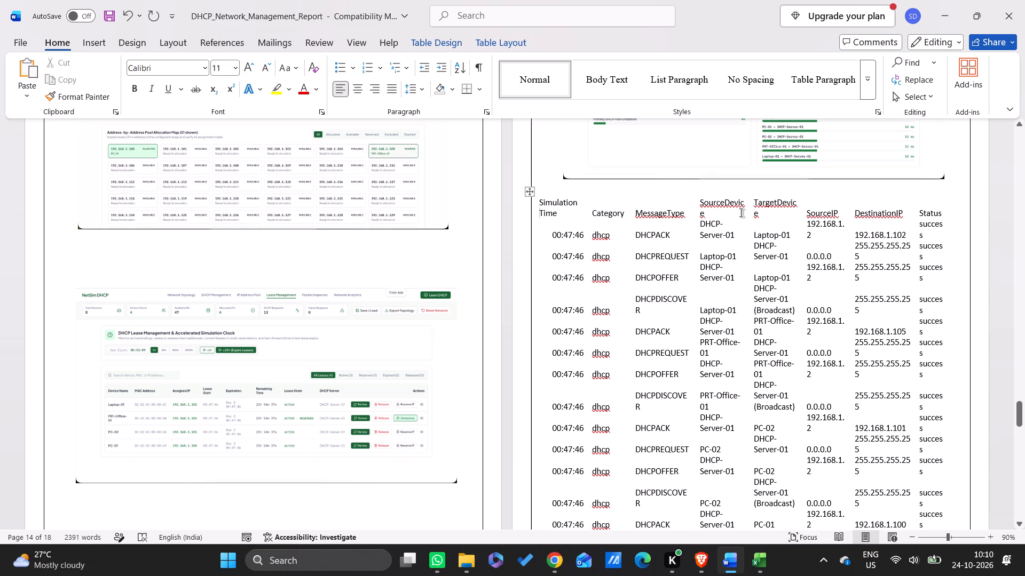
{"action": "left_click", "coordinate": [529, 191]}
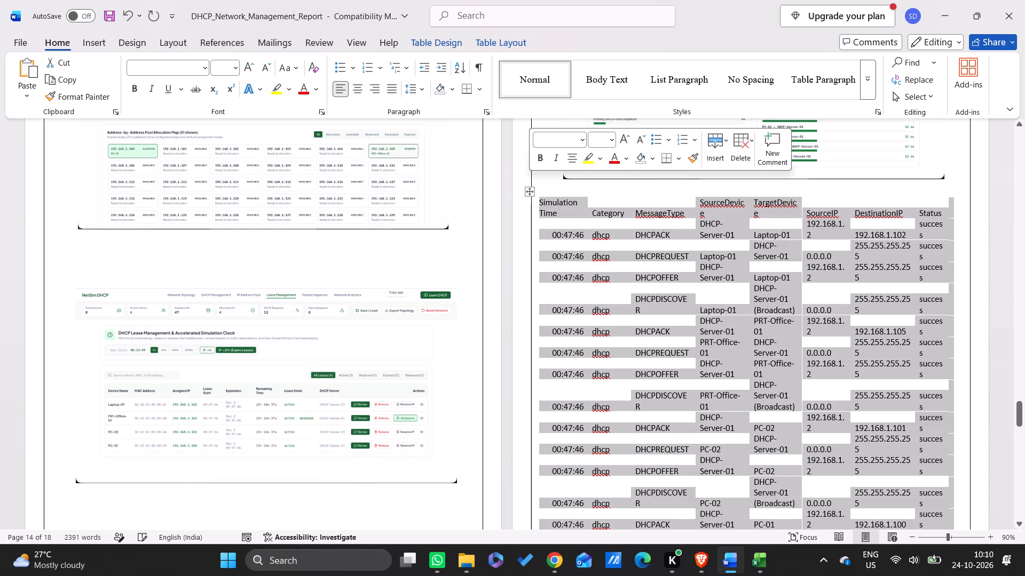
{"action": "left_click", "coordinate": [441, 46]}
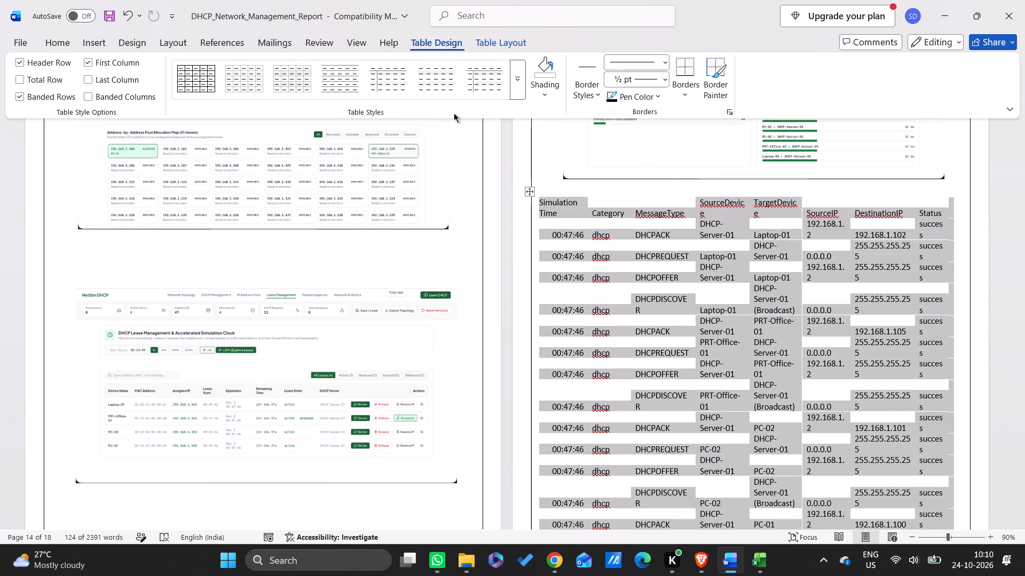
{"action": "left_click", "coordinate": [499, 41]}
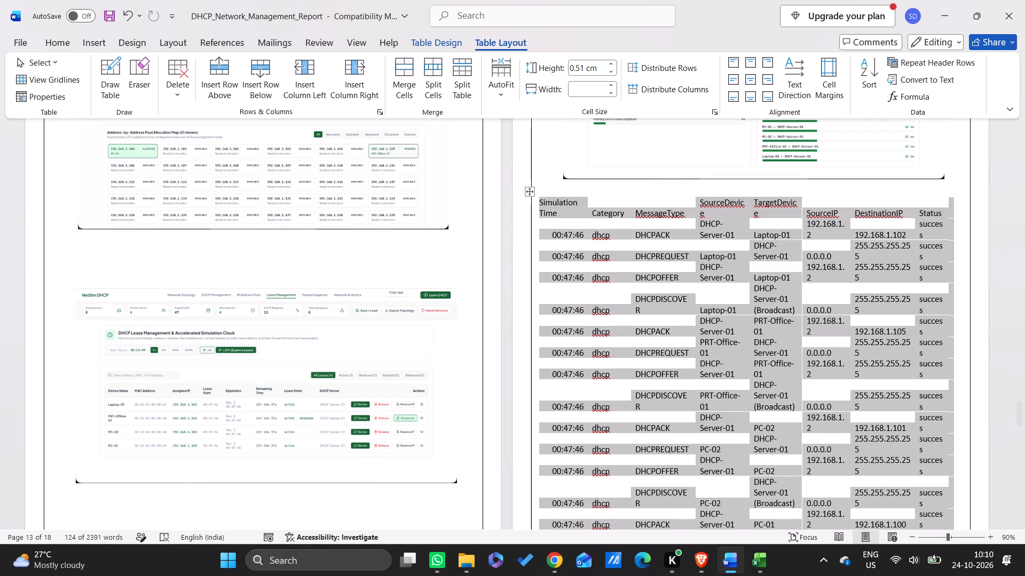
{"action": "scroll", "coordinate": [910, 263], "scroll_direction": "down", "scroll_amount": 2}
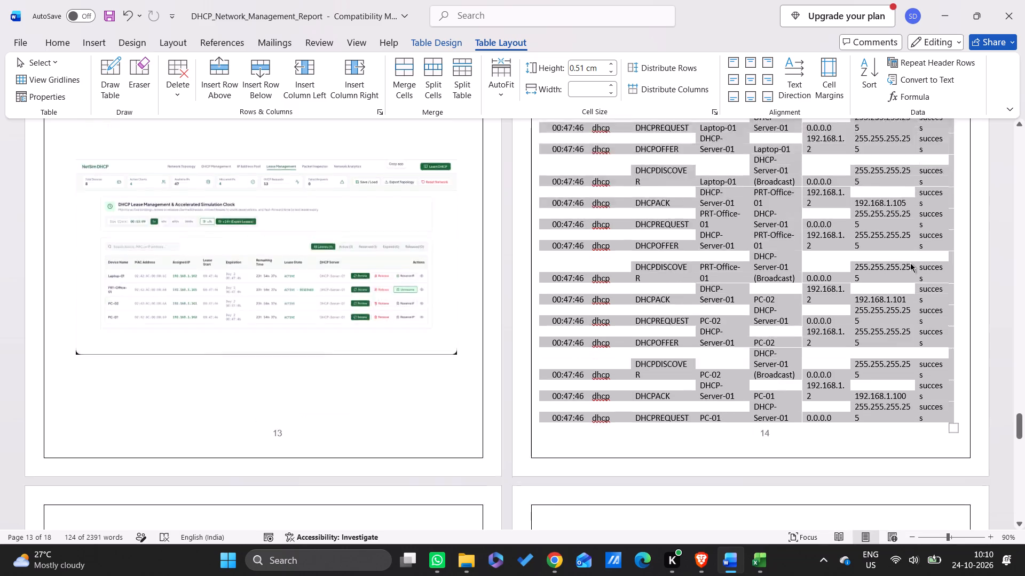
{"action": "scroll", "coordinate": [910, 263], "scroll_direction": "up", "scroll_amount": 1}
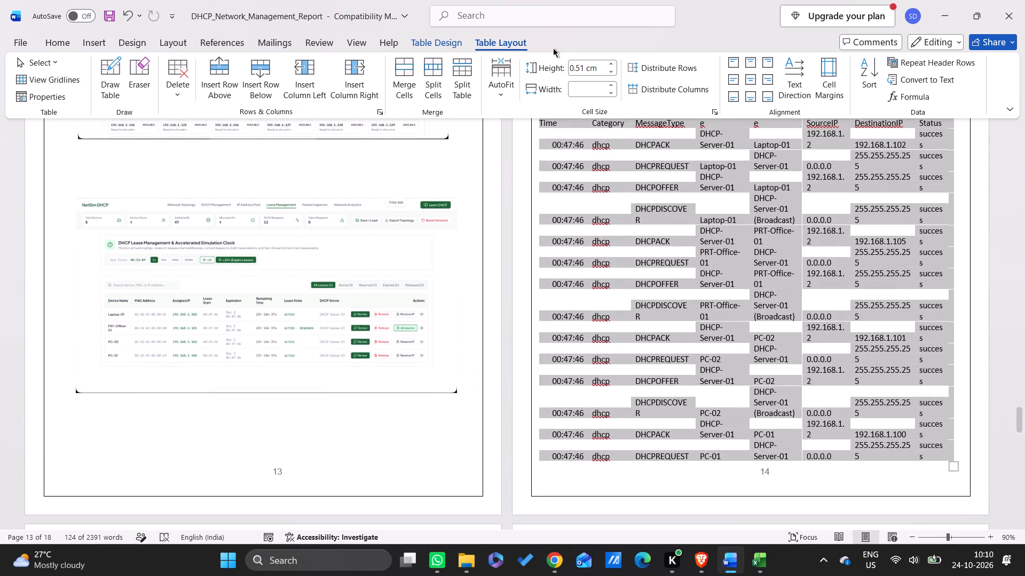
{"action": "left_click", "coordinate": [450, 42]}
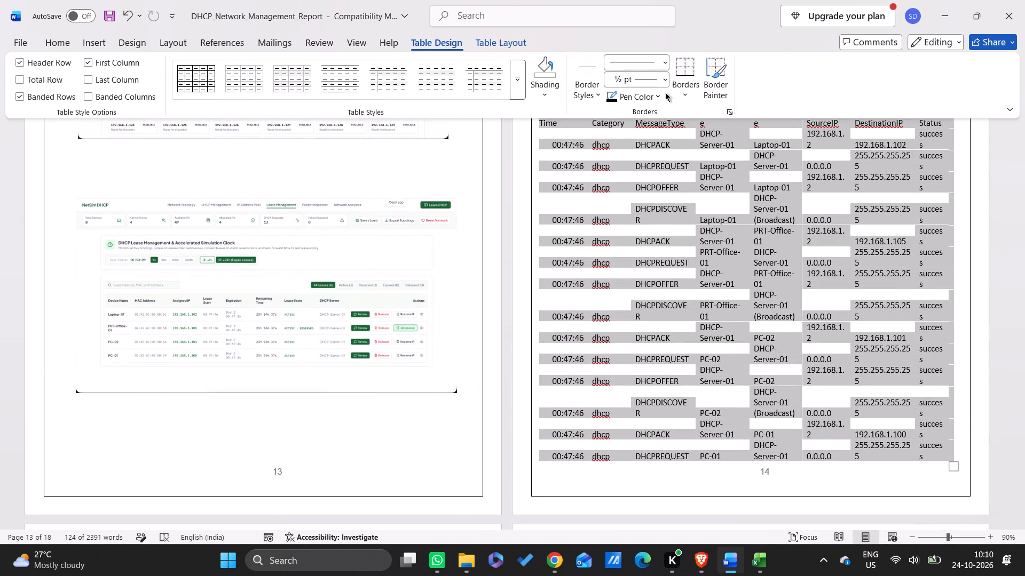
{"action": "left_click", "coordinate": [682, 95]}
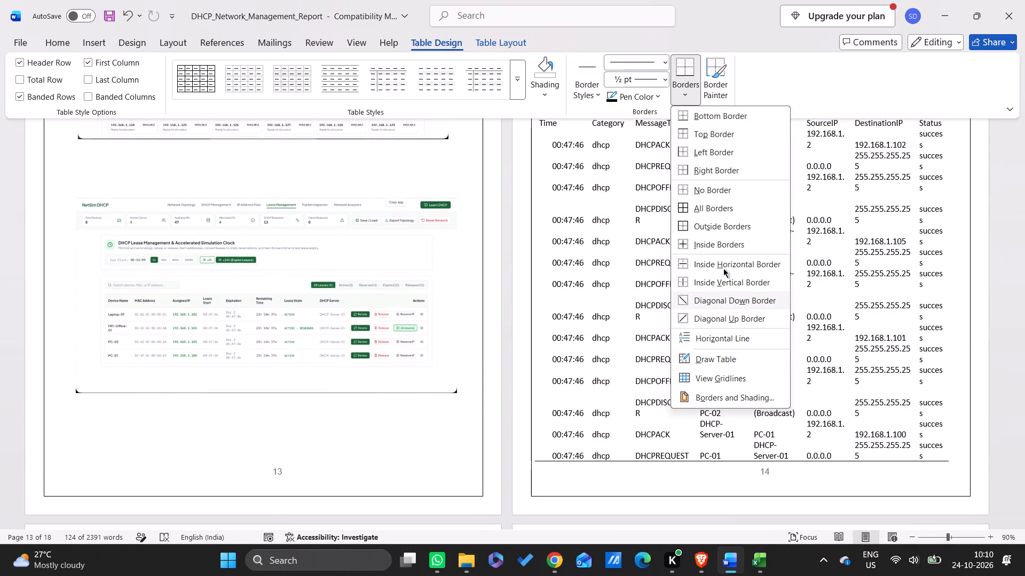
{"action": "left_click", "coordinate": [726, 208]}
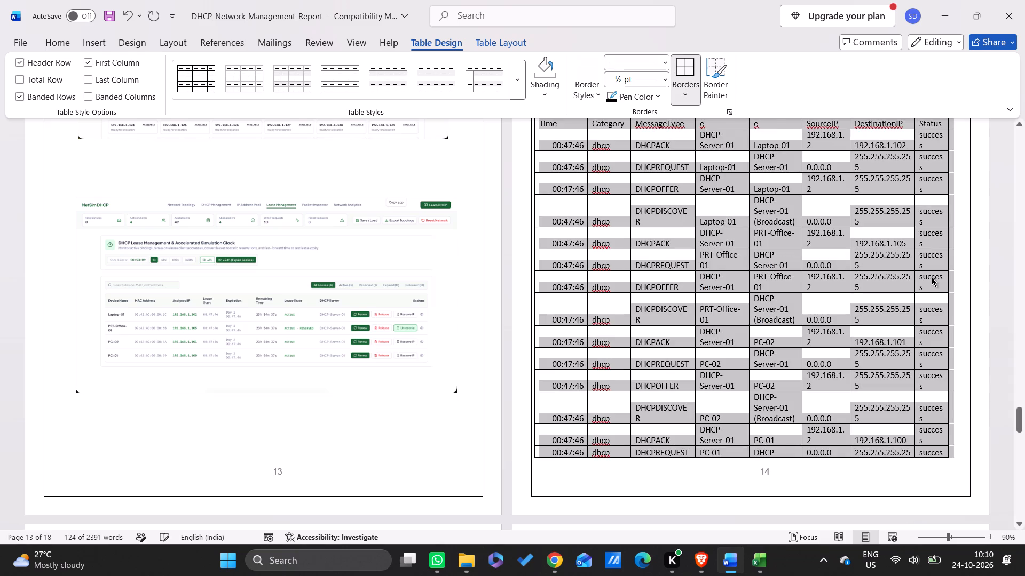
{"action": "scroll", "coordinate": [932, 277], "scroll_direction": "up", "scroll_amount": 1}
{"action": "left_click", "coordinate": [995, 237]}
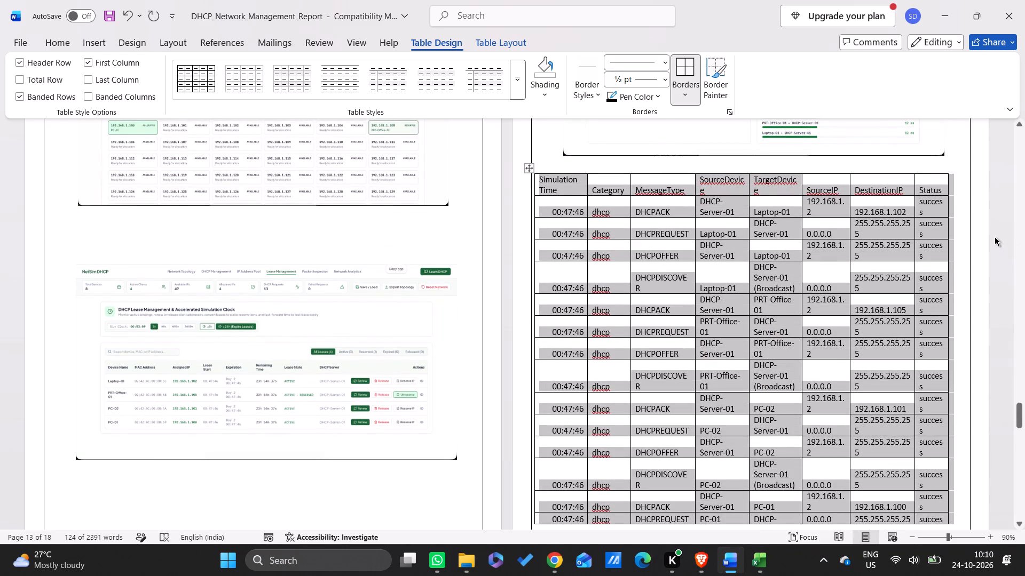
Examine how the event log table is laid out on page 14 and where it runs over onto page 15.
{"action": "scroll", "coordinate": [792, 251], "scroll_direction": "down", "scroll_amount": 1}
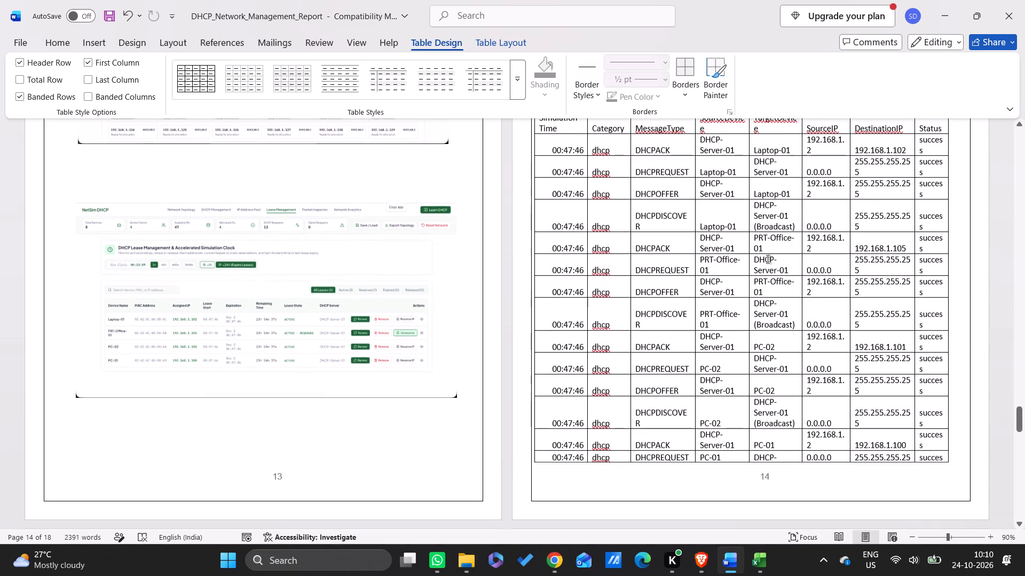
{"action": "scroll", "coordinate": [728, 271], "scroll_direction": "up", "scroll_amount": 1}
{"action": "left_click", "coordinate": [530, 170]}
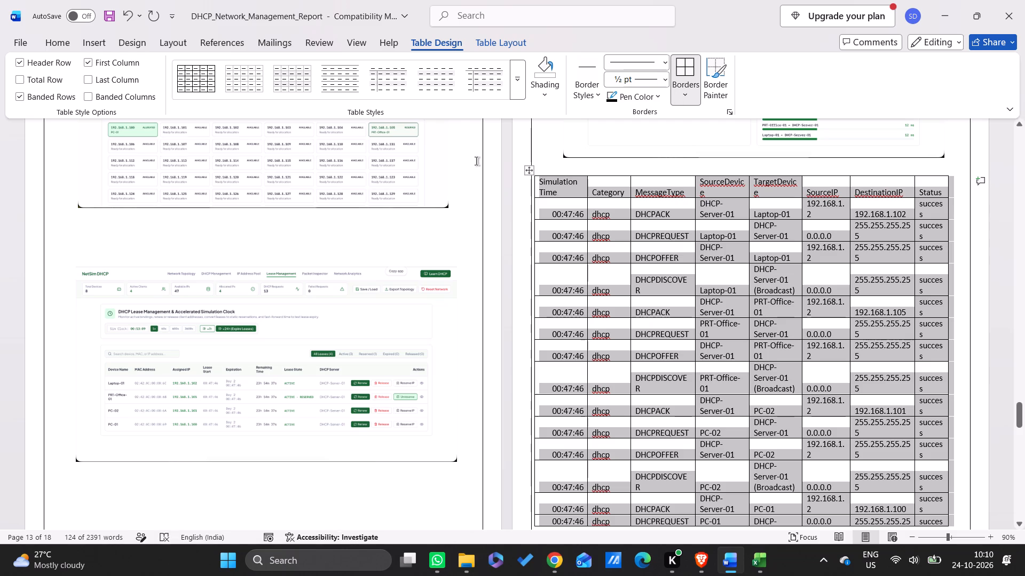
{"action": "left_click", "coordinate": [499, 45]}
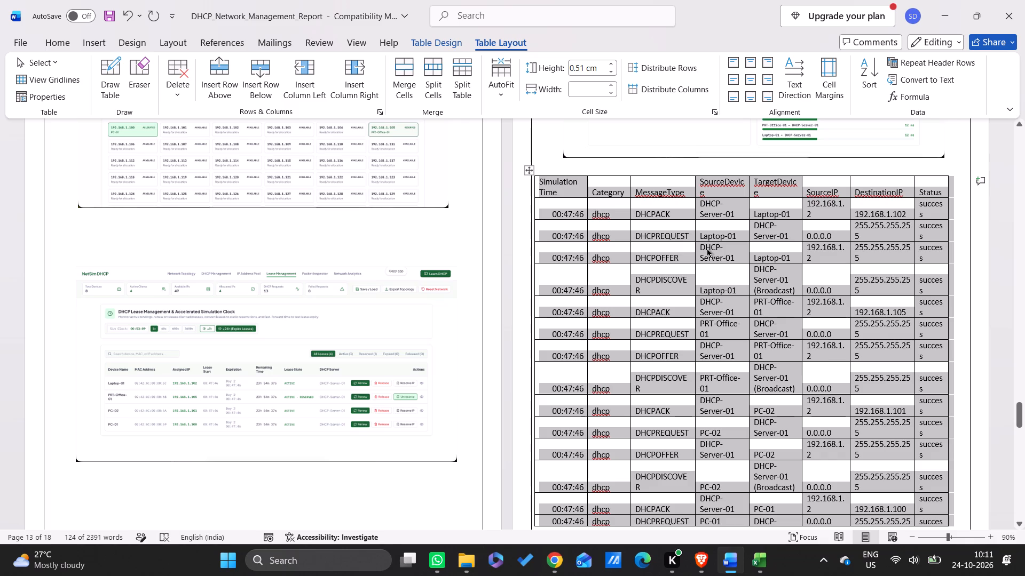
{"action": "scroll", "coordinate": [707, 249], "scroll_direction": "down", "scroll_amount": 1}
{"action": "scroll", "coordinate": [767, 271], "scroll_direction": "down", "scroll_amount": 1}
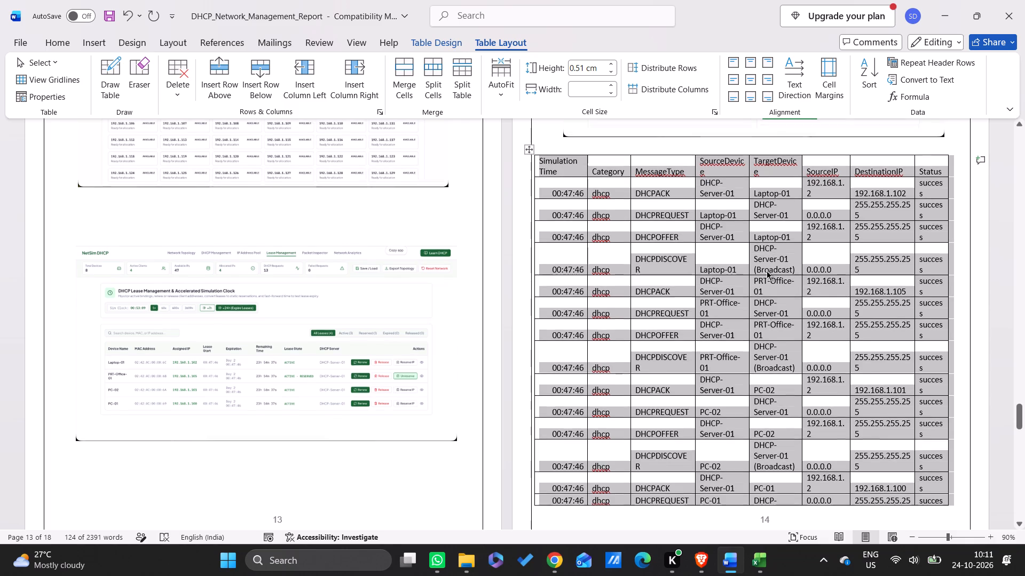
{"action": "scroll", "coordinate": [767, 271], "scroll_direction": "down", "scroll_amount": 2, "text": "ctrl"}
{"action": "scroll", "coordinate": [903, 247], "scroll_direction": "up", "scroll_amount": 1}
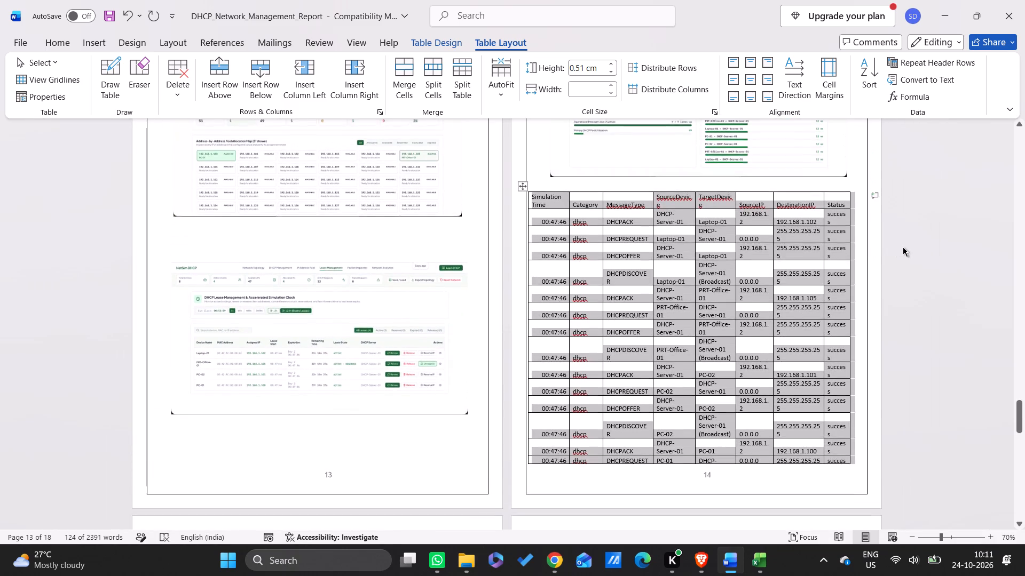
{"action": "scroll", "coordinate": [903, 247], "scroll_direction": "down", "scroll_amount": 3}
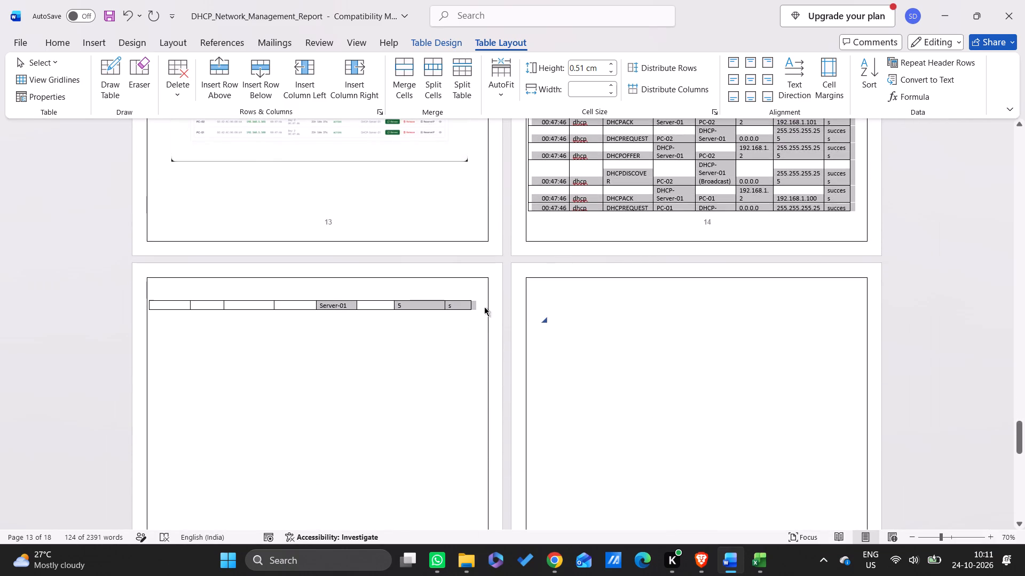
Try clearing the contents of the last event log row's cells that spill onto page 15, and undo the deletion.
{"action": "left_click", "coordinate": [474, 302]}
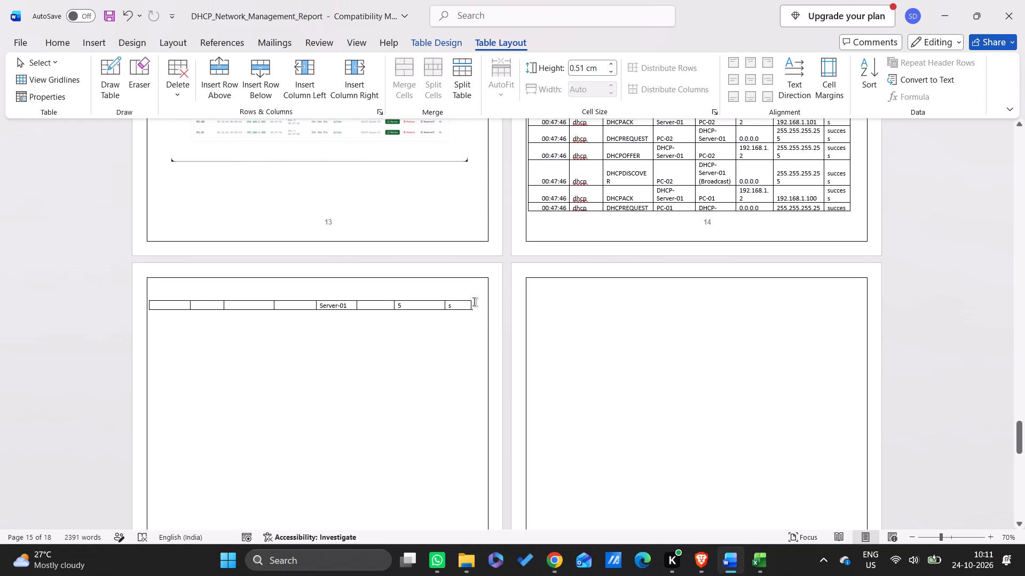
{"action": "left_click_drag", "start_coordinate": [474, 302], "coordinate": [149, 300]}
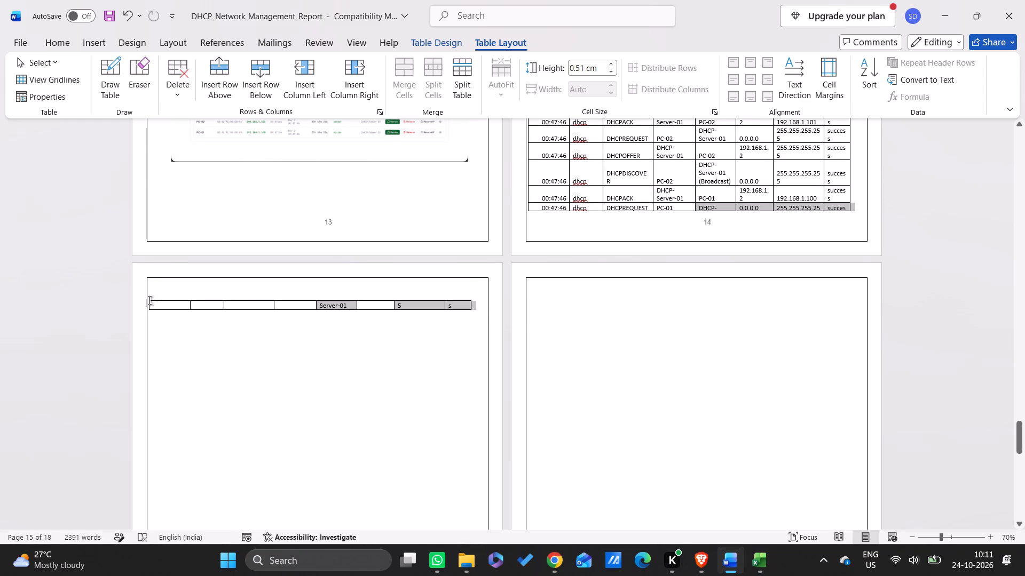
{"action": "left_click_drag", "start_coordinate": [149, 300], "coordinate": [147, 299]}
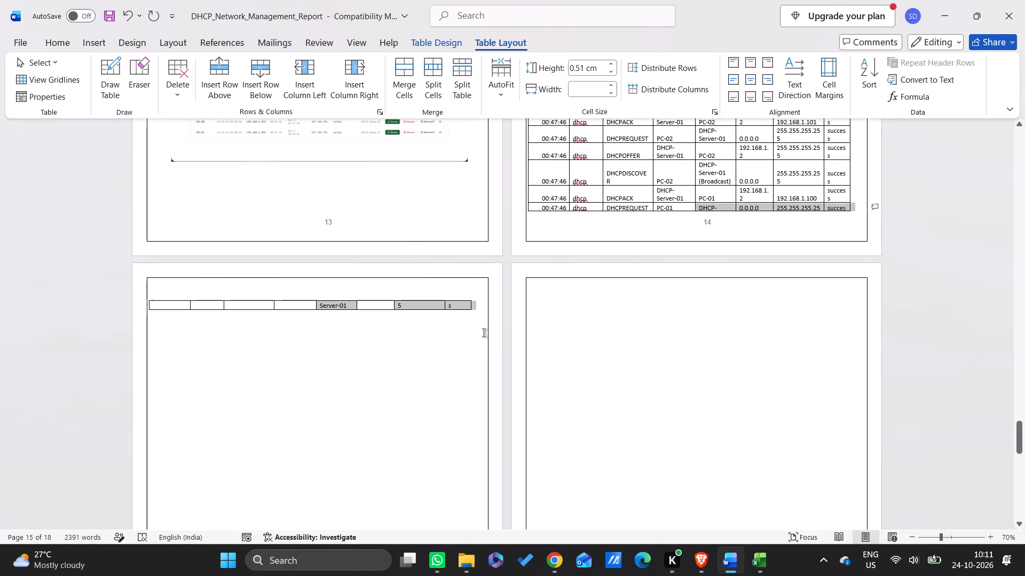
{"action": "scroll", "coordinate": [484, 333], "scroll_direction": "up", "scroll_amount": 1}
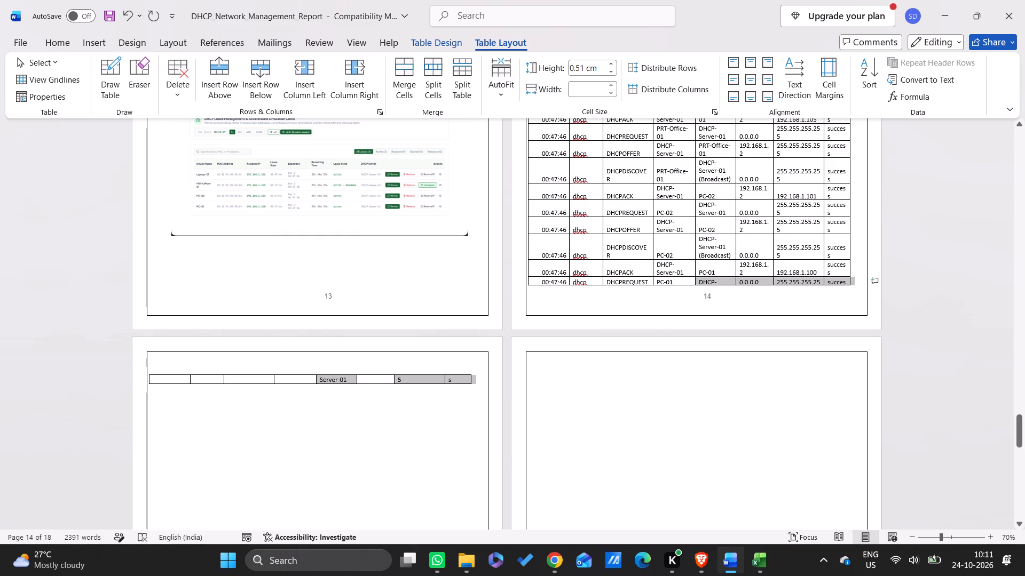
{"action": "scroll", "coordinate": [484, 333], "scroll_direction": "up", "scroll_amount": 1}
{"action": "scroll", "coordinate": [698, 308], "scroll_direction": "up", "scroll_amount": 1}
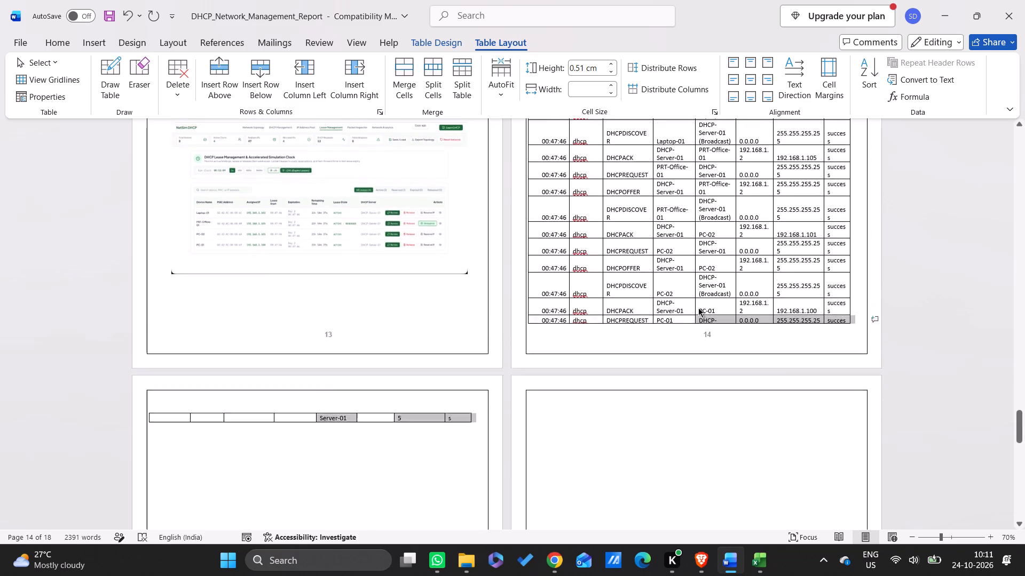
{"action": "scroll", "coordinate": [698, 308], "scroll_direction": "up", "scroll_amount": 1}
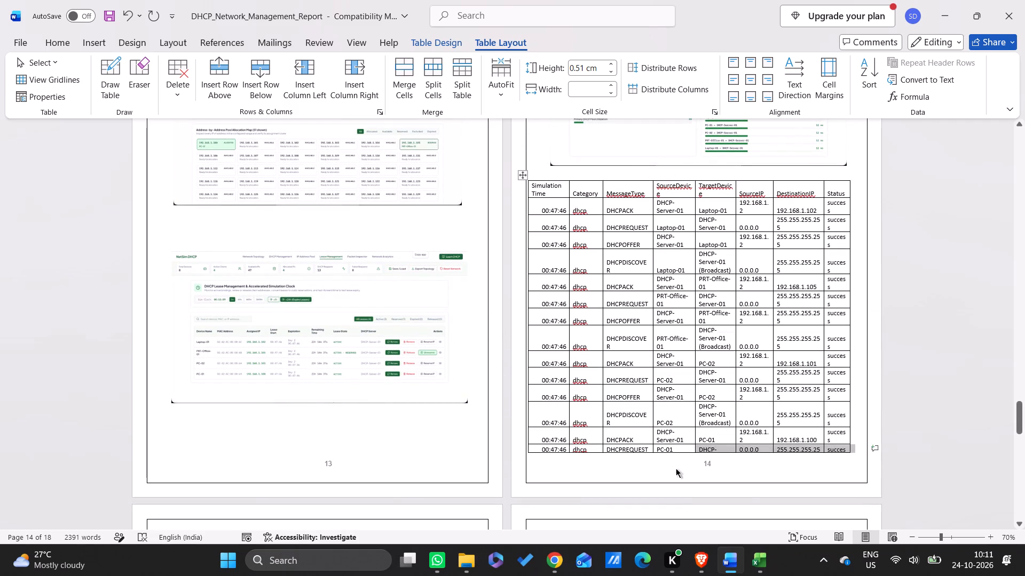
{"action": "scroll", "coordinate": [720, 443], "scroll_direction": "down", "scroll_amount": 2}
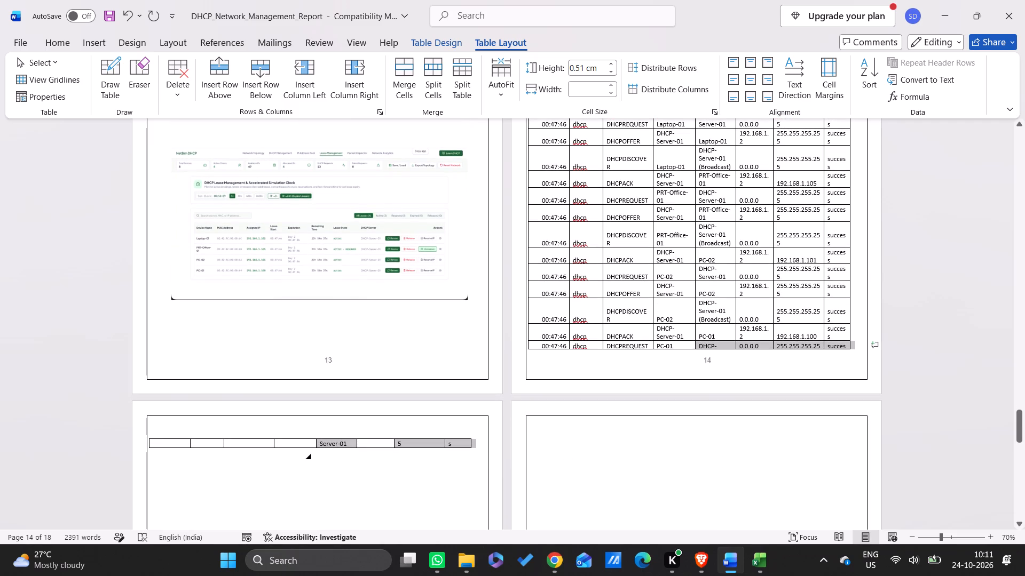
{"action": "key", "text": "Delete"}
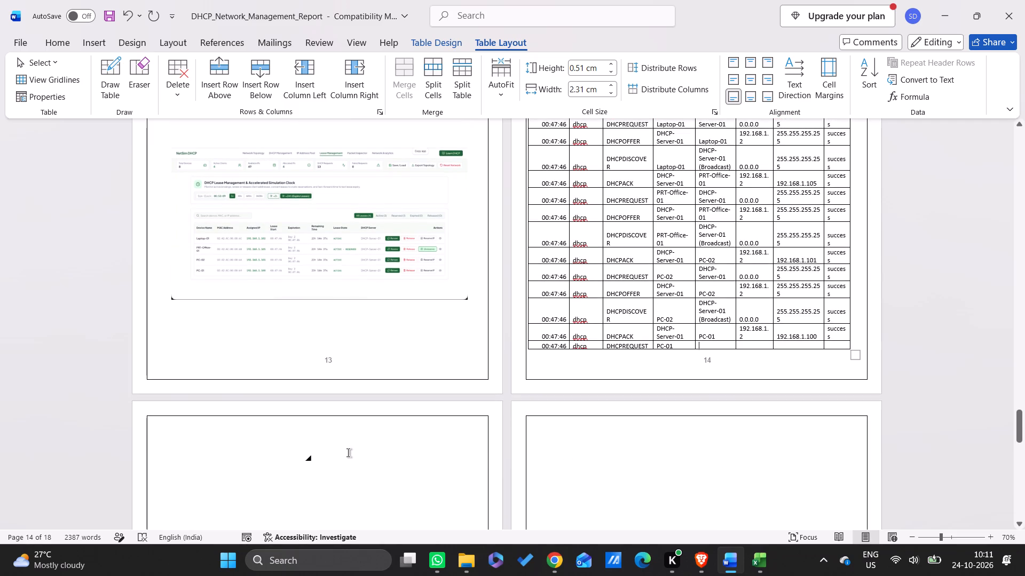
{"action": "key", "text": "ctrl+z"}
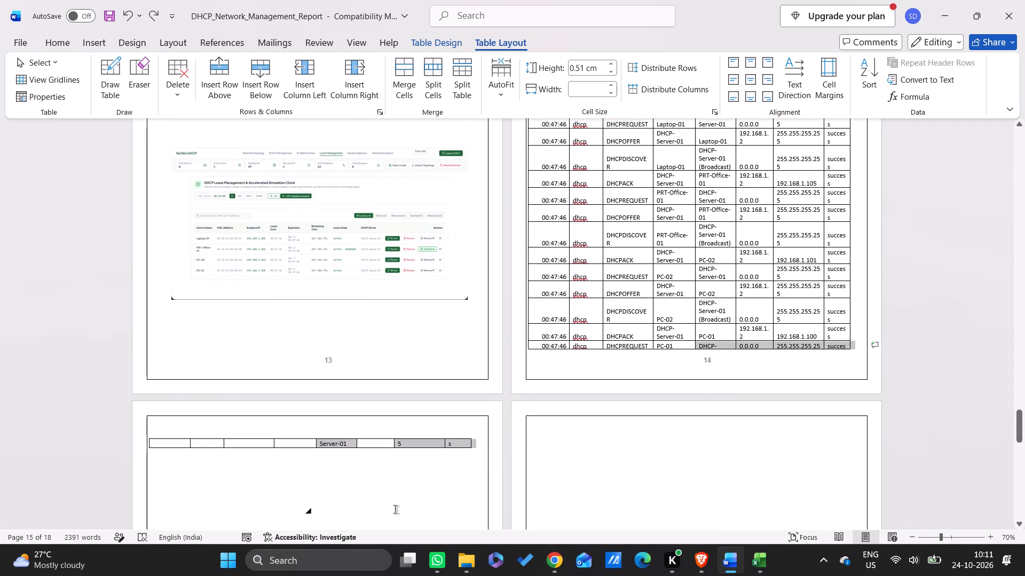
Delete the entire last row of the event log table, the PC-01 DHCPREQUEST entry split across pages 14 and 15.
{"action": "left_click", "coordinate": [467, 455]}
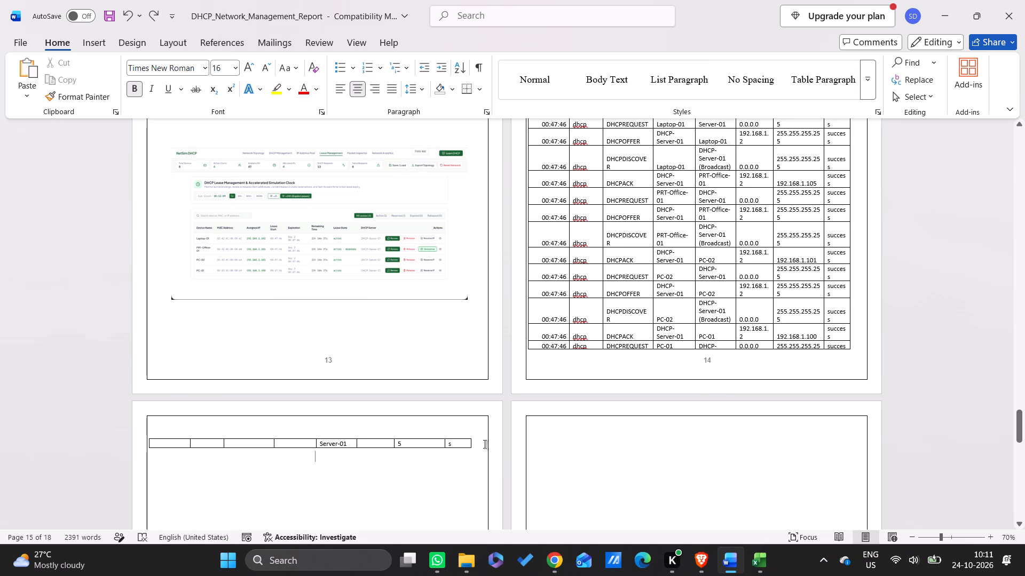
{"action": "left_click_drag", "start_coordinate": [482, 449], "coordinate": [534, 351]}
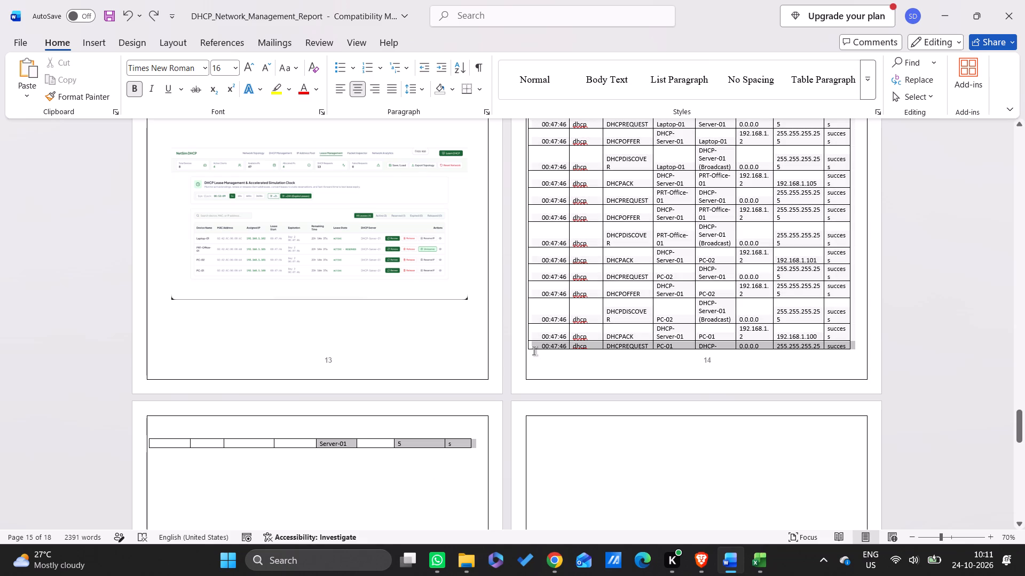
{"action": "left_click_drag", "start_coordinate": [534, 351], "coordinate": [533, 350]}
{"action": "key", "text": "BackSpace"}
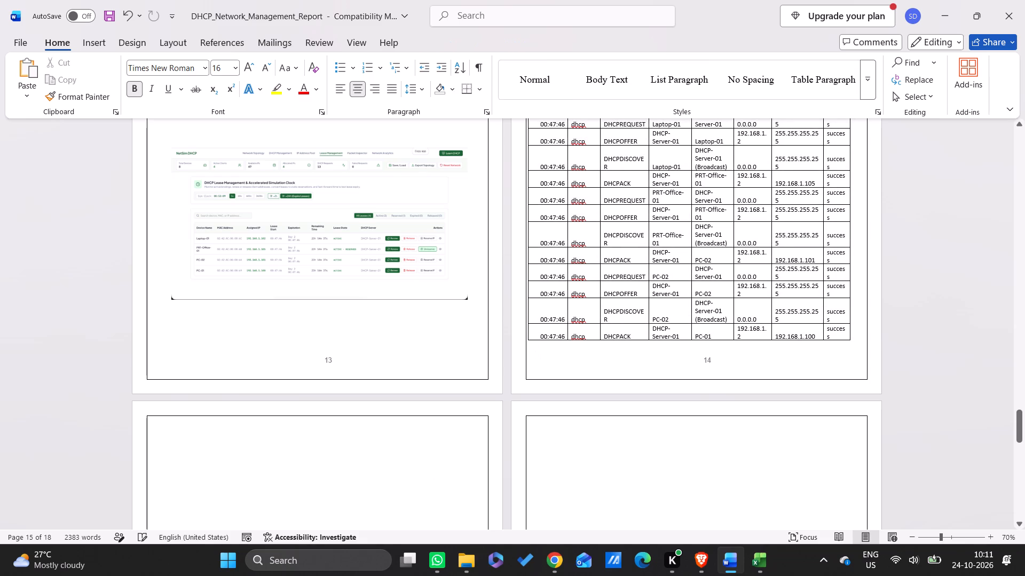
{"action": "scroll", "coordinate": [790, 379], "scroll_direction": "up", "scroll_amount": 1}
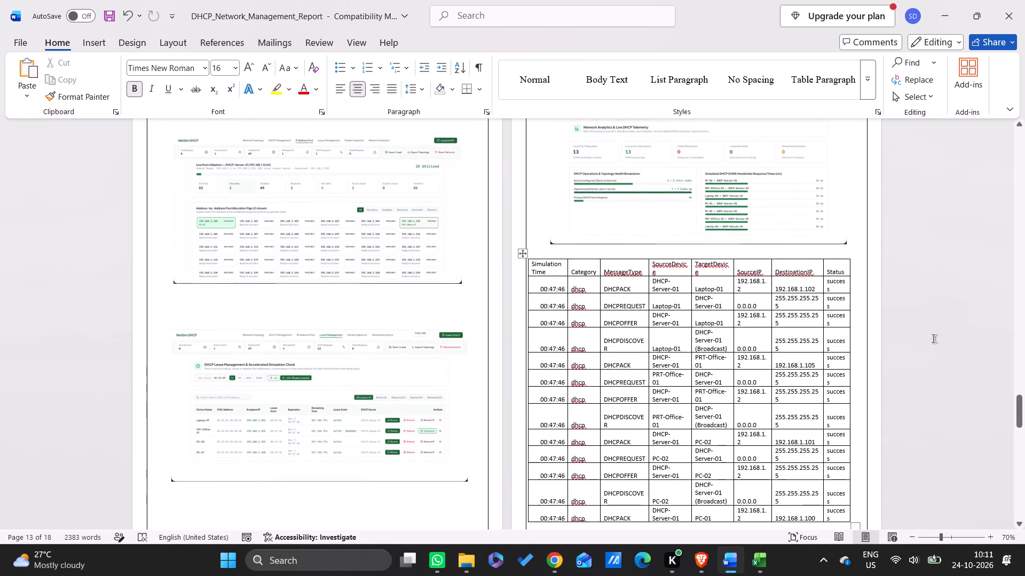
{"action": "scroll", "coordinate": [933, 339], "scroll_direction": "down", "scroll_amount": 1}
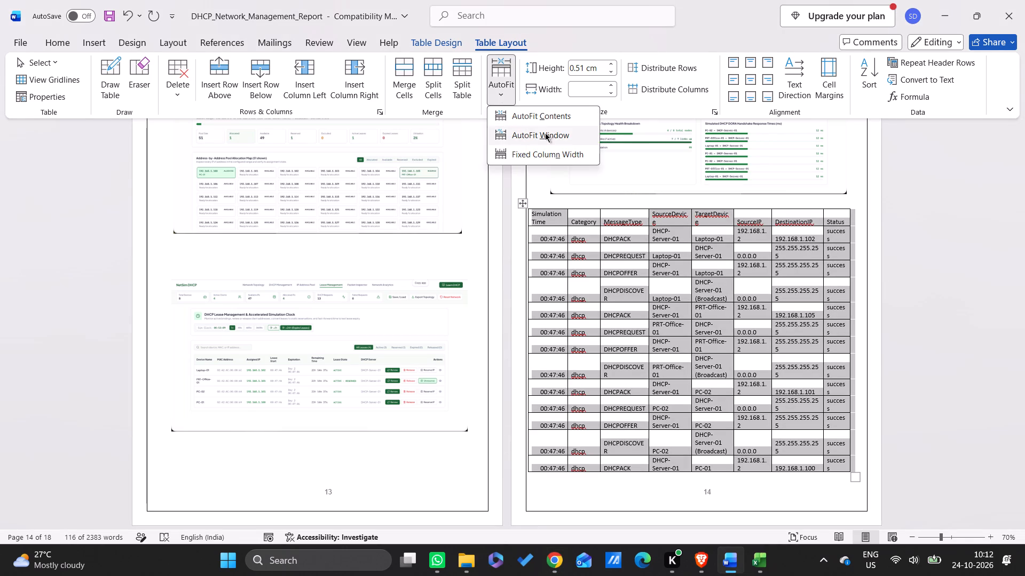
{"action": "left_click", "coordinate": [543, 114]}
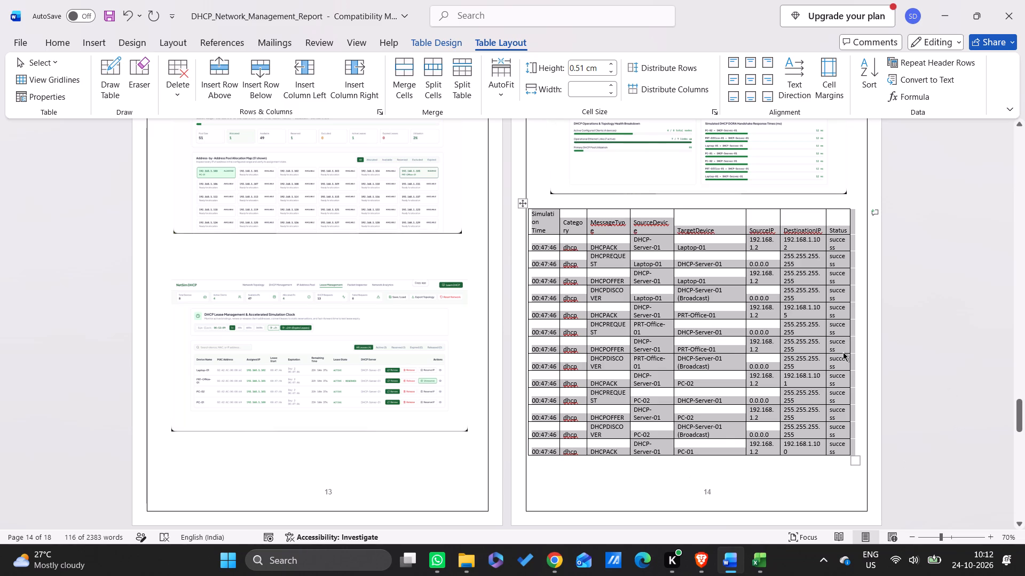
Apply AutoFit Window to the event log table, and try the Fixed Column Width and AutoFit Contents options.
{"action": "left_click", "coordinate": [500, 101]}
{"action": "left_click", "coordinate": [507, 134]}
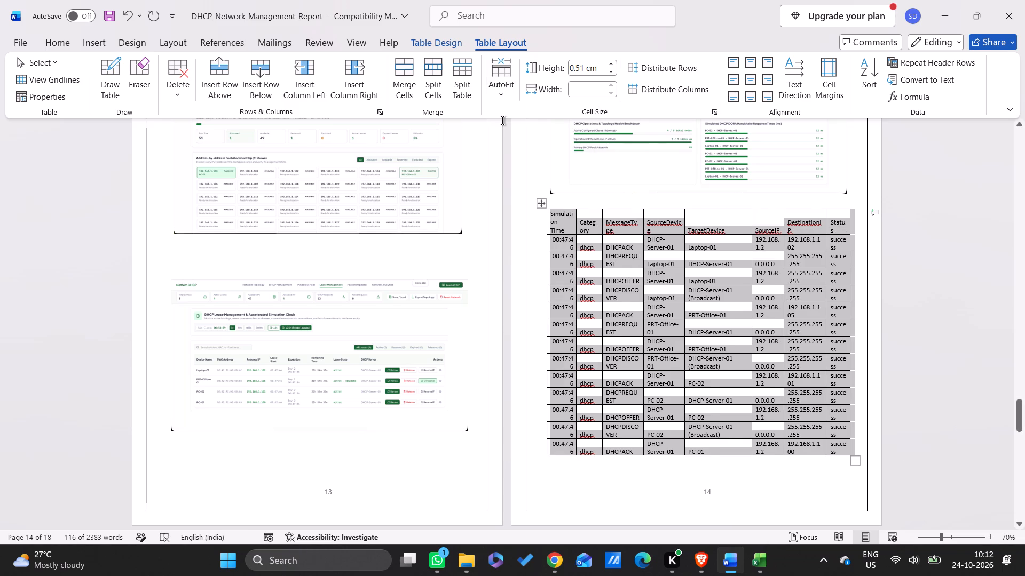
{"action": "left_click", "coordinate": [496, 94]}
{"action": "left_click", "coordinate": [511, 148]}
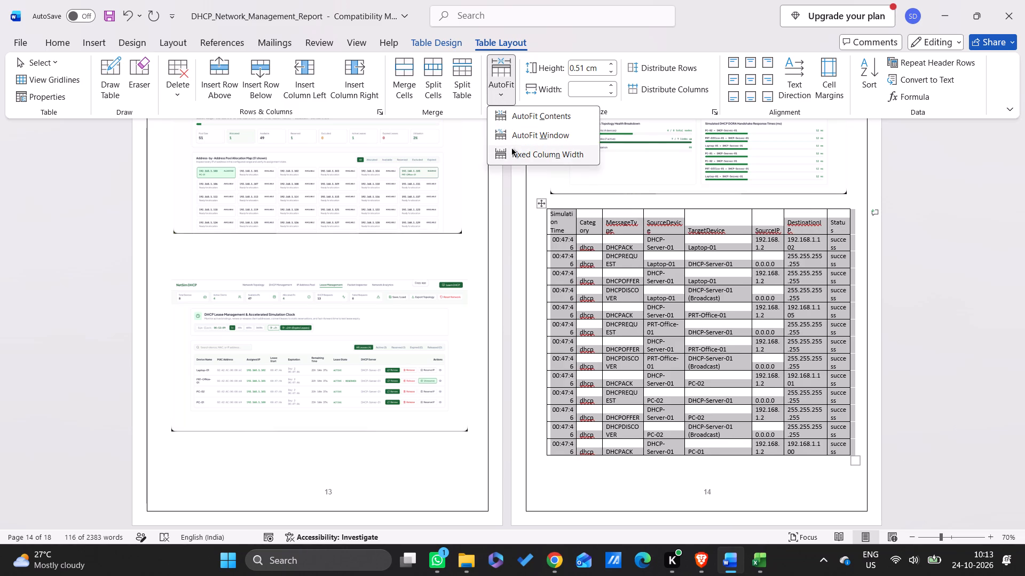
{"action": "left_click", "coordinate": [500, 101]}
{"action": "left_click", "coordinate": [527, 117]}
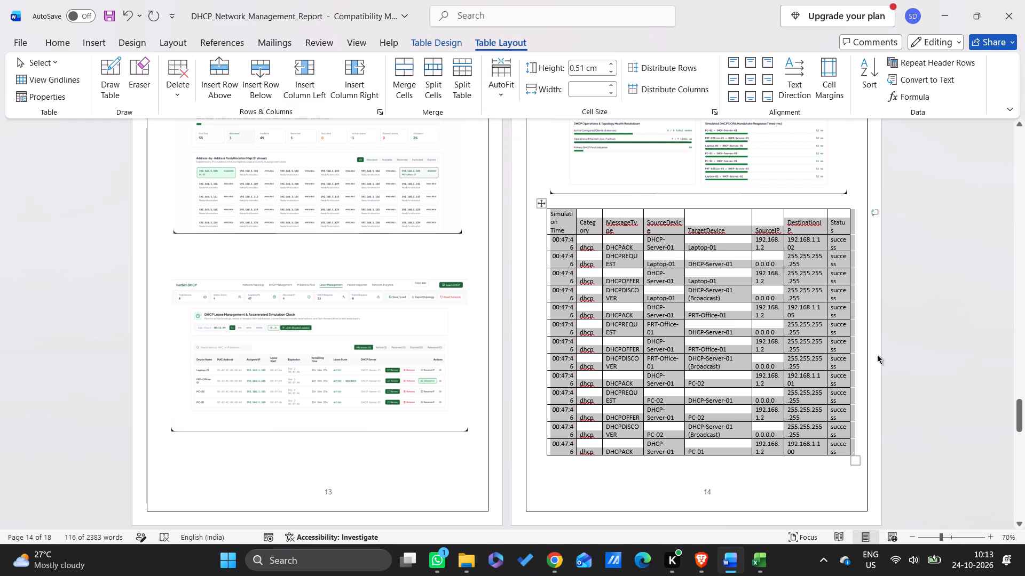
{"action": "left_click", "coordinate": [943, 311]}
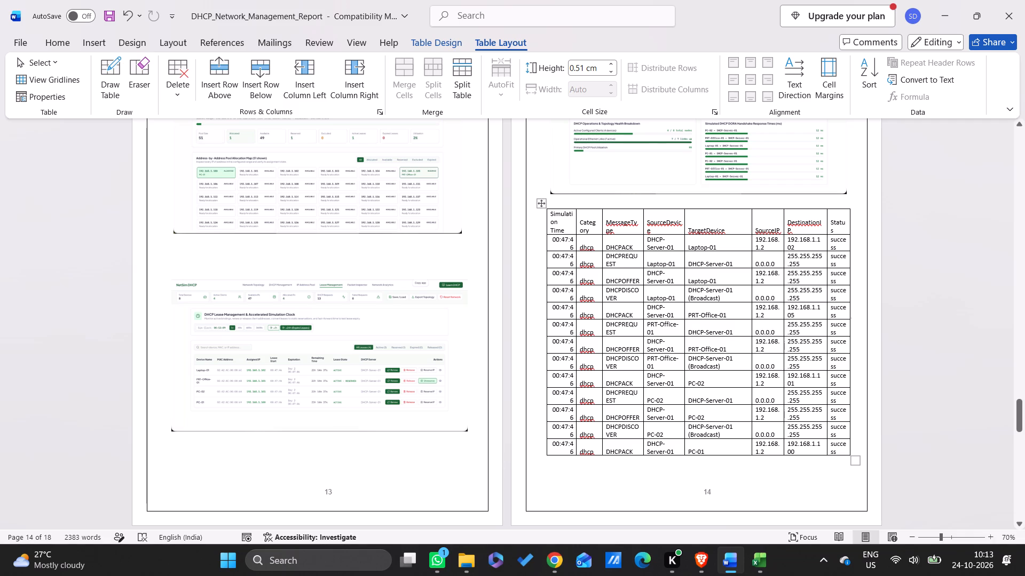
{"action": "left_click", "coordinate": [970, 301]}
{"action": "scroll", "coordinate": [910, 302], "scroll_direction": "up", "scroll_amount": 1}
{"action": "scroll", "coordinate": [898, 304], "scroll_direction": "down", "scroll_amount": 1}
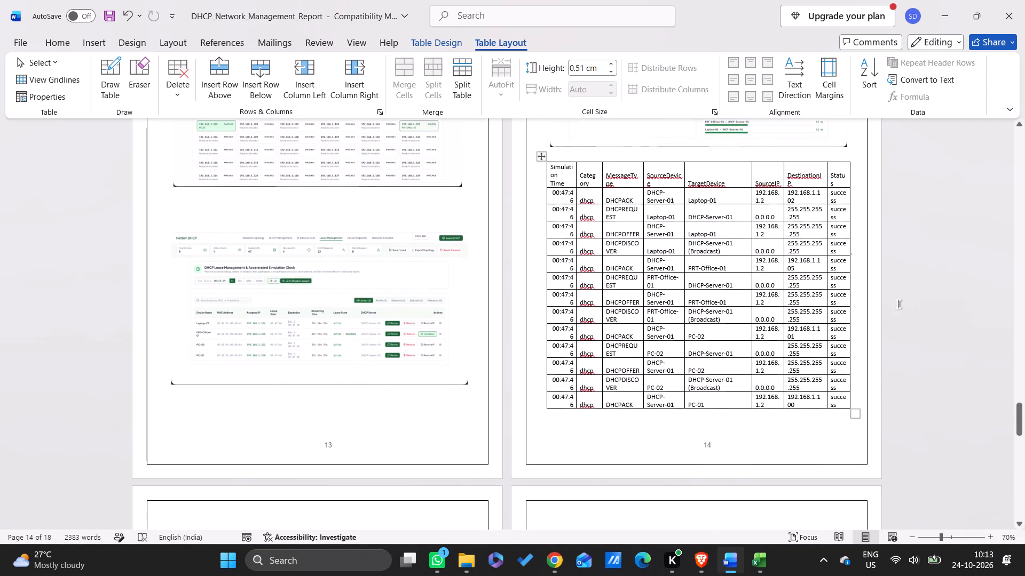
{"action": "scroll", "coordinate": [898, 304], "scroll_direction": "up", "scroll_amount": 2}
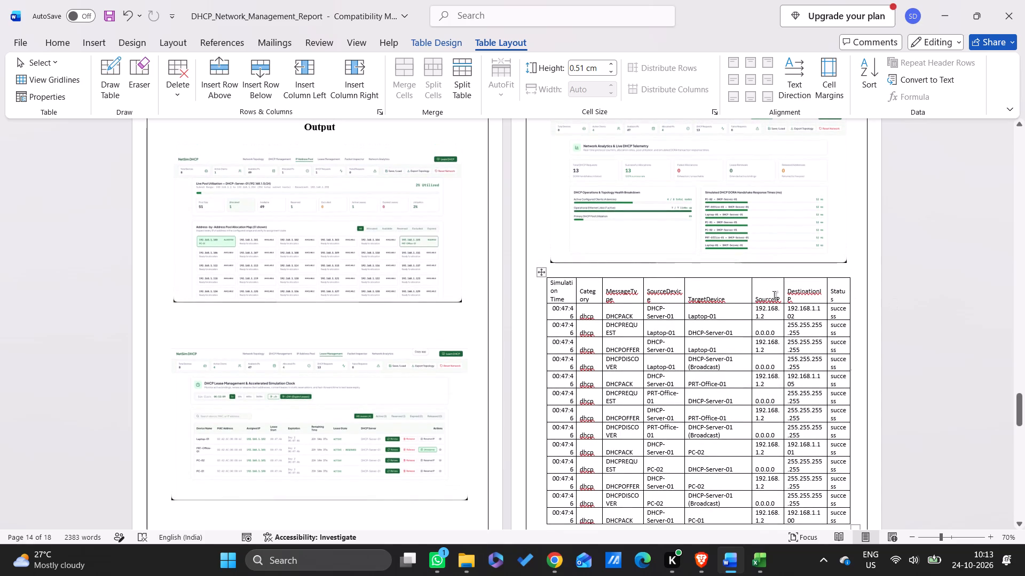
Narrow the event log table's TargetDevice column by shifting its border with the SourceIP column slightly inward.
{"action": "left_click_drag", "start_coordinate": [750, 289], "coordinate": [747, 289]}
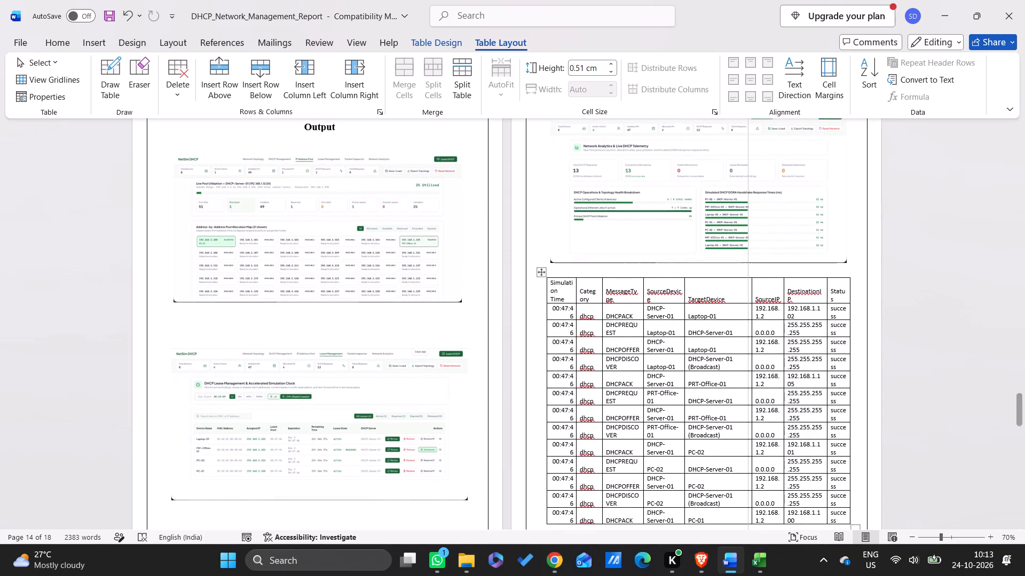
{"action": "left_click_drag", "start_coordinate": [747, 289], "coordinate": [743, 289]}
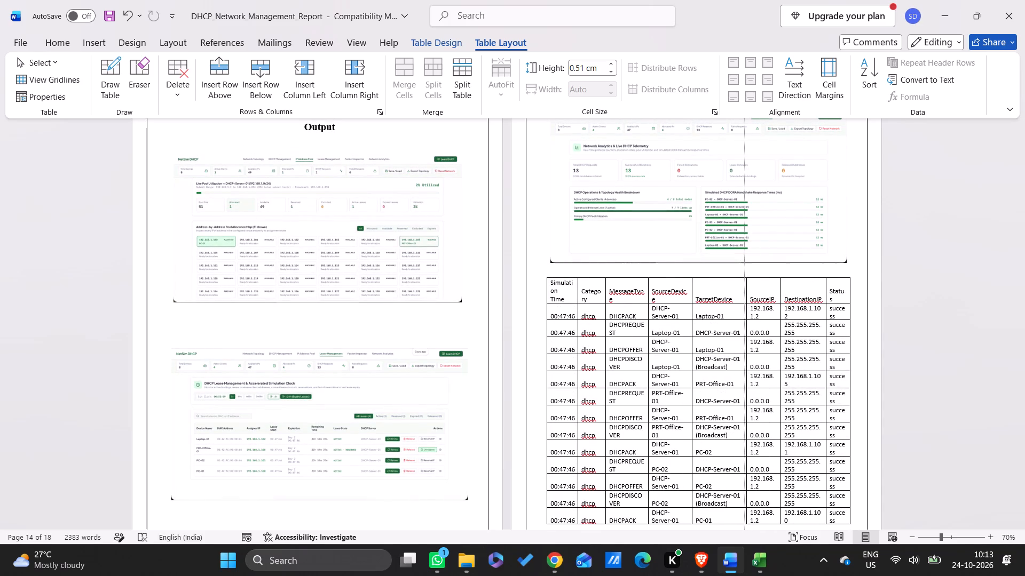
{"action": "left_click_drag", "start_coordinate": [743, 289], "coordinate": [738, 289]}
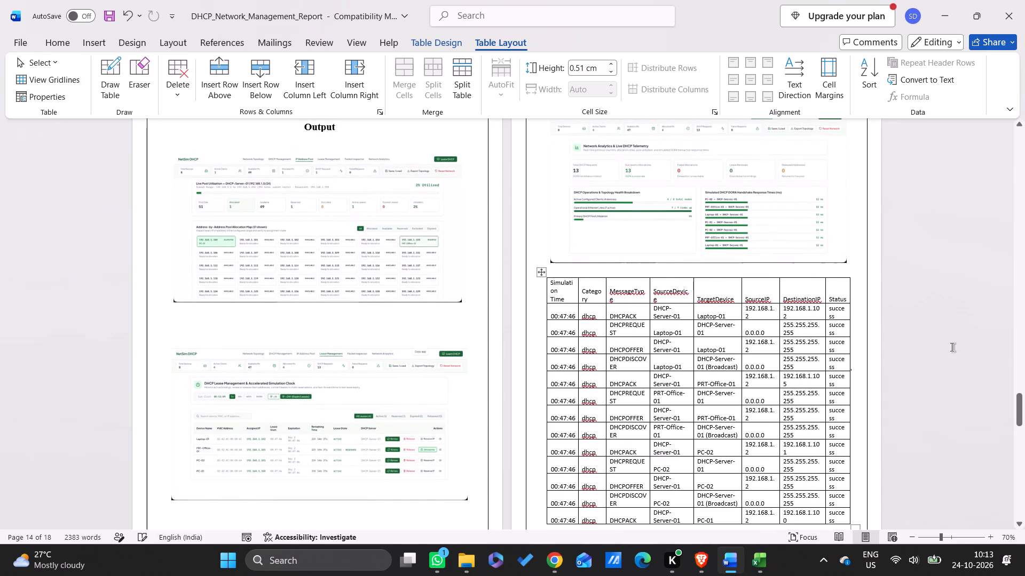
{"action": "left_click", "coordinate": [935, 331]}
{"action": "scroll", "coordinate": [935, 331], "scroll_direction": "down", "scroll_amount": 1}
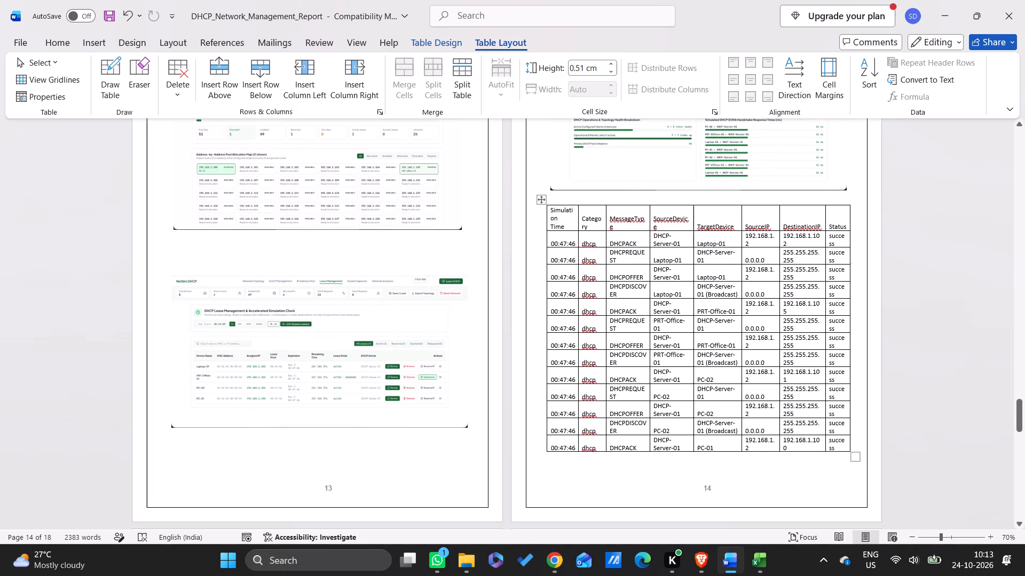
Widen the event log table by moving the outer border of its Status column slightly outward towards the page border.
{"action": "left_click_drag", "start_coordinate": [850, 222], "coordinate": [855, 220]}
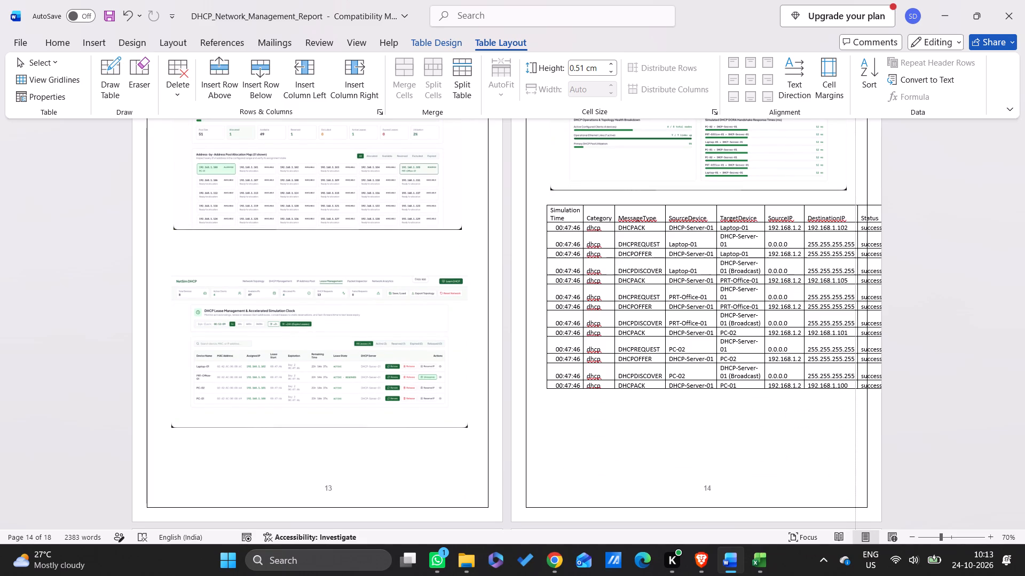
{"action": "left_click_drag", "start_coordinate": [855, 220], "coordinate": [855, 222]}
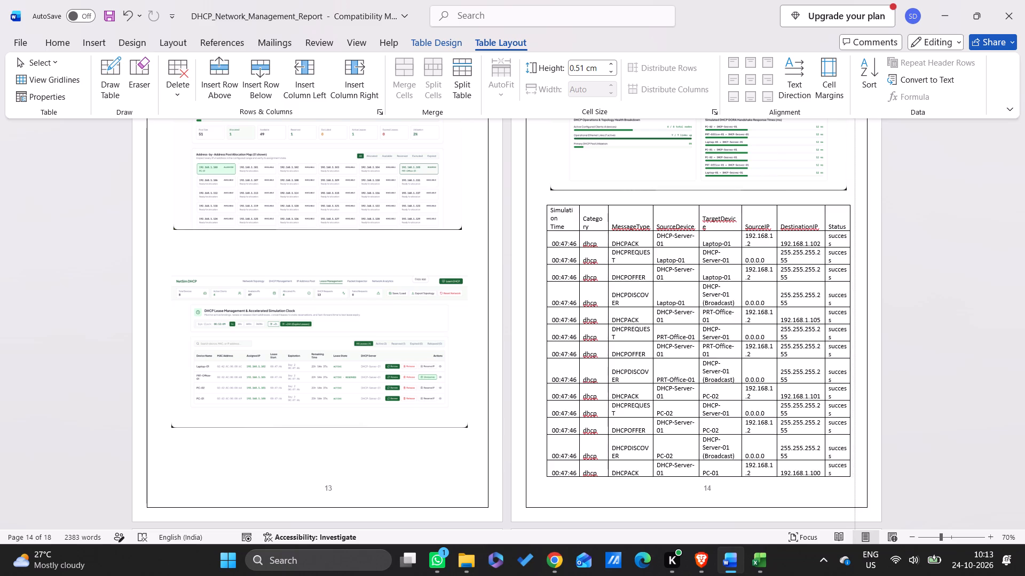
{"action": "left_click_drag", "start_coordinate": [855, 222], "coordinate": [860, 221]}
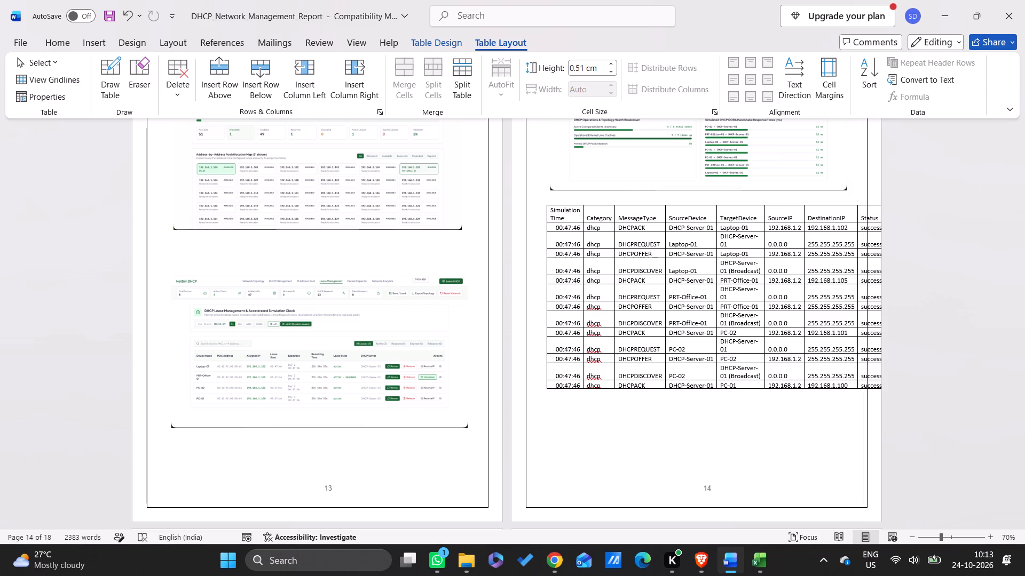
{"action": "scroll", "coordinate": [789, 424], "scroll_direction": "left", "scroll_amount": 1}
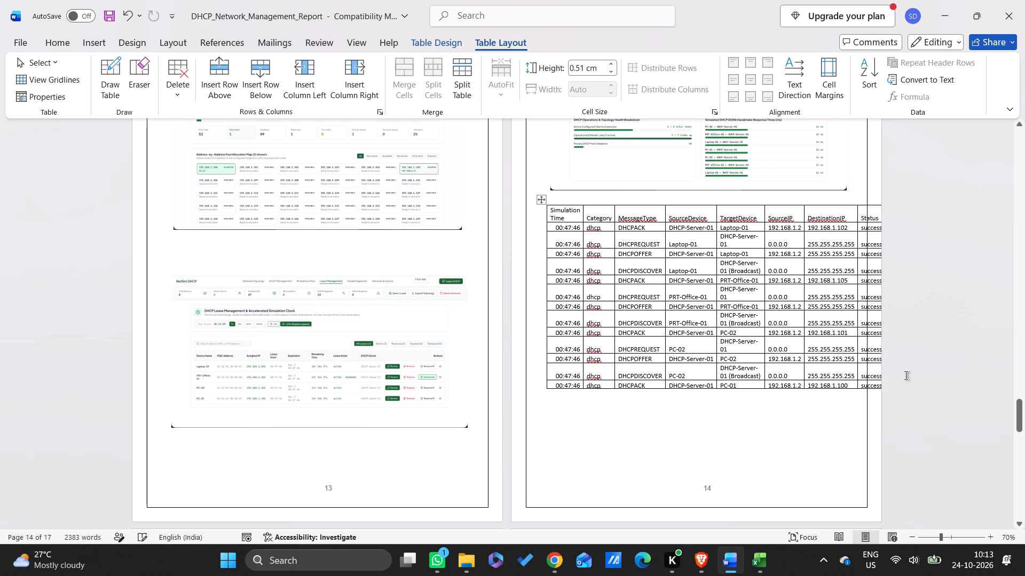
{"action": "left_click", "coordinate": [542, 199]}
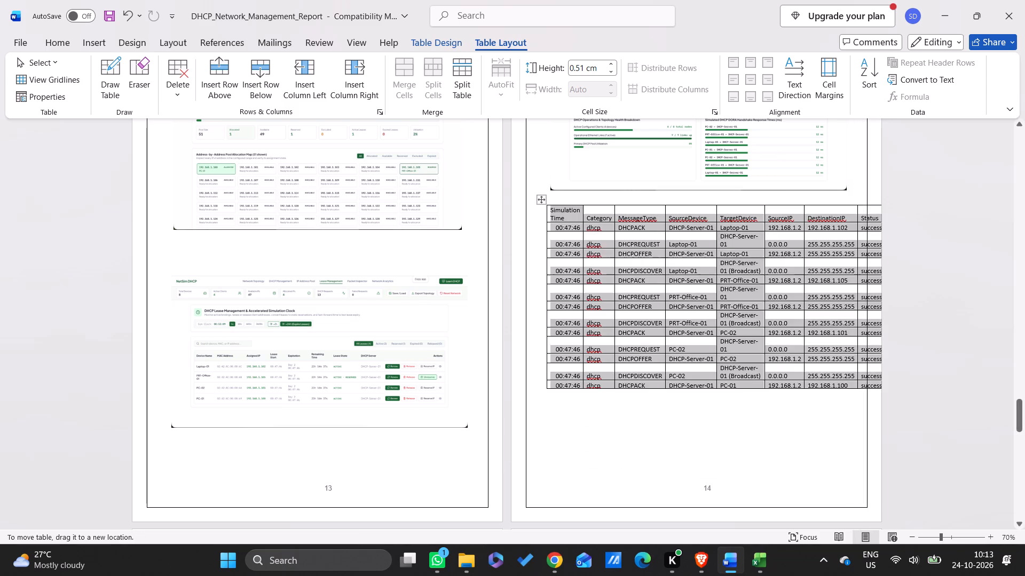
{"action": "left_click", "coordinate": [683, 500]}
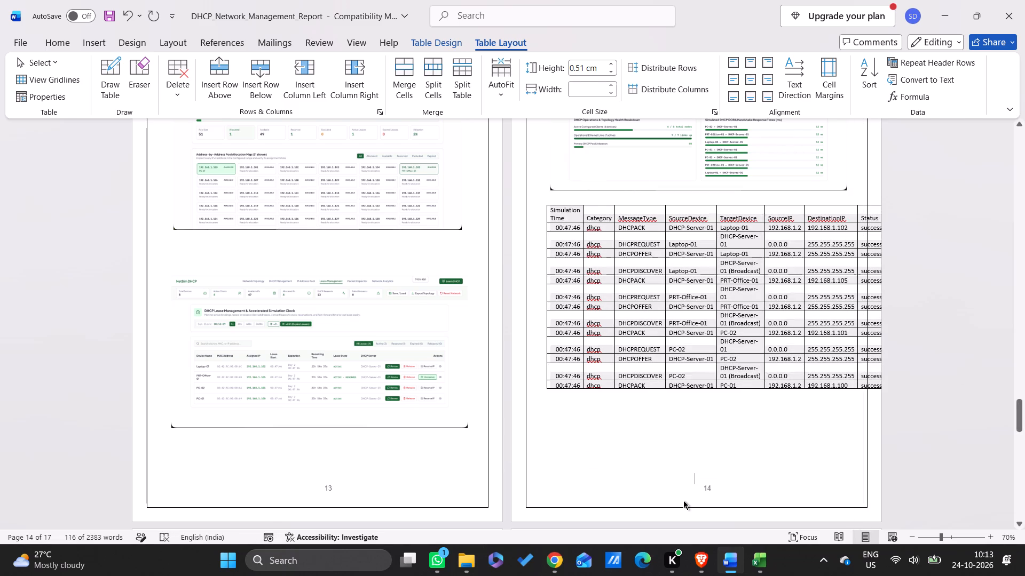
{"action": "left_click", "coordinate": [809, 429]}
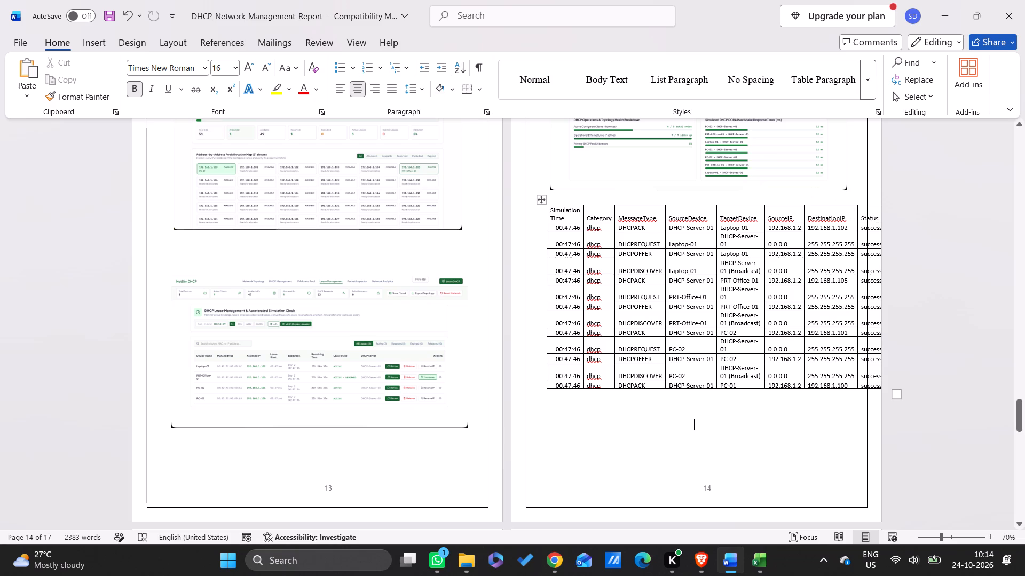
Clear the Simulation Time column of the event log table on page 14 and delete the emptied column.
{"action": "left_click_drag", "start_coordinate": [559, 207], "coordinate": [563, 219]}
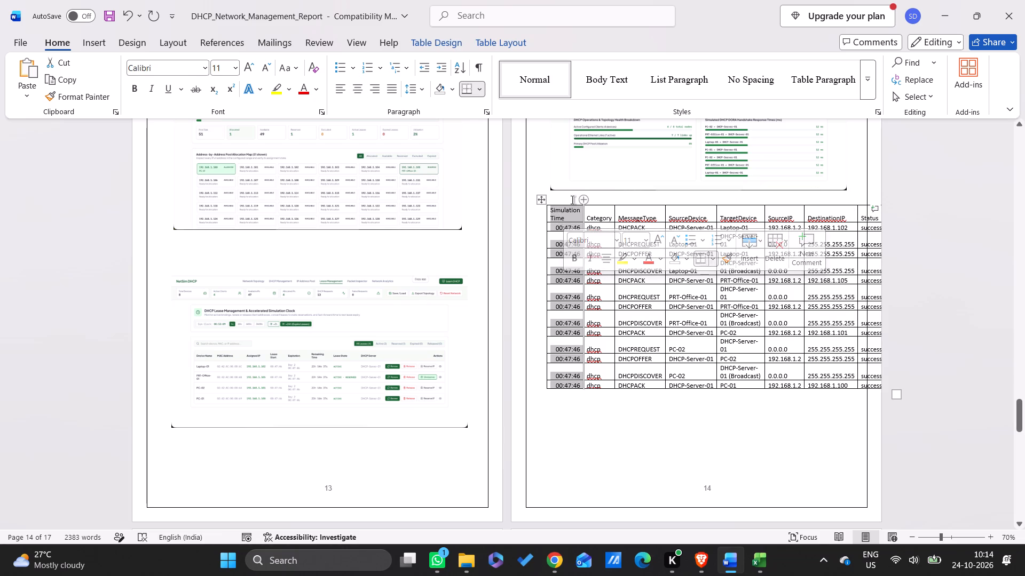
{"action": "left_click", "coordinate": [520, 193]}
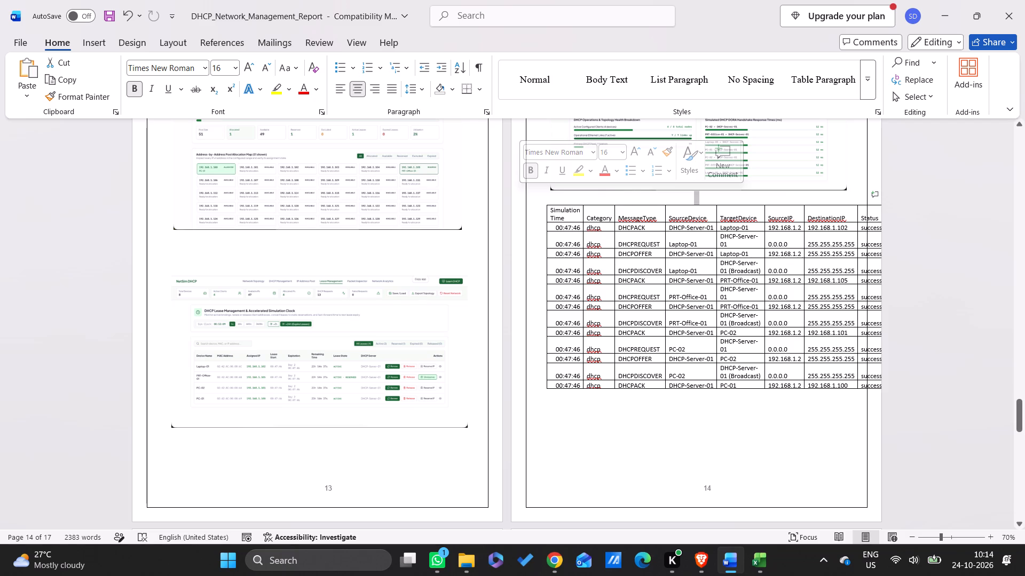
{"action": "left_click_drag", "start_coordinate": [548, 208], "coordinate": [584, 282]}
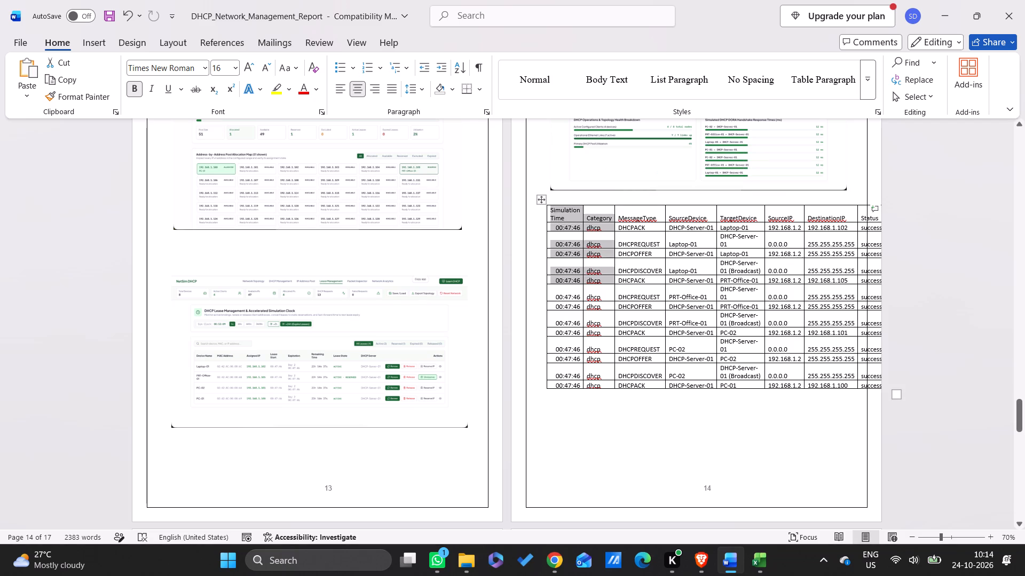
{"action": "left_click_drag", "start_coordinate": [584, 282], "coordinate": [581, 389]}
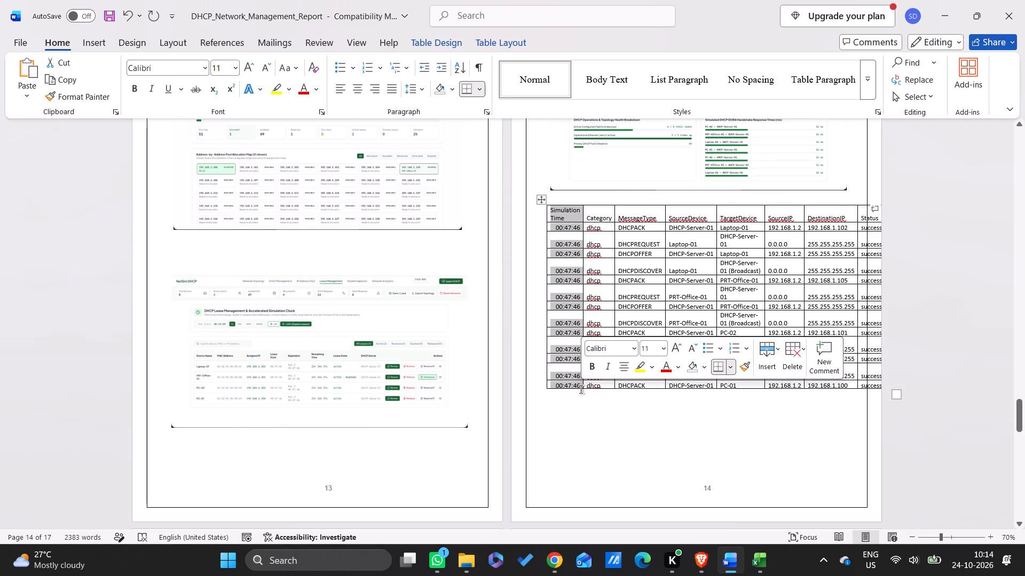
{"action": "key", "text": "Delete"}
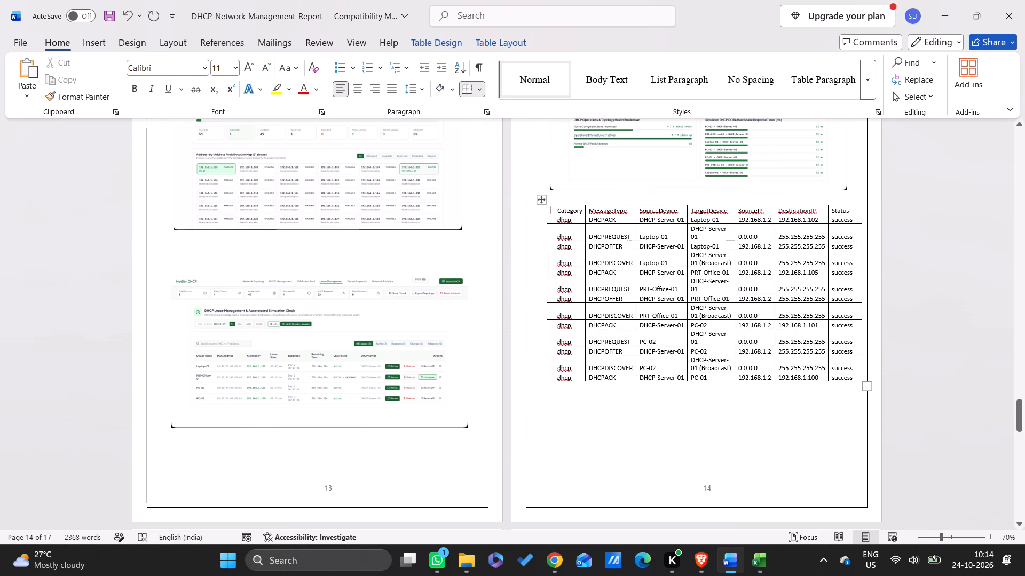
{"action": "left_click", "coordinate": [449, 43]}
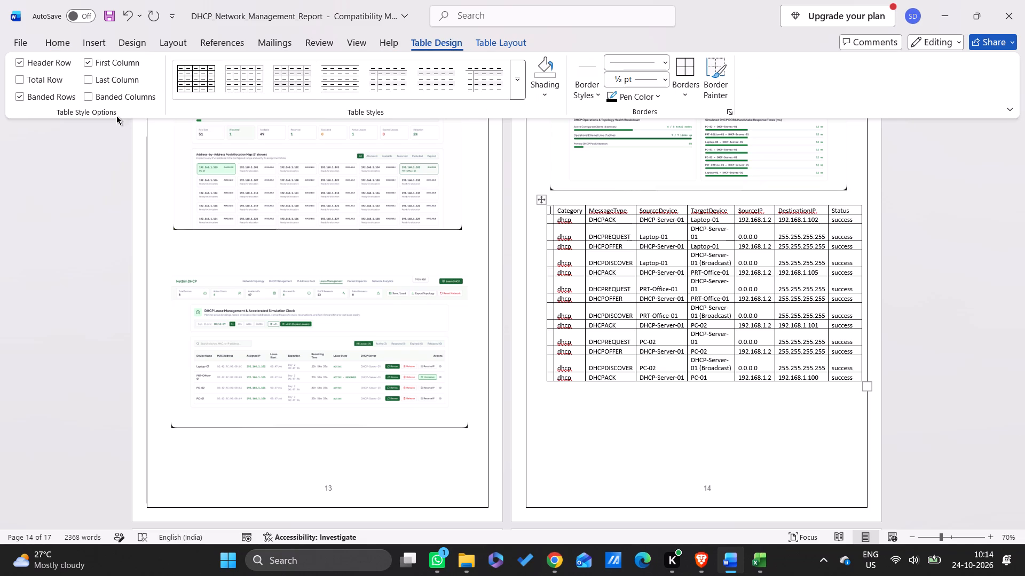
{"action": "left_click", "coordinate": [476, 34]}
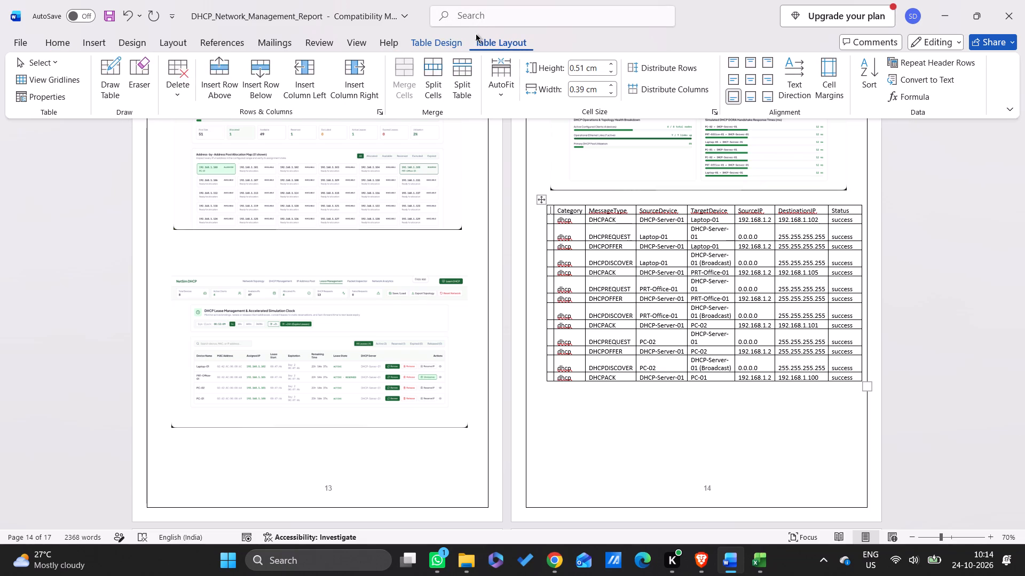
{"action": "left_click", "coordinate": [166, 92]}
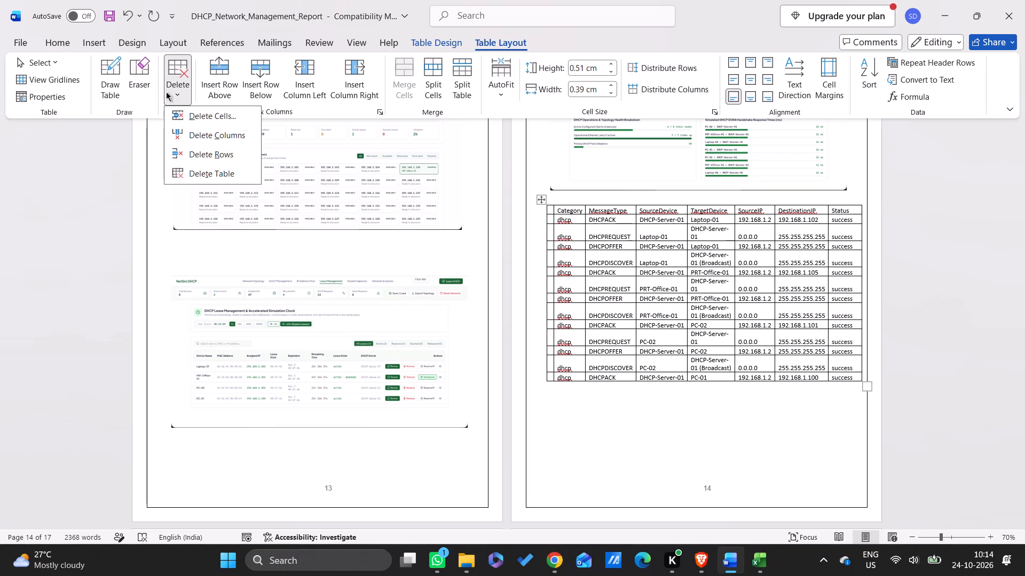
{"action": "left_click", "coordinate": [219, 132]}
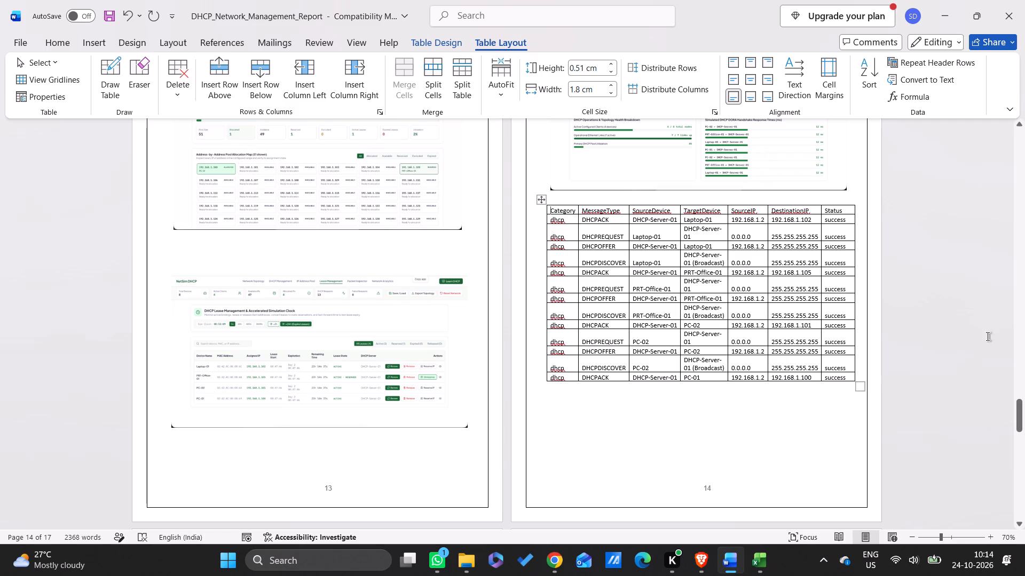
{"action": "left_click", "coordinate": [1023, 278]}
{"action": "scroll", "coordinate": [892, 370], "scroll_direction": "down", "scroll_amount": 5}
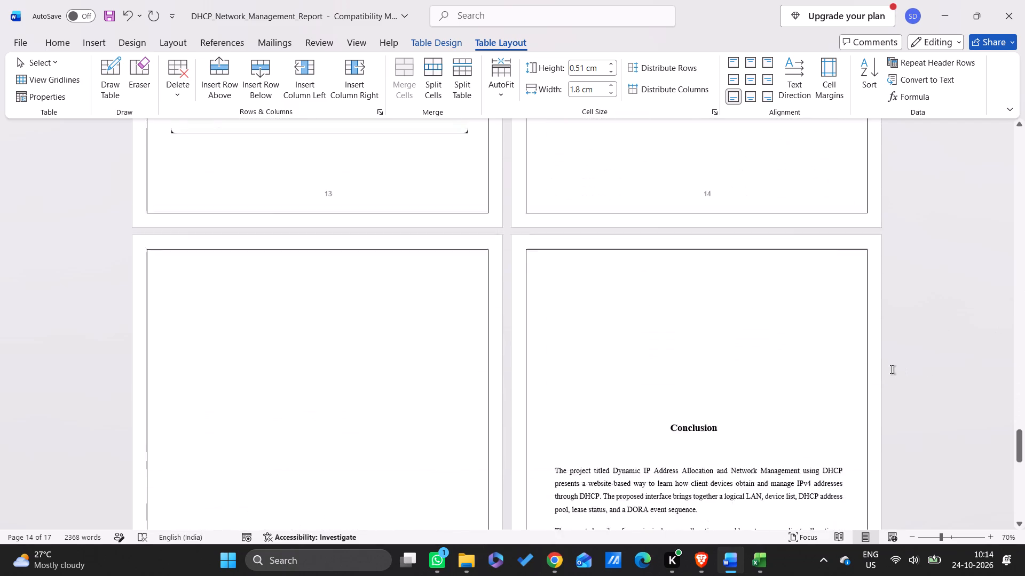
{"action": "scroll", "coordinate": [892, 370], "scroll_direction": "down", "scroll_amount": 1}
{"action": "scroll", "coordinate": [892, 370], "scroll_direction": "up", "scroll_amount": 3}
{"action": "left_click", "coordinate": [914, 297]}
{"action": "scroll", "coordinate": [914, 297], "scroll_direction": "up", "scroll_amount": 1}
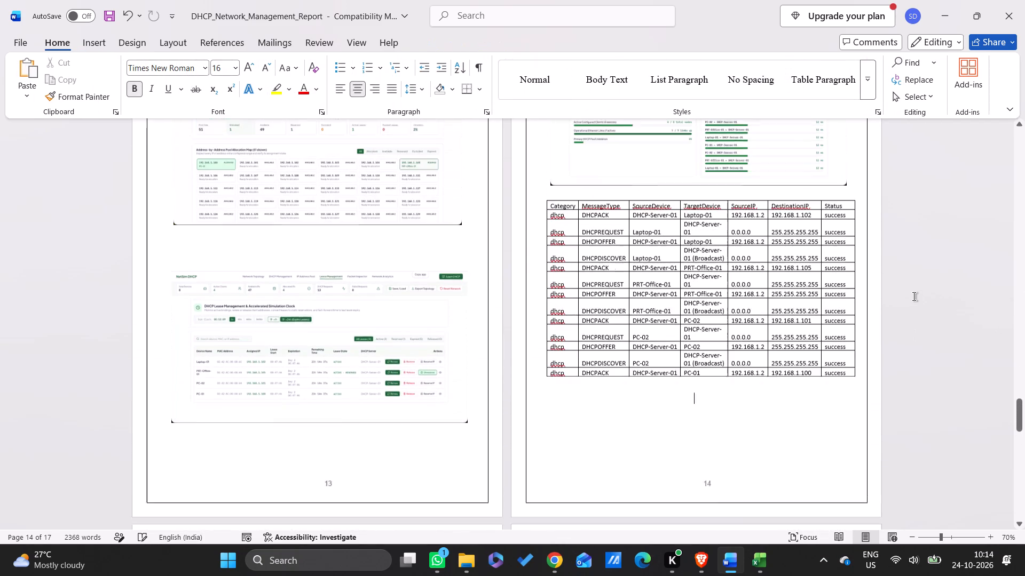
Make the header row of the event log table on page 14 bold, from Category through Status.
{"action": "scroll", "coordinate": [923, 304], "scroll_direction": "up", "scroll_amount": 1}
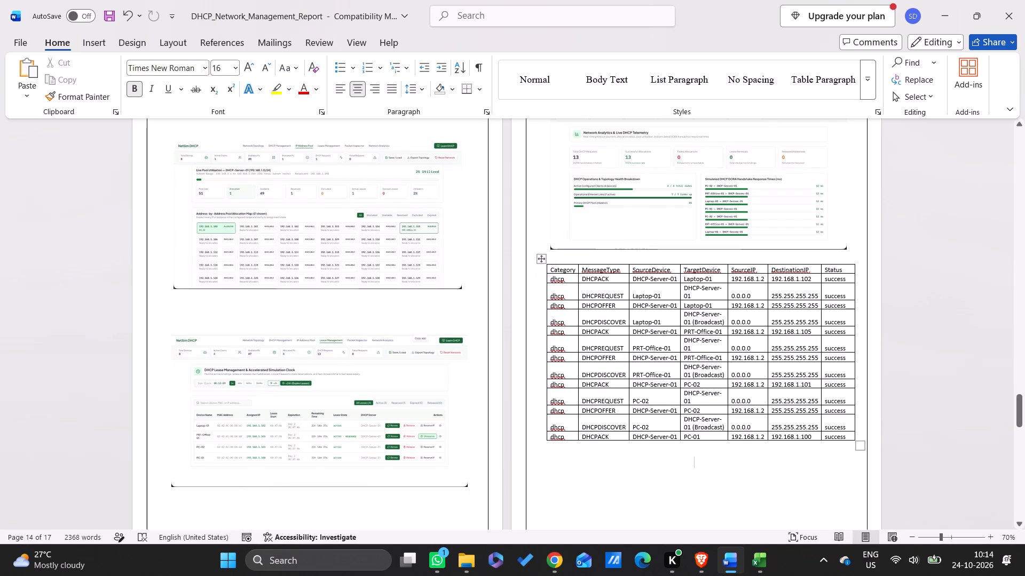
{"action": "left_click_drag", "start_coordinate": [551, 270], "coordinate": [600, 261]}
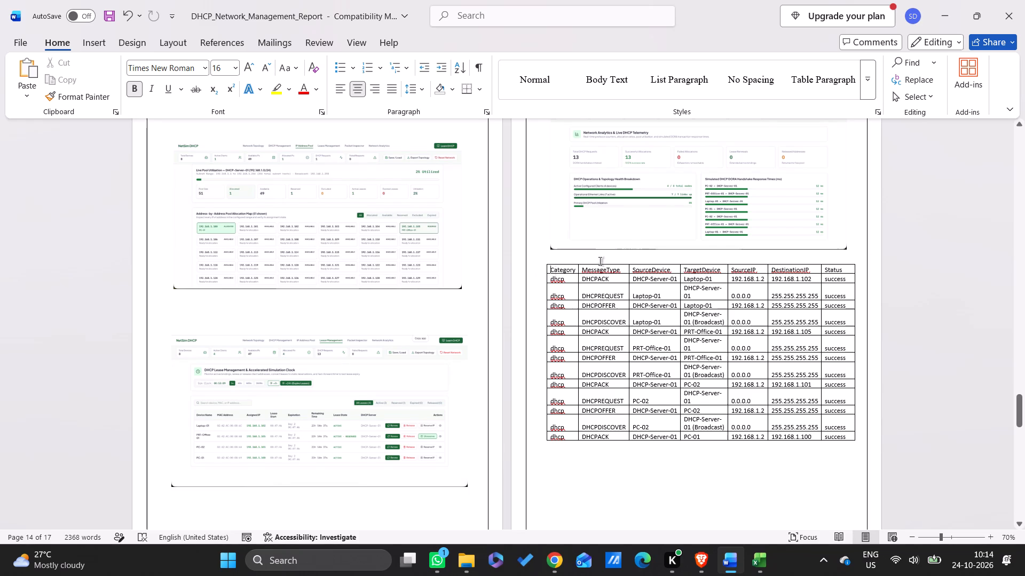
{"action": "left_click_drag", "start_coordinate": [600, 261], "coordinate": [841, 267]}
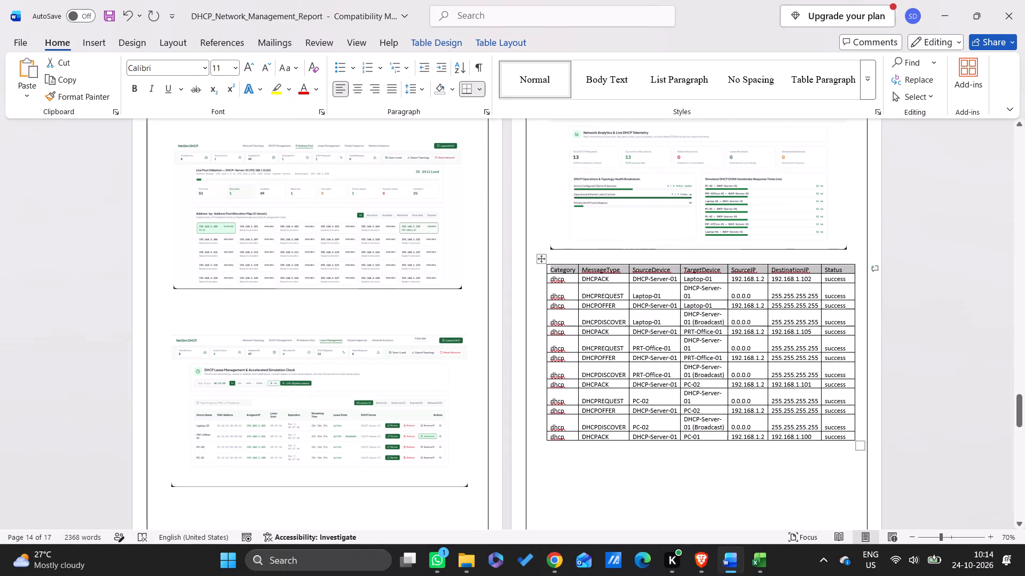
{"action": "left_click", "coordinate": [129, 91]}
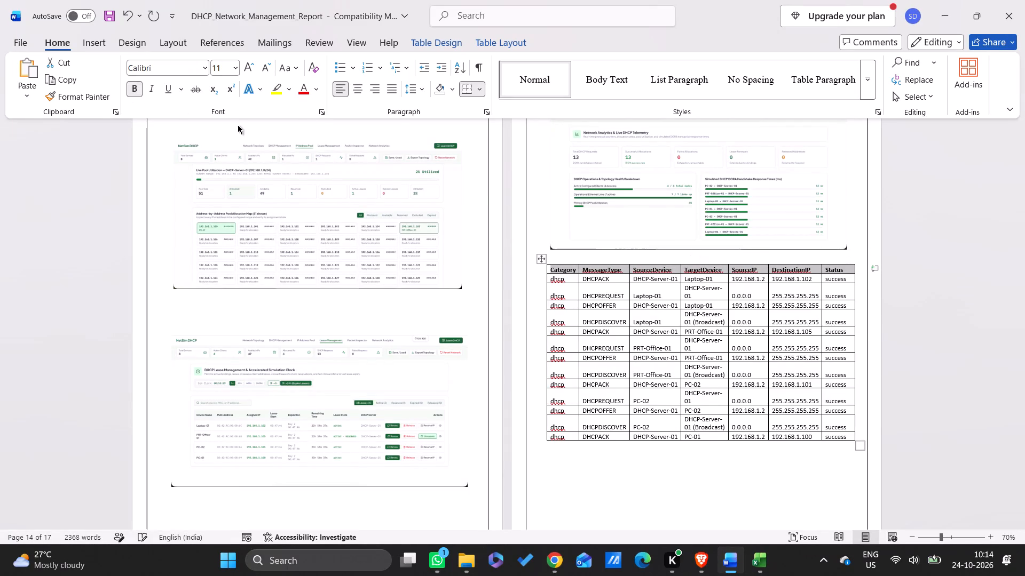
{"action": "left_click", "coordinate": [896, 324]}
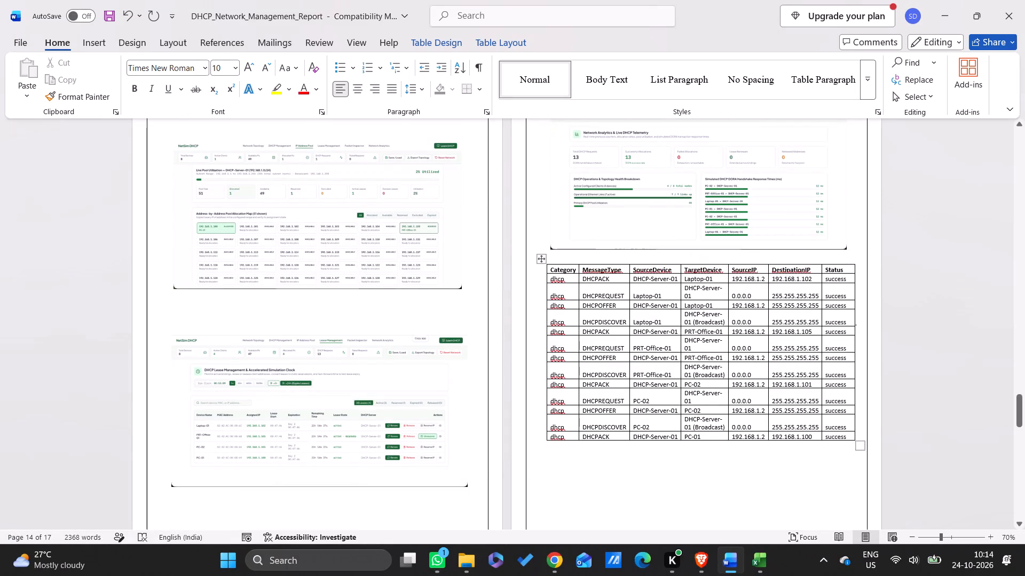
Delete the blank page and the empty lines before the Conclusion heading so that the heading starts at the top of page 15.
{"action": "scroll", "coordinate": [513, 434], "scroll_direction": "down", "scroll_amount": 5}
{"action": "scroll", "coordinate": [513, 434], "scroll_direction": "up", "scroll_amount": 4}
{"action": "scroll", "coordinate": [573, 252], "scroll_direction": "up", "scroll_amount": 1}
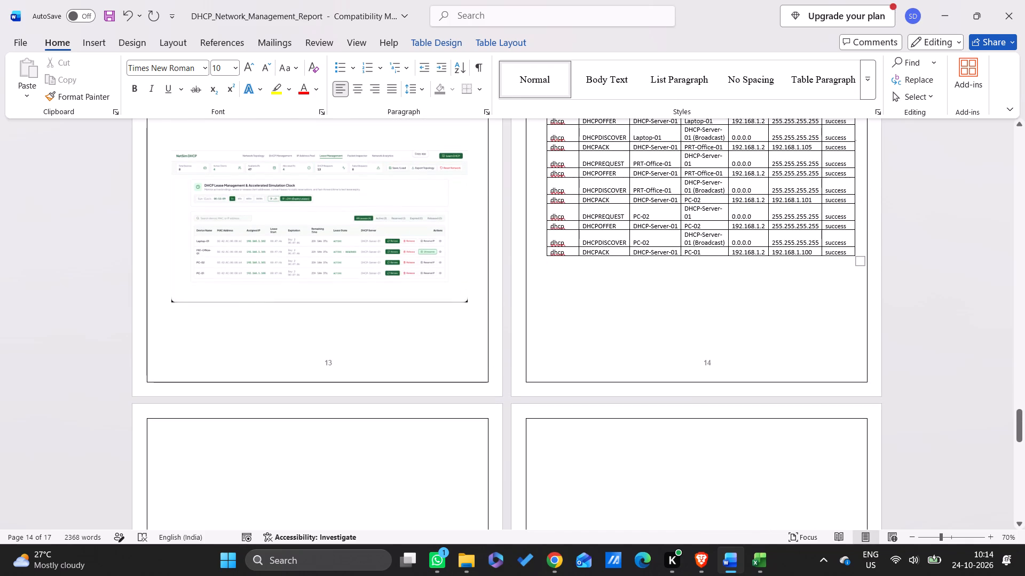
{"action": "scroll", "coordinate": [527, 311], "scroll_direction": "up", "scroll_amount": 1}
{"action": "scroll", "coordinate": [494, 362], "scroll_direction": "down", "scroll_amount": 3}
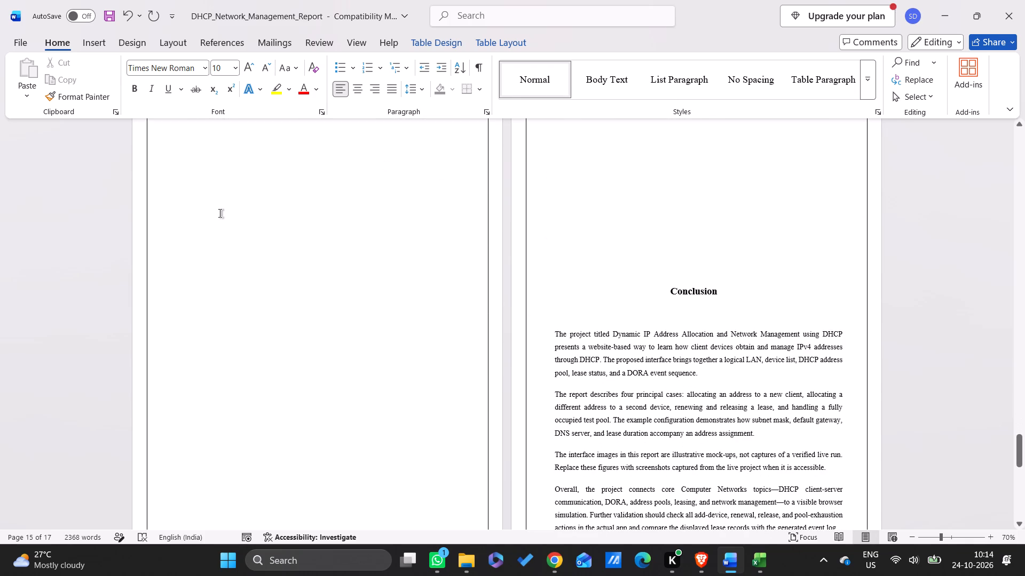
{"action": "left_click_drag", "start_coordinate": [669, 267], "coordinate": [627, 133]}
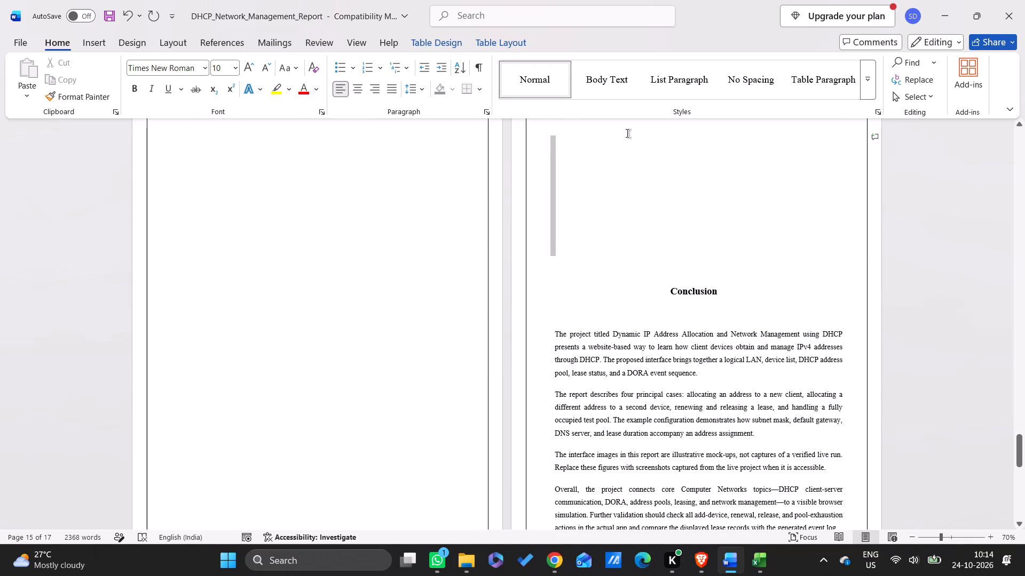
{"action": "left_click_drag", "start_coordinate": [627, 133], "coordinate": [343, 246]}
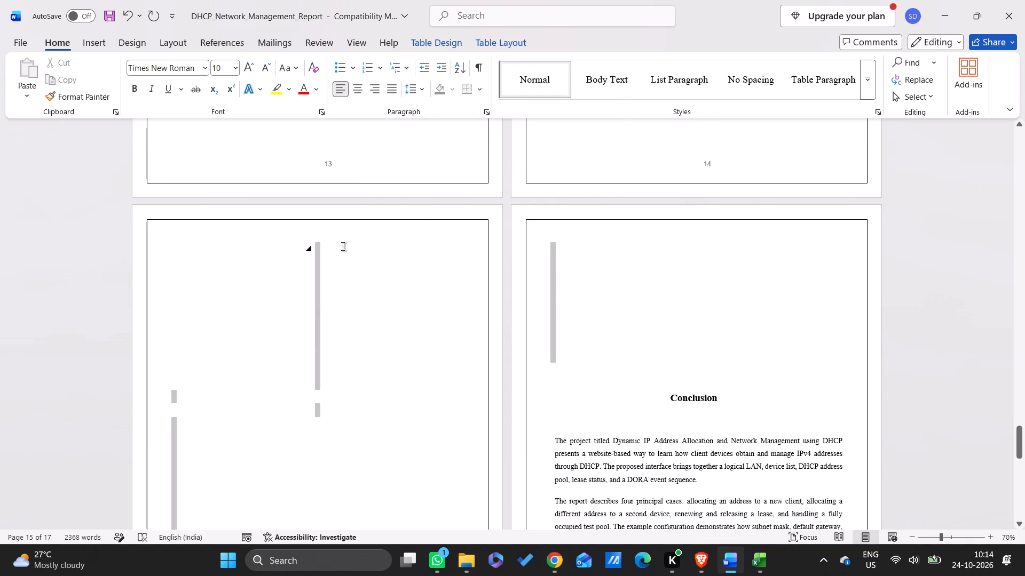
{"action": "left_click_drag", "start_coordinate": [343, 246], "coordinate": [341, 246]}
{"action": "key", "text": "BackSpace"}
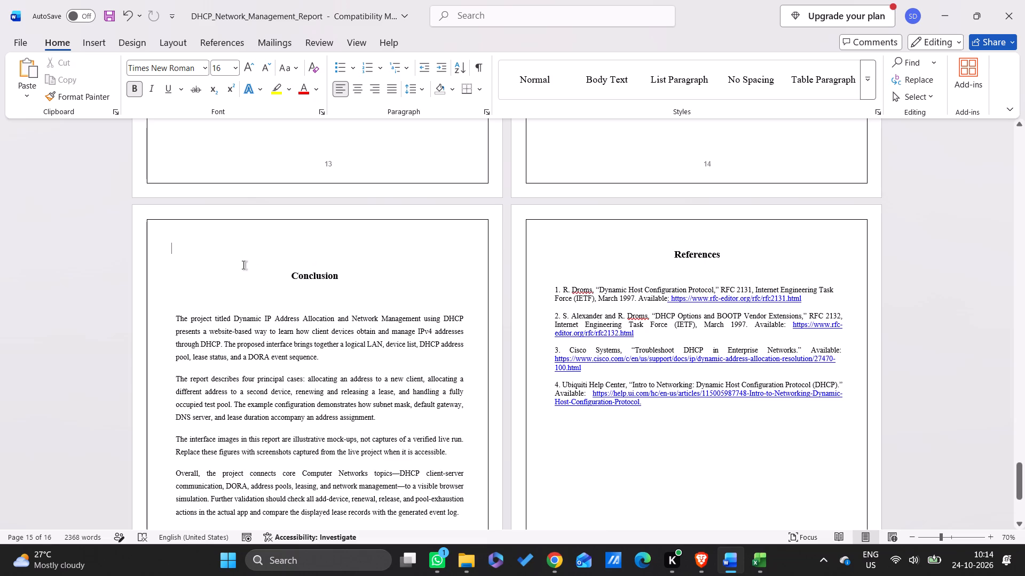
{"action": "left_click_drag", "start_coordinate": [251, 258], "coordinate": [243, 249]}
{"action": "key", "text": "BackSpace"}
{"action": "key", "text": "BackSpace"}
{"action": "key", "text": "BackSpace"}
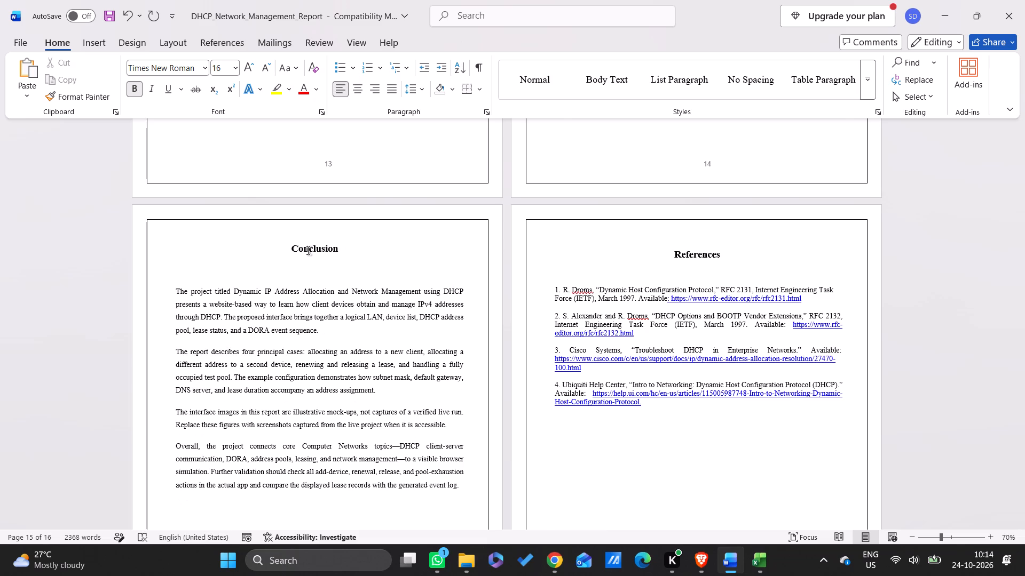
Review the layout and headings of the report's pages from References back to the System Architecture section.
{"action": "scroll", "coordinate": [530, 338], "scroll_direction": "up", "scroll_amount": 1}
{"action": "left_click", "coordinate": [685, 330]}
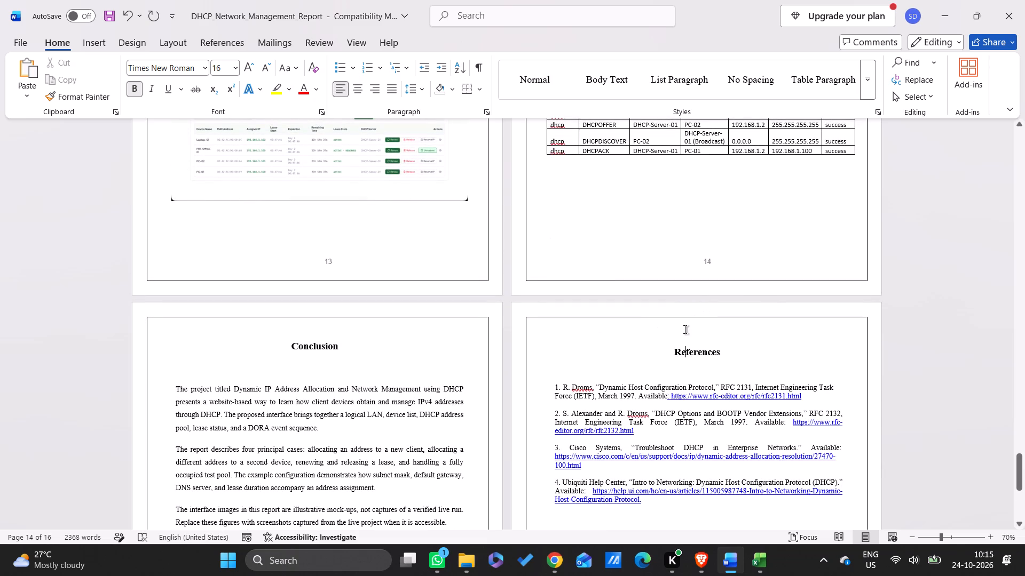
{"action": "scroll", "coordinate": [615, 341], "scroll_direction": "up", "scroll_amount": 2}
{"action": "scroll", "coordinate": [711, 331], "scroll_direction": "up", "scroll_amount": 1}
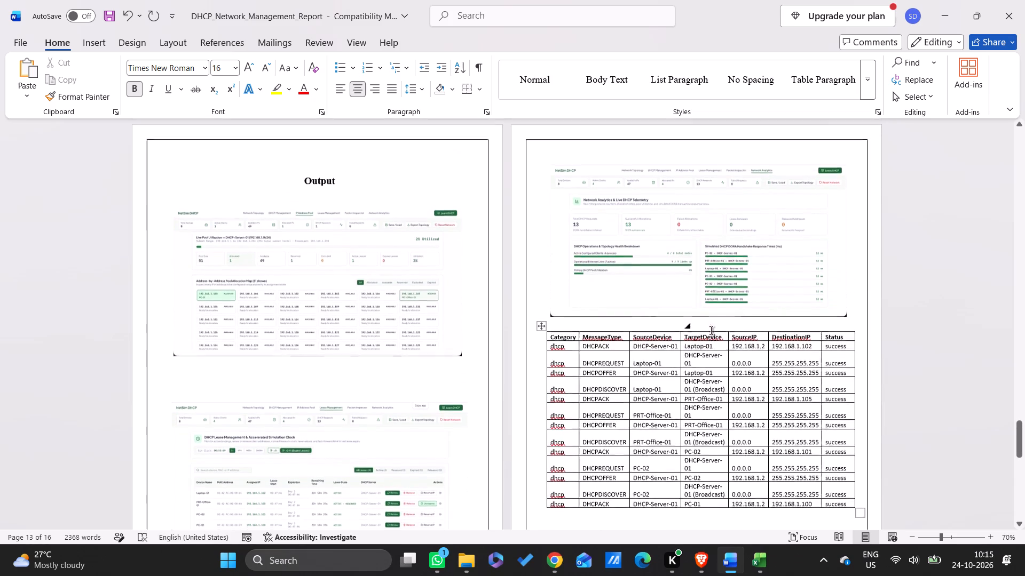
{"action": "scroll", "coordinate": [711, 331], "scroll_direction": "up", "scroll_amount": 1}
{"action": "scroll", "coordinate": [666, 414], "scroll_direction": "up", "scroll_amount": 2}
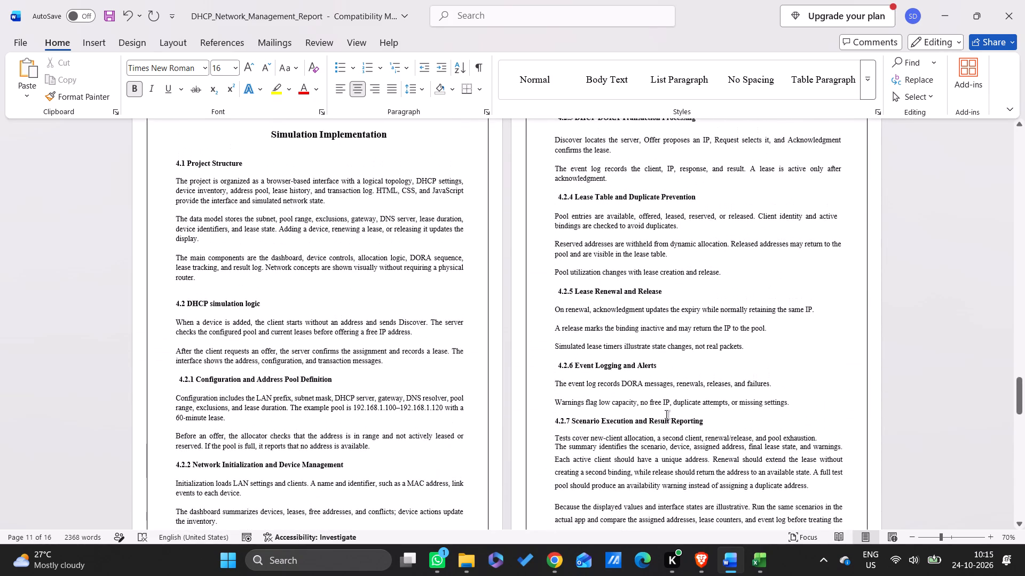
{"action": "scroll", "coordinate": [666, 414], "scroll_direction": "up", "scroll_amount": 3}
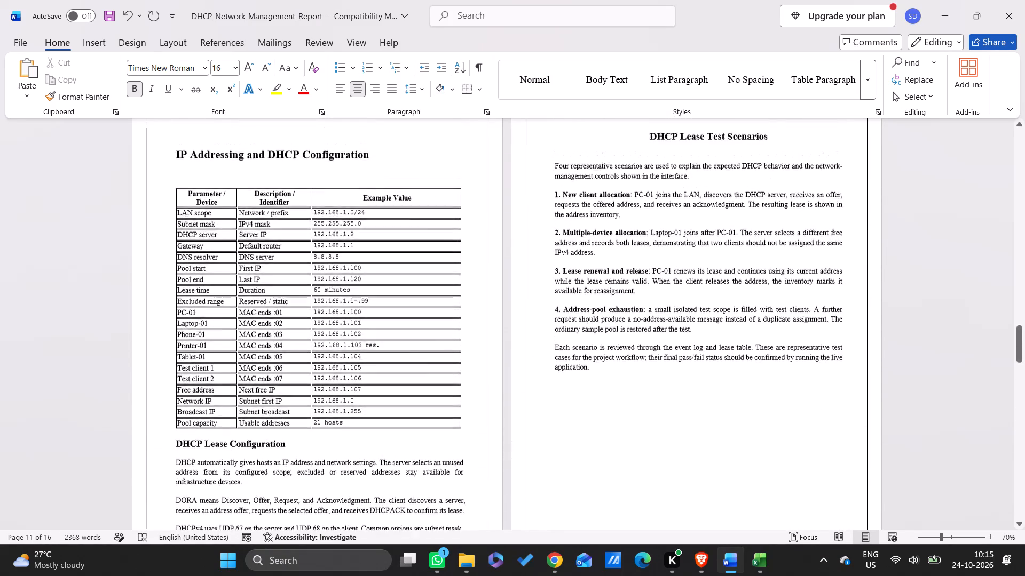
{"action": "scroll", "coordinate": [666, 414], "scroll_direction": "up", "scroll_amount": 1}
Set the IP Addressing and DHCP Configuration heading on page 9 to 16 pt and center it.
{"action": "scroll", "coordinate": [666, 414], "scroll_direction": "down", "scroll_amount": 1}
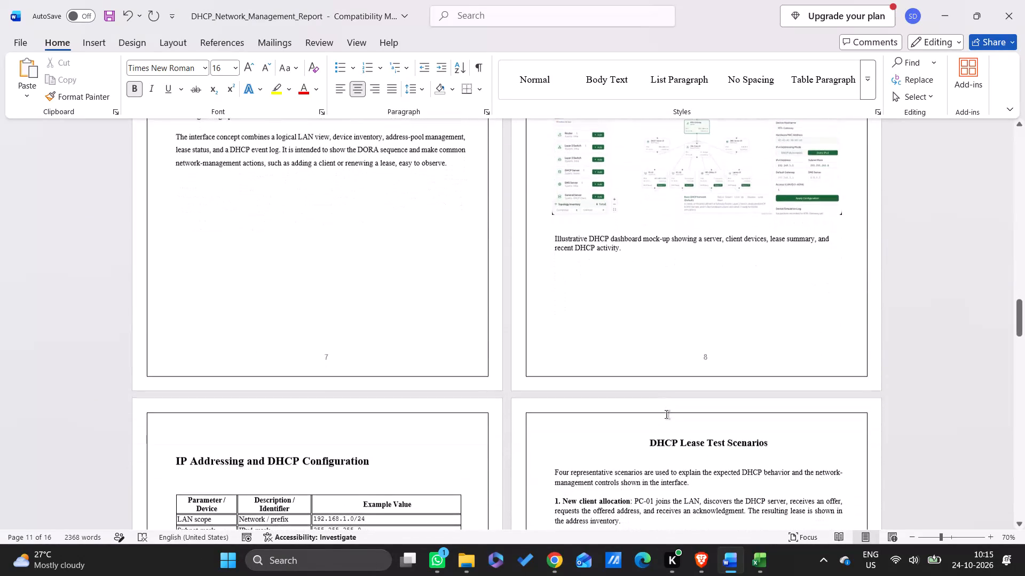
{"action": "scroll", "coordinate": [666, 414], "scroll_direction": "down", "scroll_amount": 1}
{"action": "scroll", "coordinate": [322, 450], "scroll_direction": "down", "scroll_amount": 1}
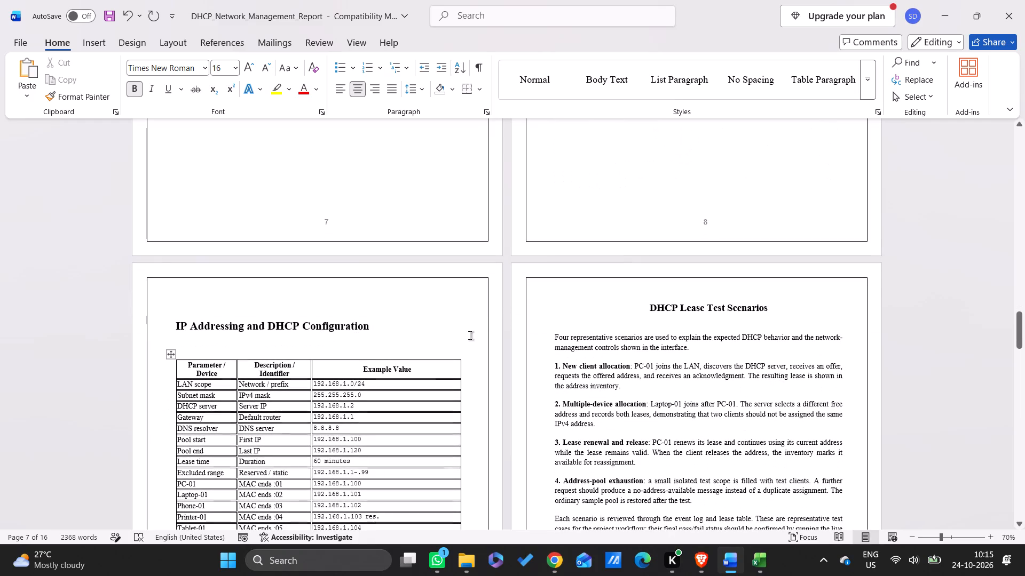
{"action": "left_click_drag", "start_coordinate": [370, 325], "coordinate": [179, 314]}
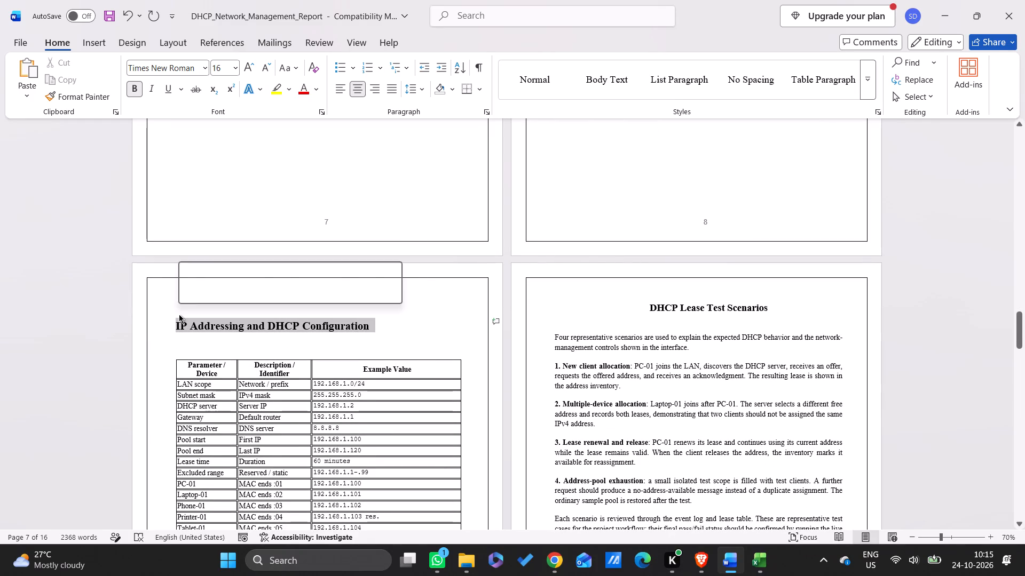
{"action": "left_click", "coordinate": [281, 275]}
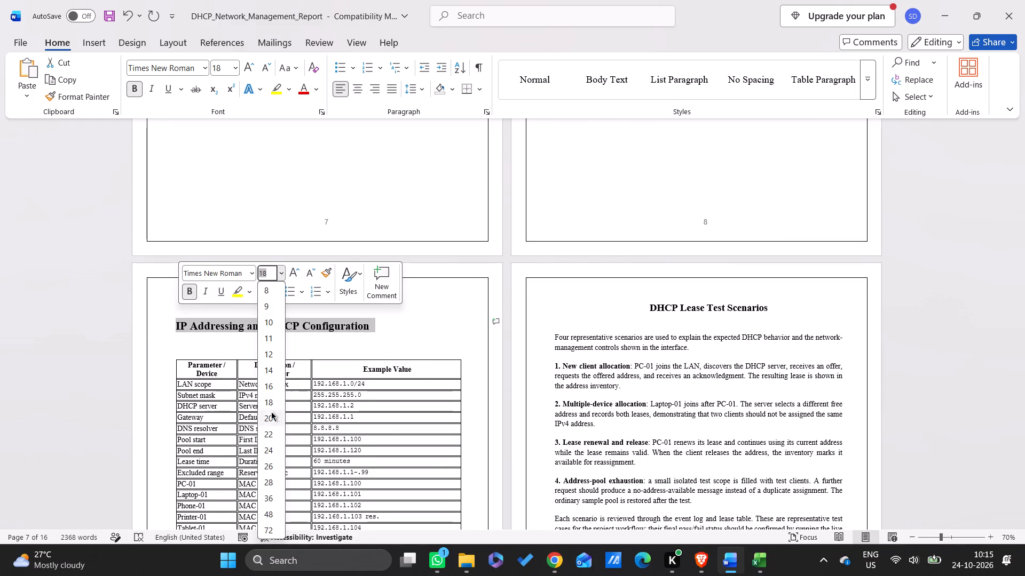
{"action": "left_click", "coordinate": [271, 388]}
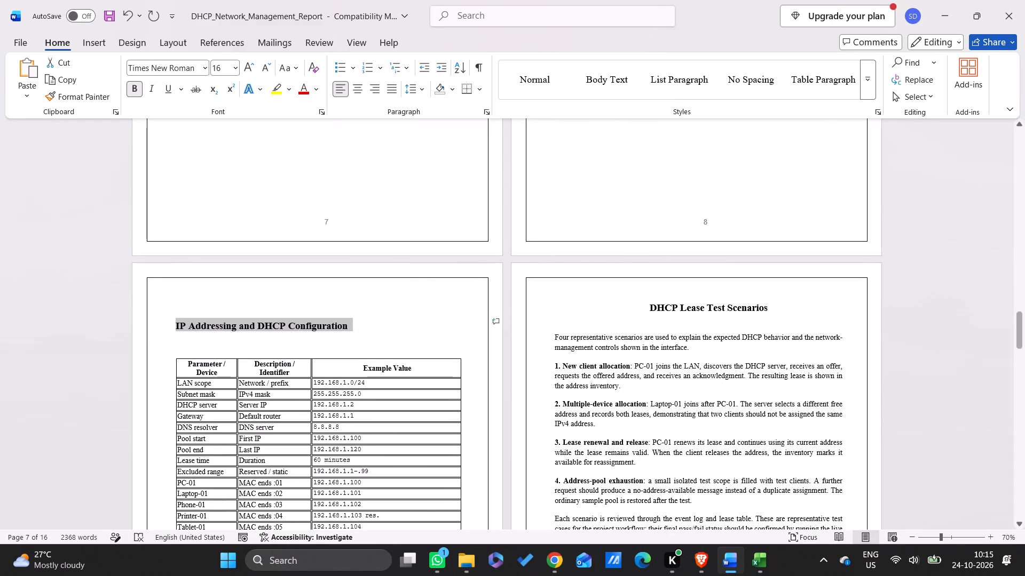
{"action": "left_click", "coordinate": [362, 93]}
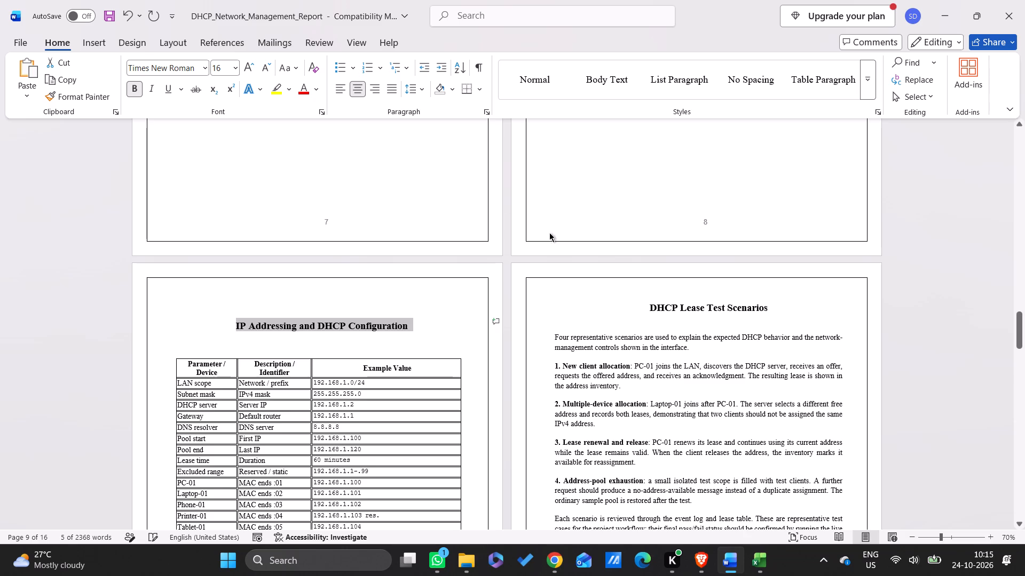
{"action": "left_click", "coordinate": [700, 323]}
Check the Introduction and System Architecture heading sizes and set the IP Addressing and DHCP Configuration heading to a matching 18 pt.
{"action": "scroll", "coordinate": [700, 323], "scroll_direction": "up", "scroll_amount": 1}
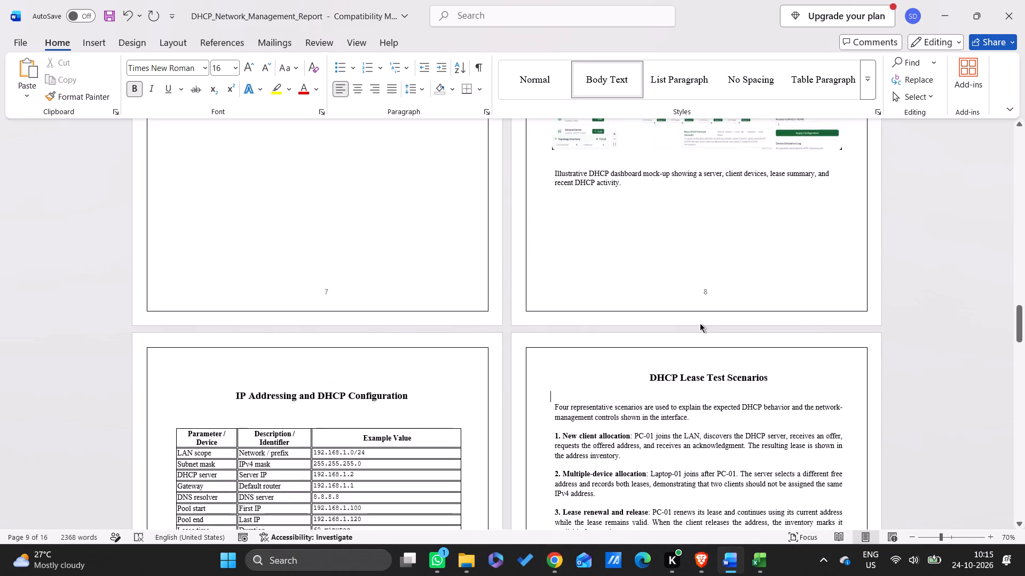
{"action": "scroll", "coordinate": [700, 323], "scroll_direction": "up", "scroll_amount": 3}
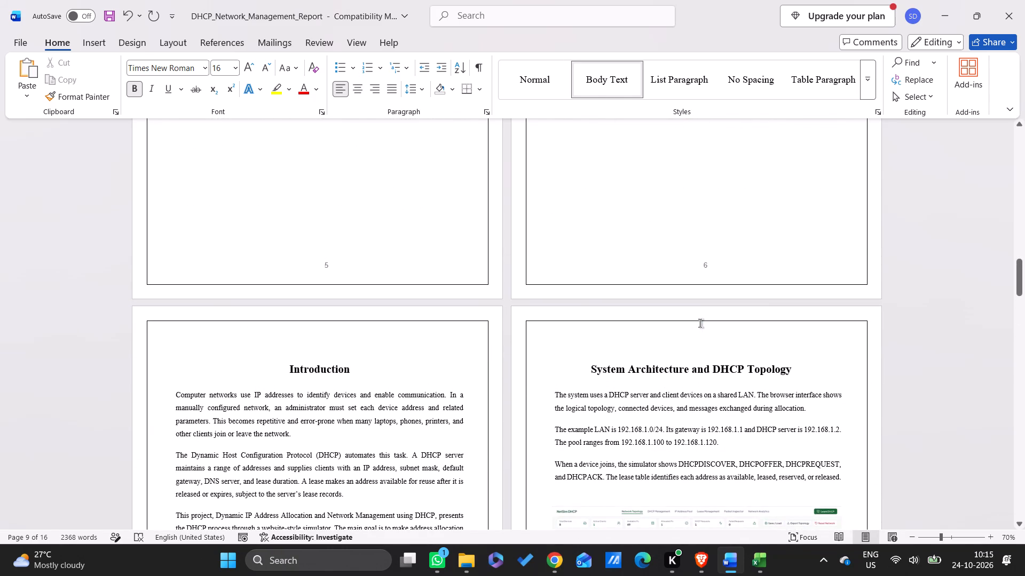
{"action": "left_click_drag", "start_coordinate": [591, 365], "coordinate": [796, 347]}
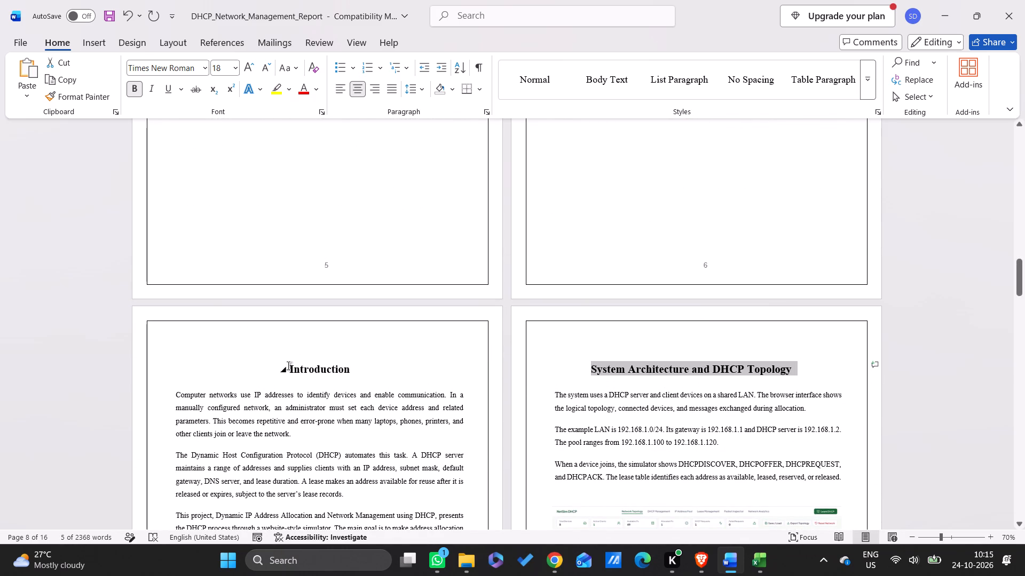
{"action": "left_click_drag", "start_coordinate": [288, 366], "coordinate": [359, 366]}
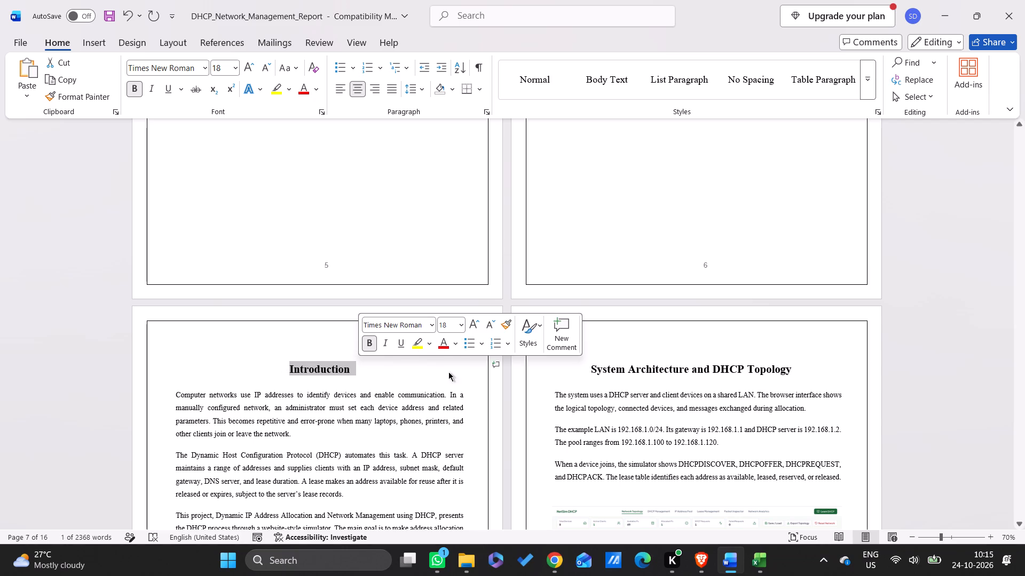
{"action": "left_click", "coordinate": [448, 384]}
{"action": "scroll", "coordinate": [448, 384], "scroll_direction": "down", "scroll_amount": 4}
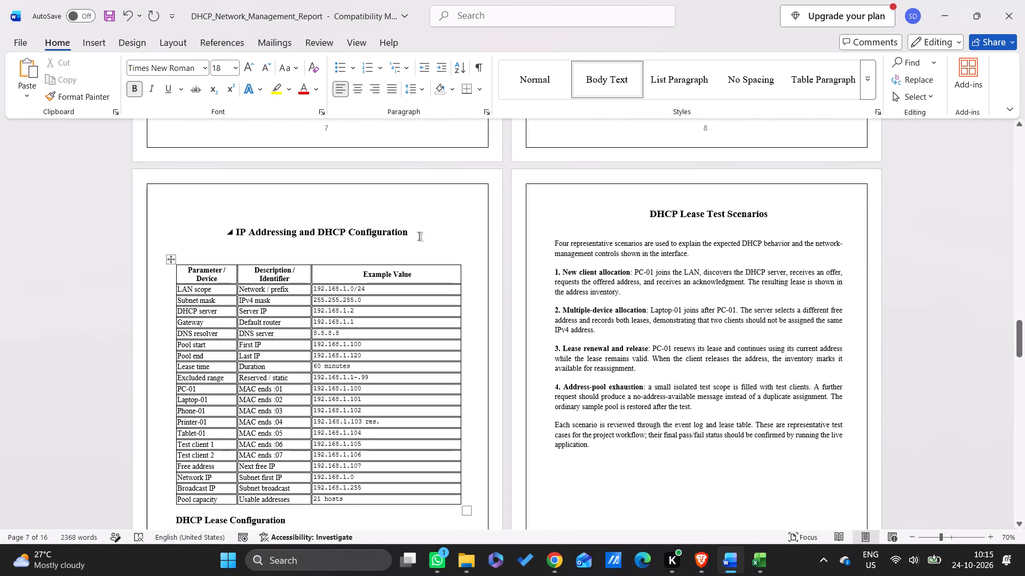
{"action": "left_click_drag", "start_coordinate": [415, 227], "coordinate": [219, 234]}
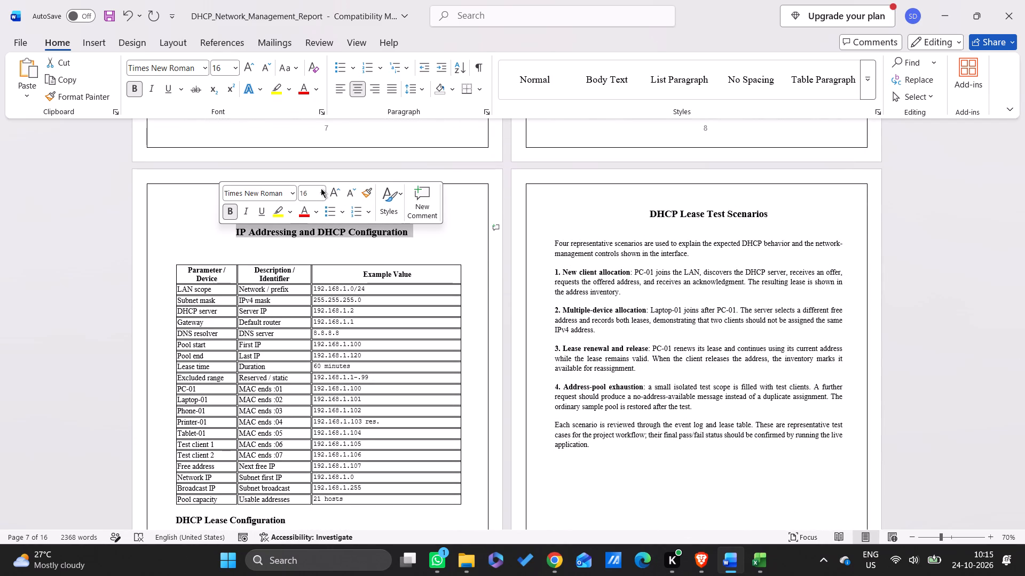
{"action": "left_click", "coordinate": [321, 188]}
{"action": "left_click", "coordinate": [310, 317]}
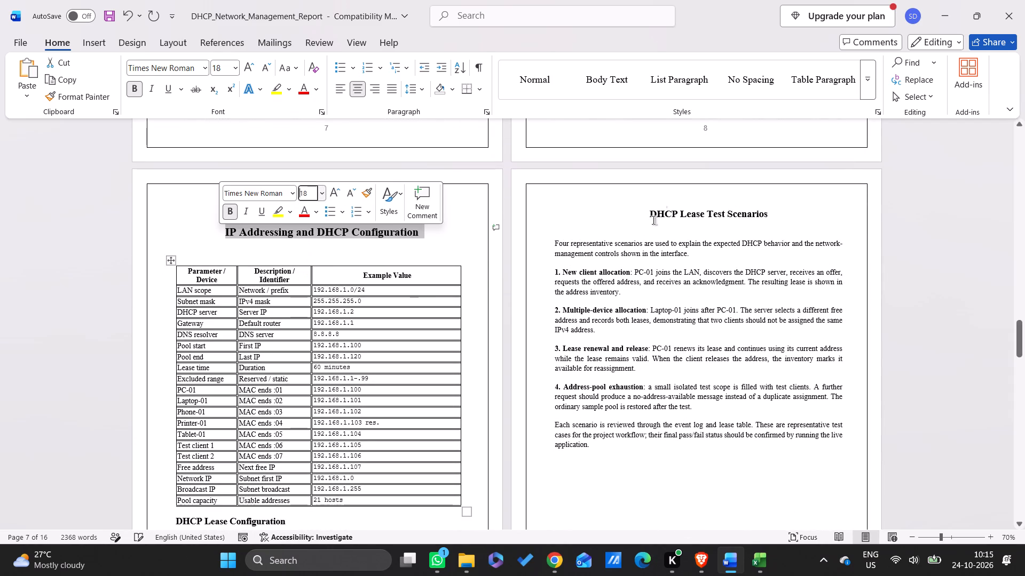
Set the DHCP Lease Test Scenarios heading on page 10 to 18 pt.
{"action": "left_click_drag", "start_coordinate": [650, 215], "coordinate": [770, 220]}
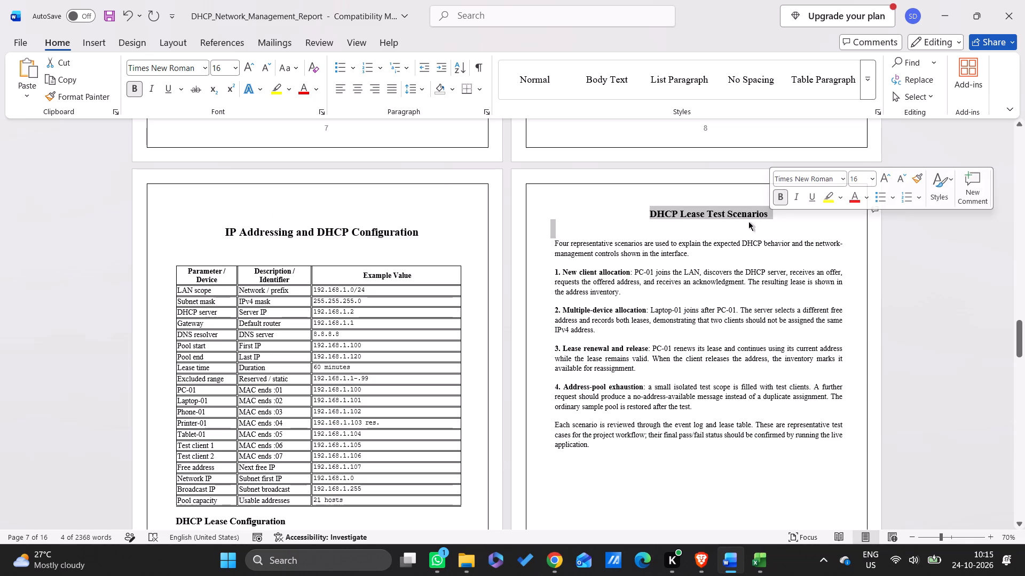
{"action": "left_click", "coordinate": [871, 181]}
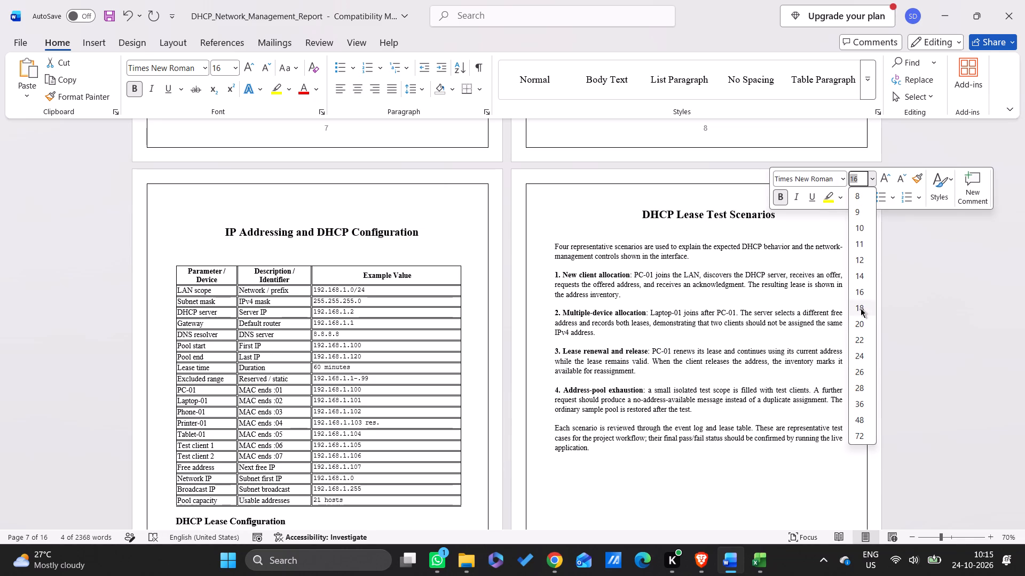
{"action": "left_click", "coordinate": [861, 308]}
{"action": "left_click", "coordinate": [768, 335]}
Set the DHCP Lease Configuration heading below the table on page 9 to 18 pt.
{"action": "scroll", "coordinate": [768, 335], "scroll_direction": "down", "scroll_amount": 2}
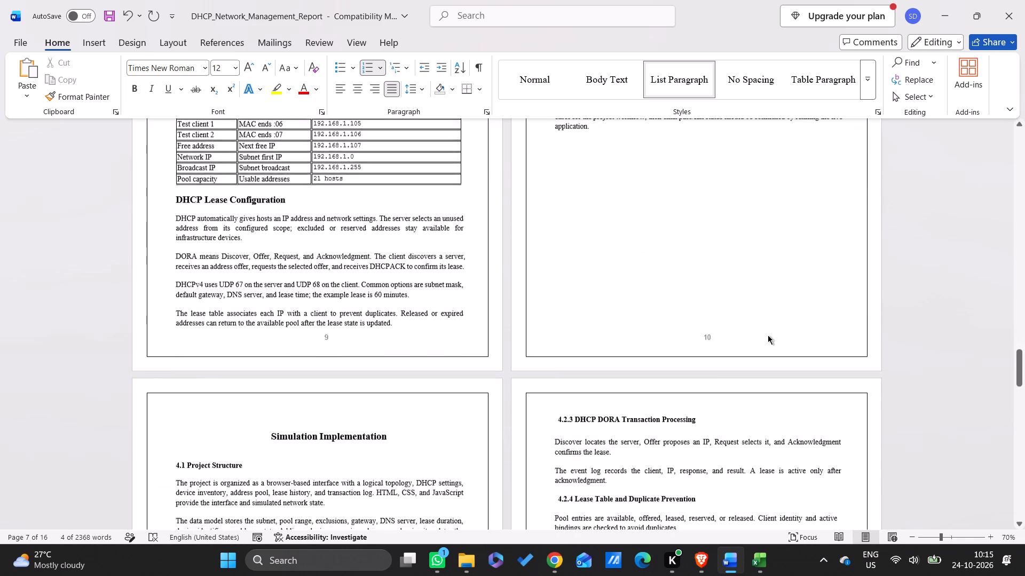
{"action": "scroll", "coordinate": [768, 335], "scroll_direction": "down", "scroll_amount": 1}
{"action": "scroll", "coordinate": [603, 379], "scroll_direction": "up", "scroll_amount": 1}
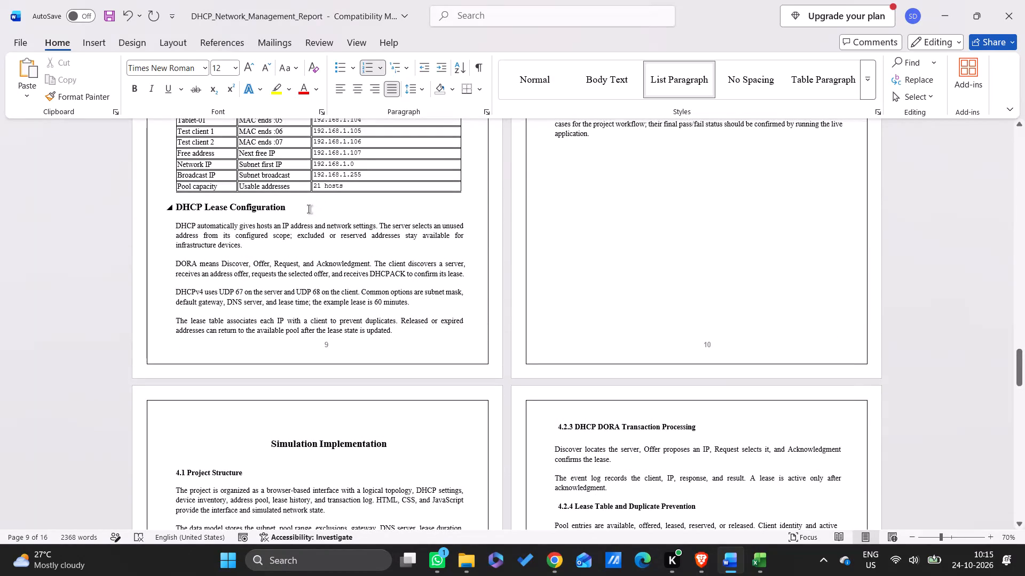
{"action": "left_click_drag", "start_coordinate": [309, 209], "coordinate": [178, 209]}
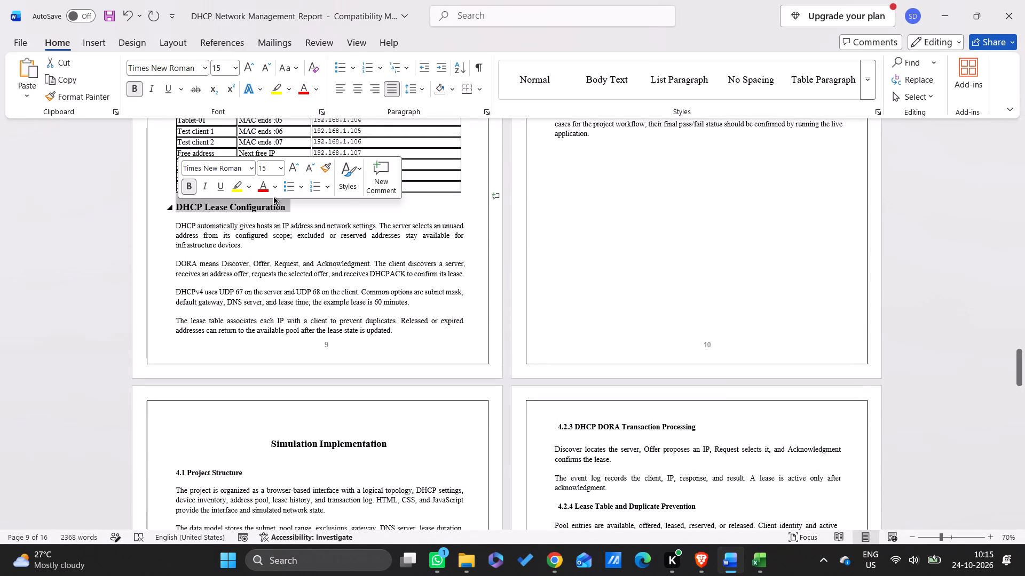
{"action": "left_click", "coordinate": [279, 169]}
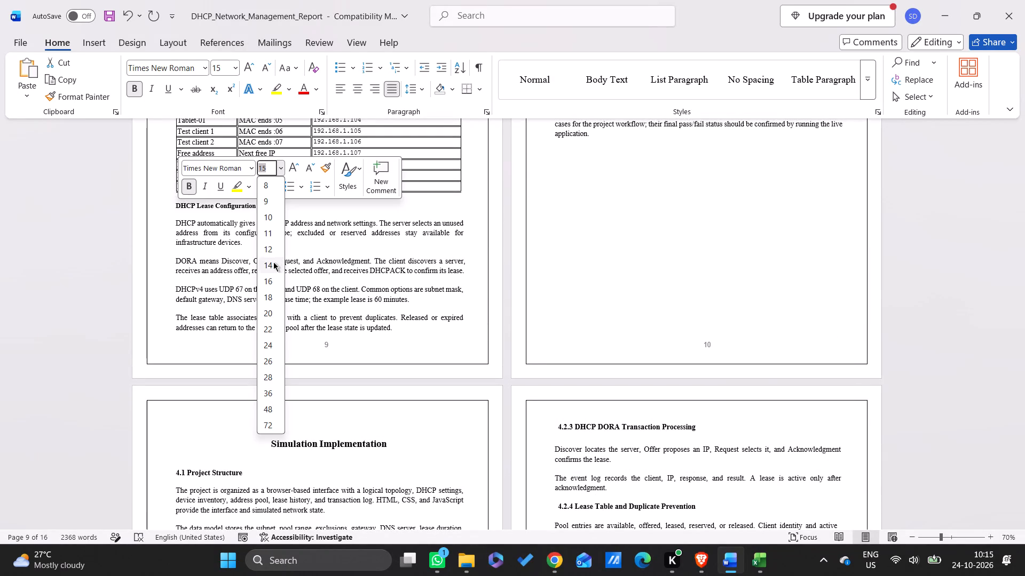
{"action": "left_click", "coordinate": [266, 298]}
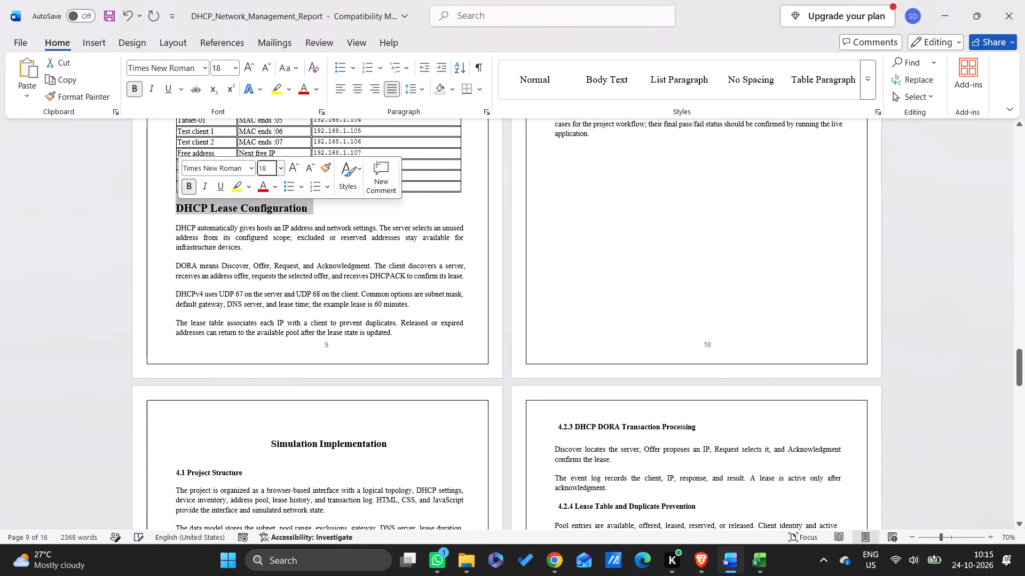
Compare the DHCP Lease Configuration heading with the page 9 title and set it to 14 pt.
{"action": "scroll", "coordinate": [541, 317], "scroll_direction": "up", "scroll_amount": 3}
{"action": "scroll", "coordinate": [541, 317], "scroll_direction": "down", "scroll_amount": 1}
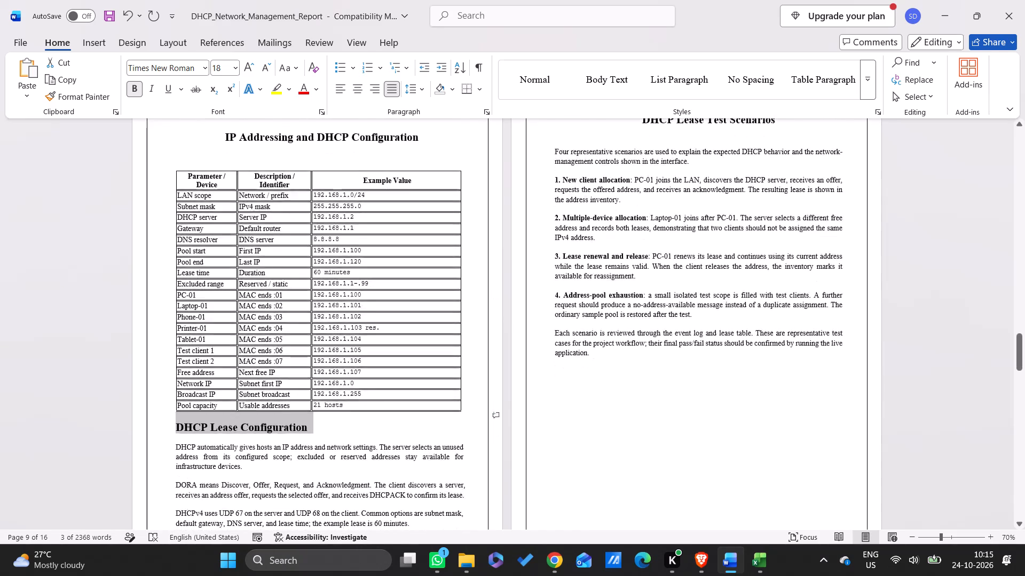
{"action": "scroll", "coordinate": [541, 317], "scroll_direction": "down", "scroll_amount": 1}
{"action": "scroll", "coordinate": [541, 317], "scroll_direction": "up", "scroll_amount": 3}
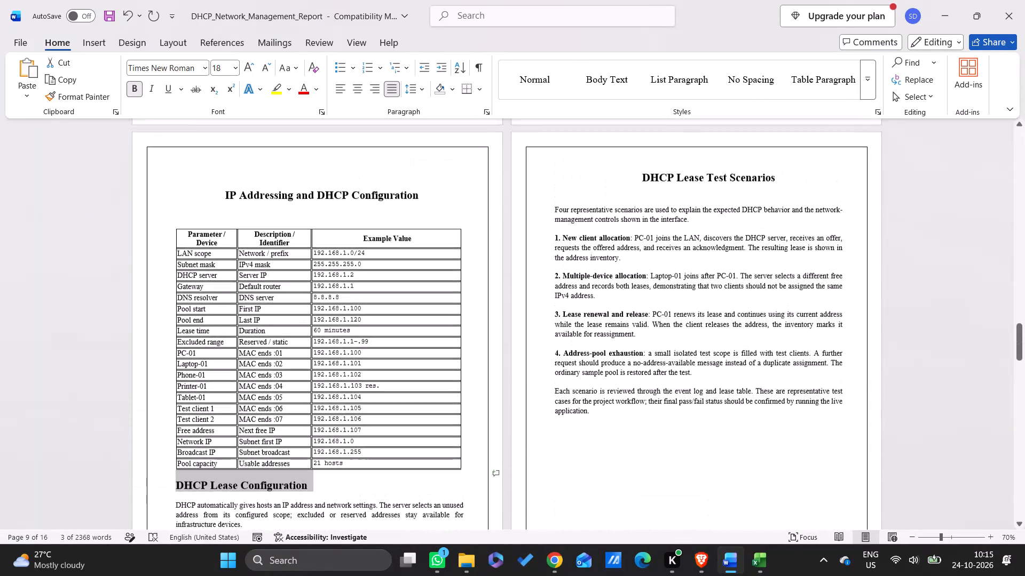
{"action": "scroll", "coordinate": [542, 353], "scroll_direction": "down", "scroll_amount": 2}
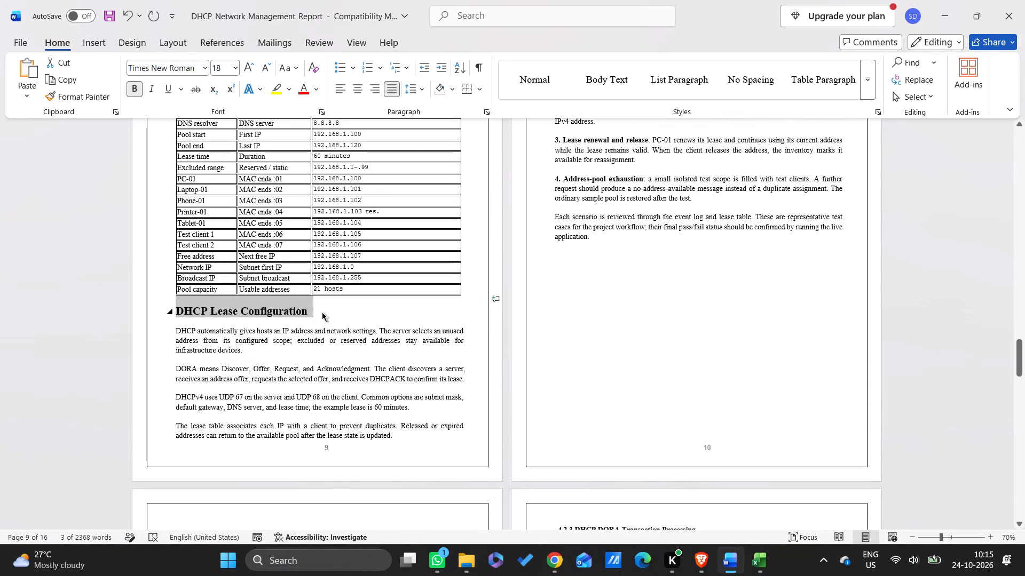
{"action": "left_click", "coordinate": [321, 310]}
{"action": "left_click_drag", "start_coordinate": [321, 310], "coordinate": [182, 316]}
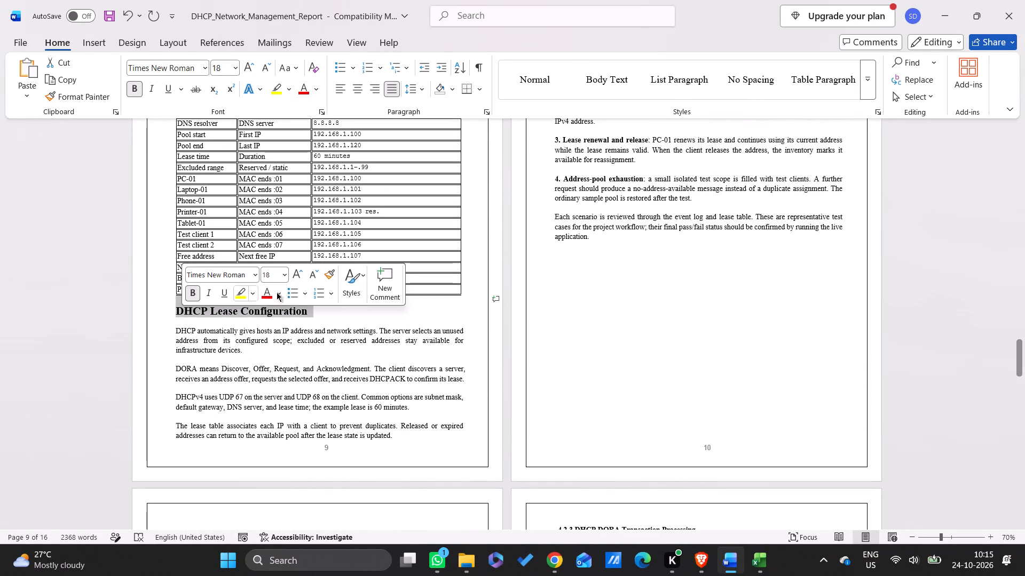
{"action": "left_click", "coordinate": [282, 275]}
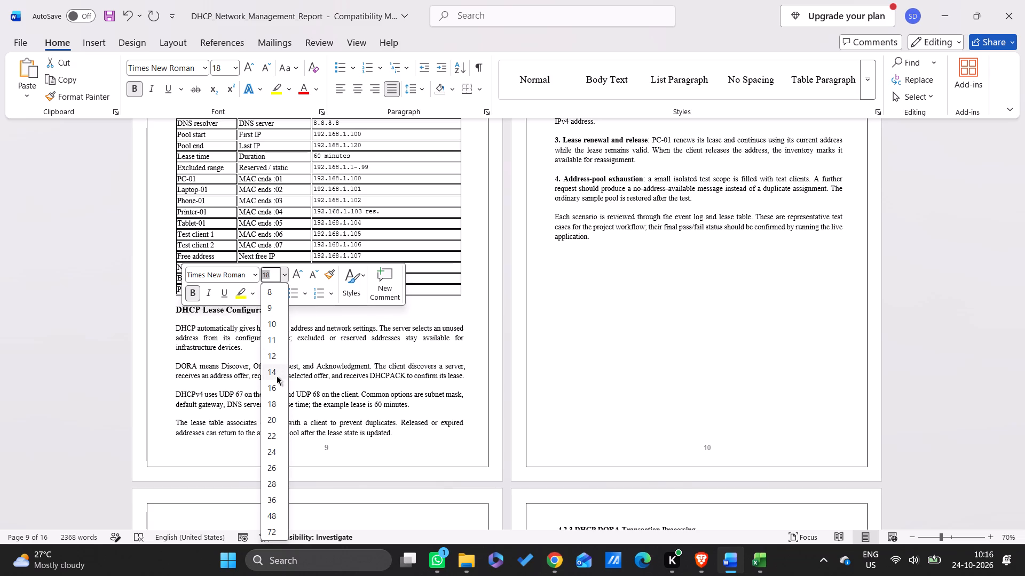
{"action": "left_click", "coordinate": [277, 376]}
{"action": "left_click", "coordinate": [622, 382]}
Check the font sizes of the numbered Simulation Implementation subheadings on pages 11 and 12, including 4.2 and 4.2.7.
{"action": "scroll", "coordinate": [622, 382], "scroll_direction": "up", "scroll_amount": 1}
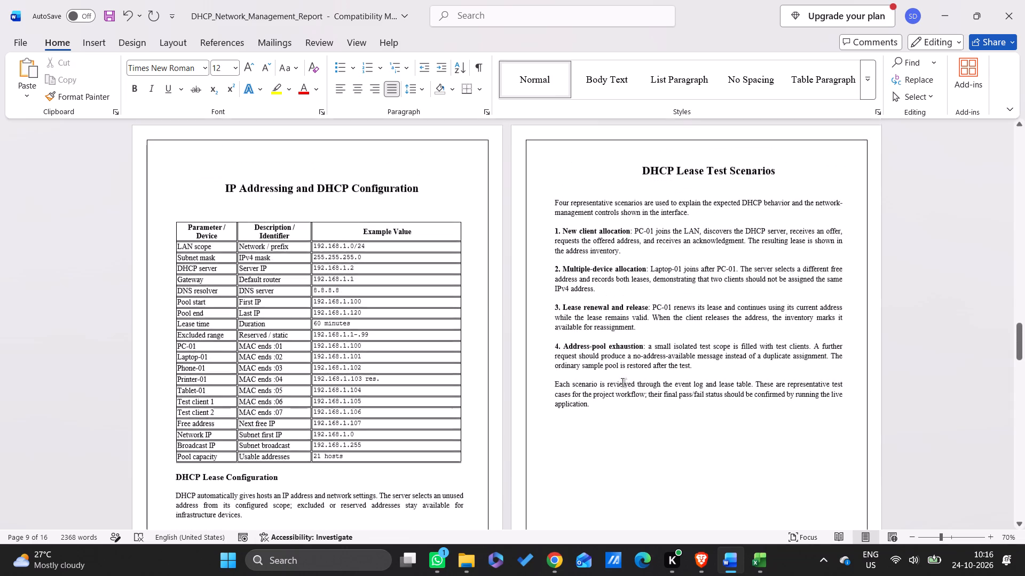
{"action": "scroll", "coordinate": [622, 382], "scroll_direction": "down", "scroll_amount": 3}
{"action": "scroll", "coordinate": [518, 345], "scroll_direction": "up", "scroll_amount": 1}
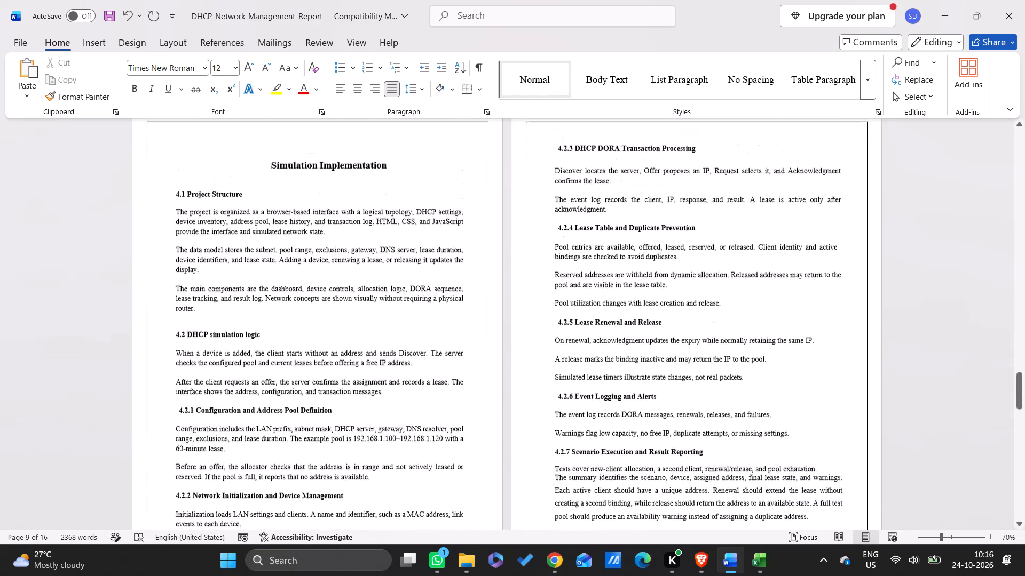
{"action": "scroll", "coordinate": [518, 345], "scroll_direction": "up", "scroll_amount": 2}
{"action": "scroll", "coordinate": [522, 323], "scroll_direction": "down", "scroll_amount": 1}
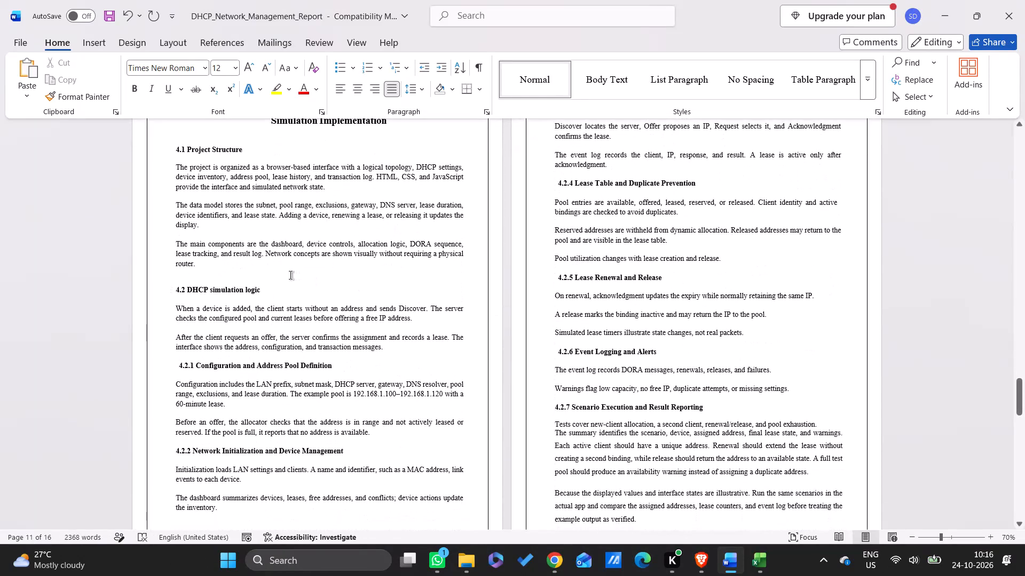
{"action": "left_click_drag", "start_coordinate": [286, 287], "coordinate": [187, 286]}
{"action": "left_click", "coordinate": [329, 282]}
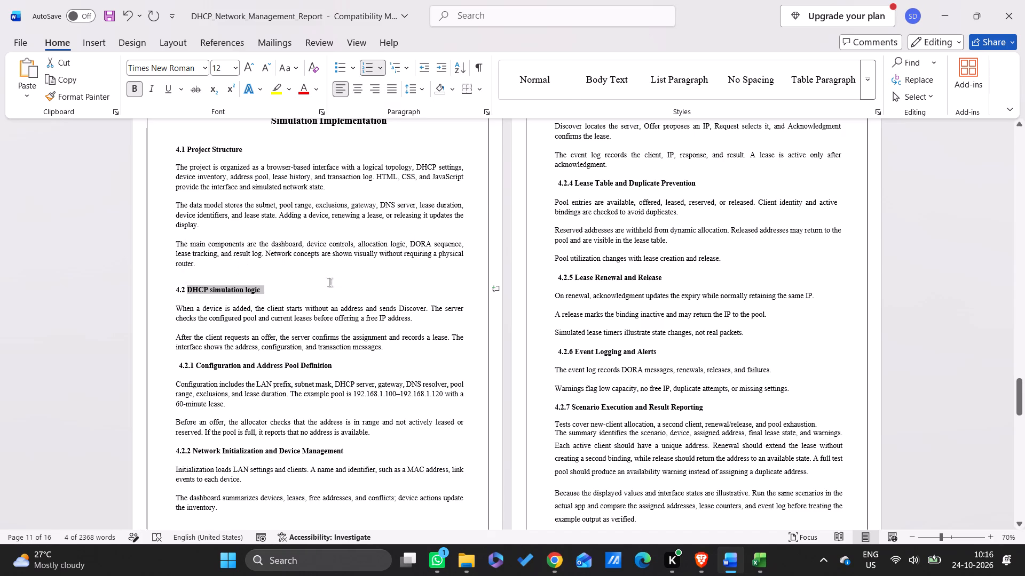
{"action": "scroll", "coordinate": [329, 282], "scroll_direction": "up", "scroll_amount": 2}
{"action": "scroll", "coordinate": [321, 333], "scroll_direction": "down", "scroll_amount": 1}
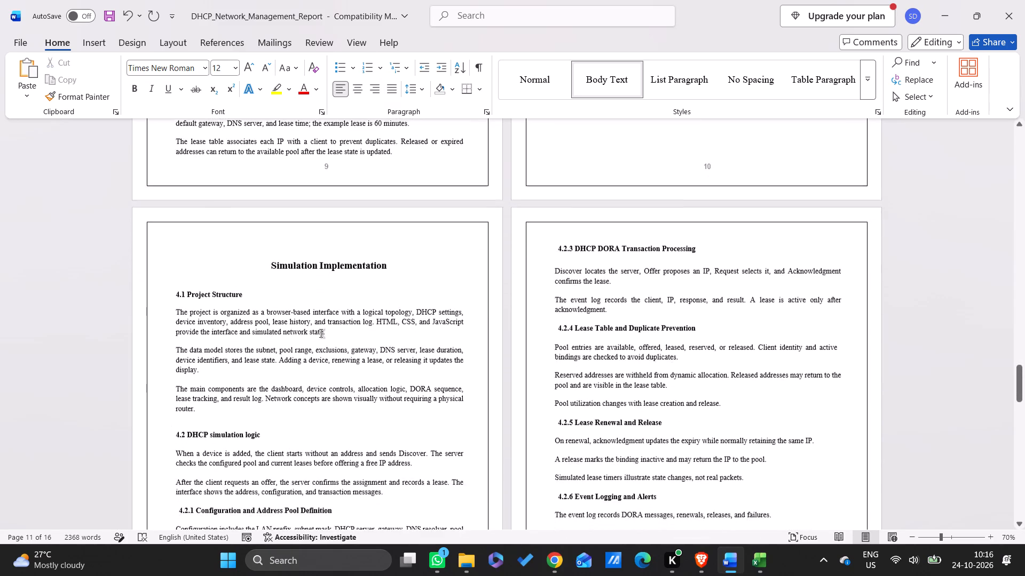
{"action": "scroll", "coordinate": [321, 333], "scroll_direction": "down", "scroll_amount": 1}
{"action": "left_click_drag", "start_coordinate": [729, 359], "coordinate": [621, 363]}
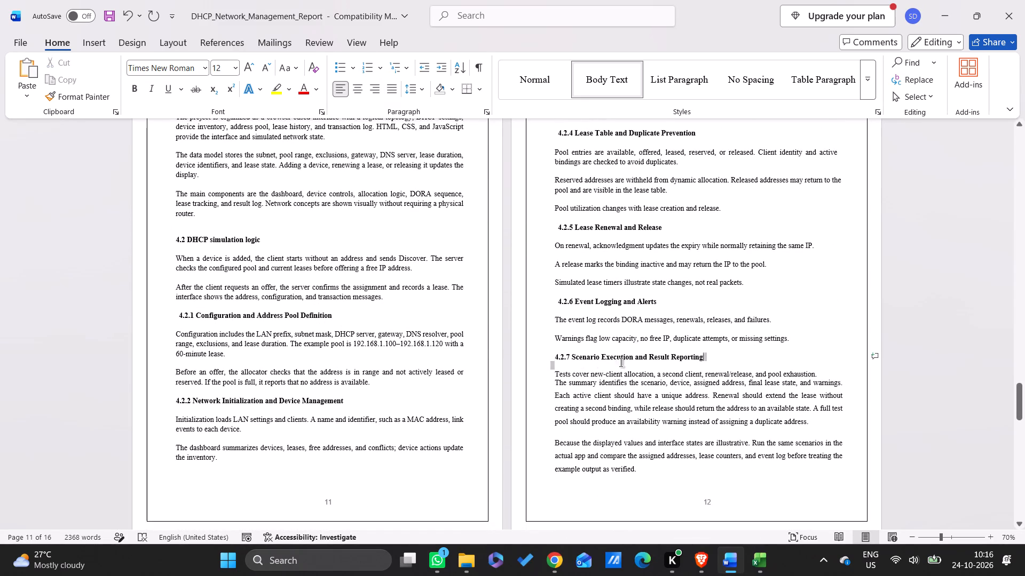
{"action": "left_click_drag", "start_coordinate": [621, 363], "coordinate": [556, 355]}
{"action": "scroll", "coordinate": [627, 388], "scroll_direction": "up", "scroll_amount": 2}
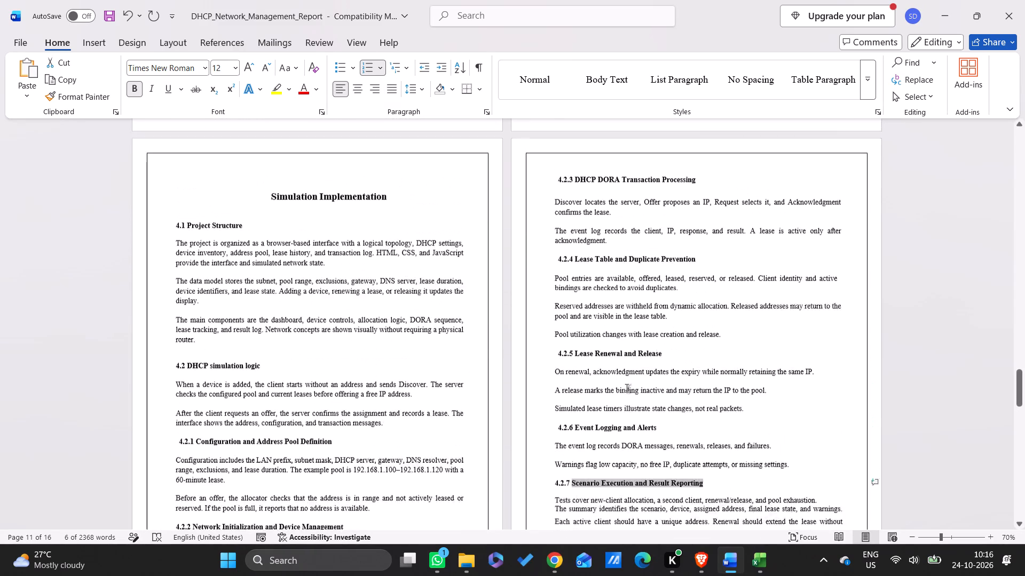
{"action": "scroll", "coordinate": [662, 373], "scroll_direction": "up", "scroll_amount": 1}
Set the Output heading on page 13 to 18 pt.
{"action": "scroll", "coordinate": [662, 373], "scroll_direction": "down", "scroll_amount": 5}
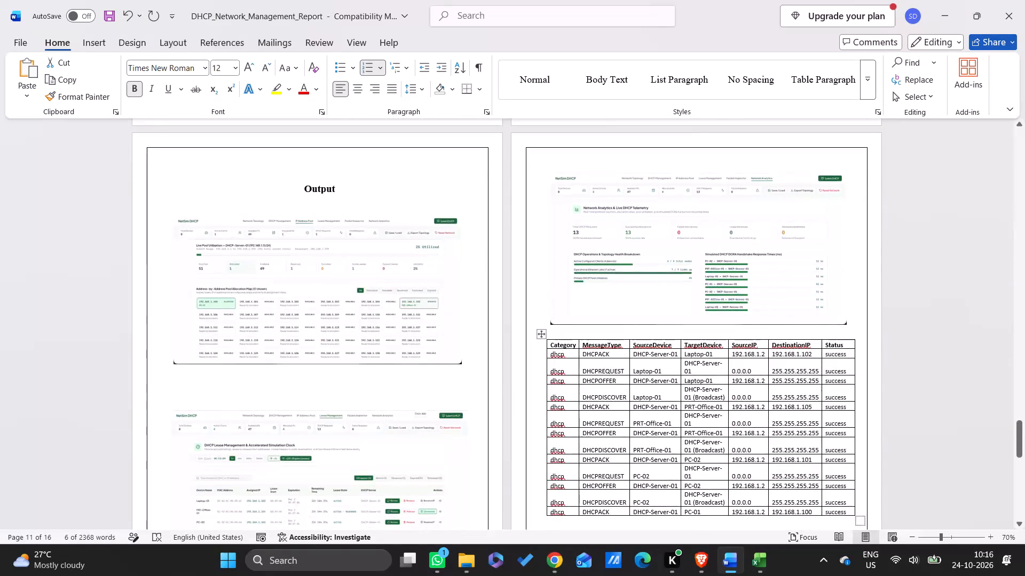
{"action": "scroll", "coordinate": [440, 288], "scroll_direction": "up", "scroll_amount": 1}
{"action": "left_click_drag", "start_coordinate": [343, 222], "coordinate": [289, 223]}
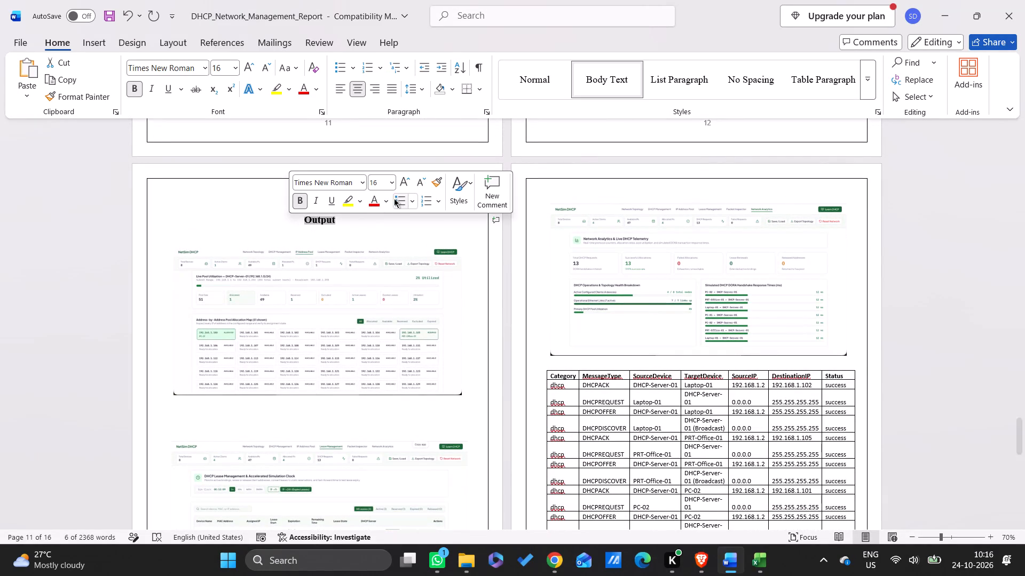
{"action": "left_click", "coordinate": [391, 181]}
{"action": "left_click", "coordinate": [380, 311]}
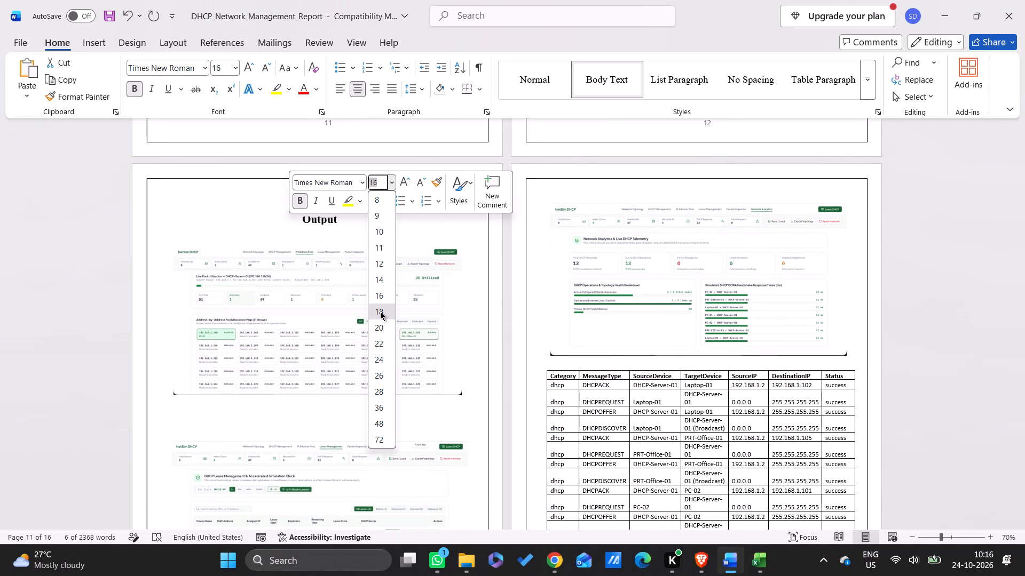
Set the Conclusion heading on page 15 to 18 pt.
{"action": "scroll", "coordinate": [514, 355], "scroll_direction": "down", "scroll_amount": 3}
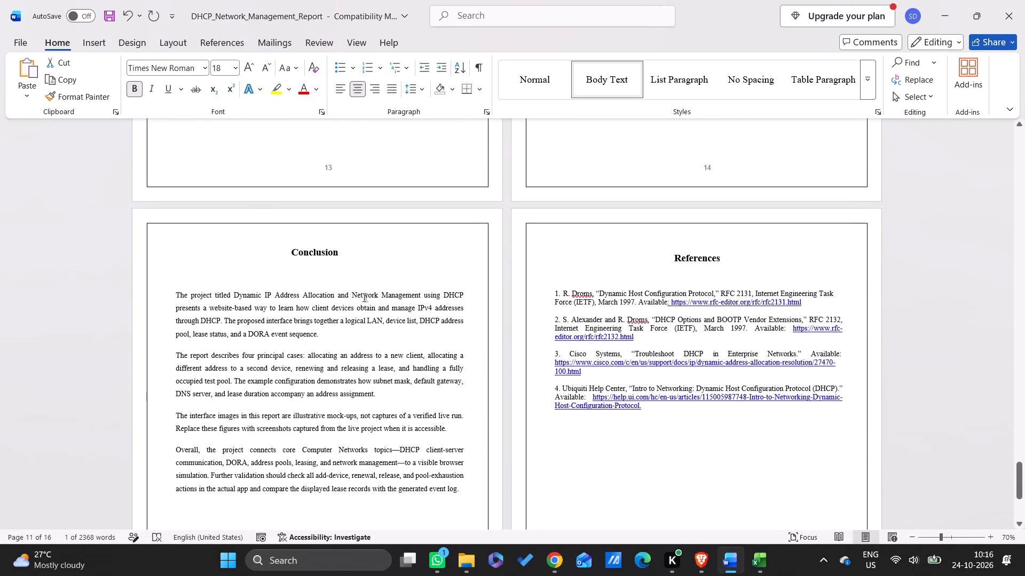
{"action": "left_click_drag", "start_coordinate": [344, 255], "coordinate": [291, 248]}
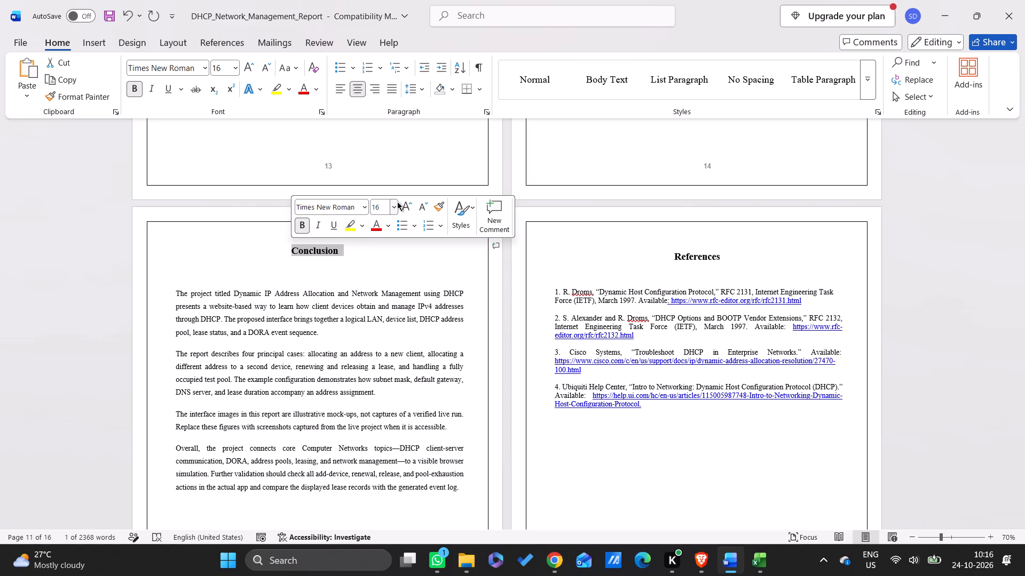
{"action": "left_click", "coordinate": [396, 203]}
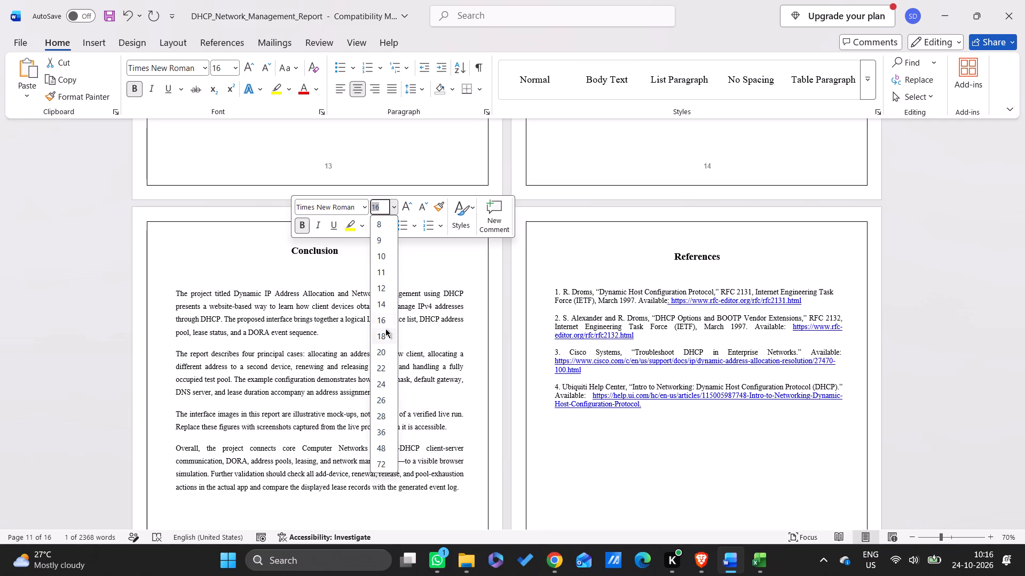
{"action": "left_click", "coordinate": [386, 331]}
Set the References heading on page 16 to 18 pt.
{"action": "left_click_drag", "start_coordinate": [724, 257], "coordinate": [666, 258]}
{"action": "left_click_drag", "start_coordinate": [766, 218], "coordinate": [758, 324]}
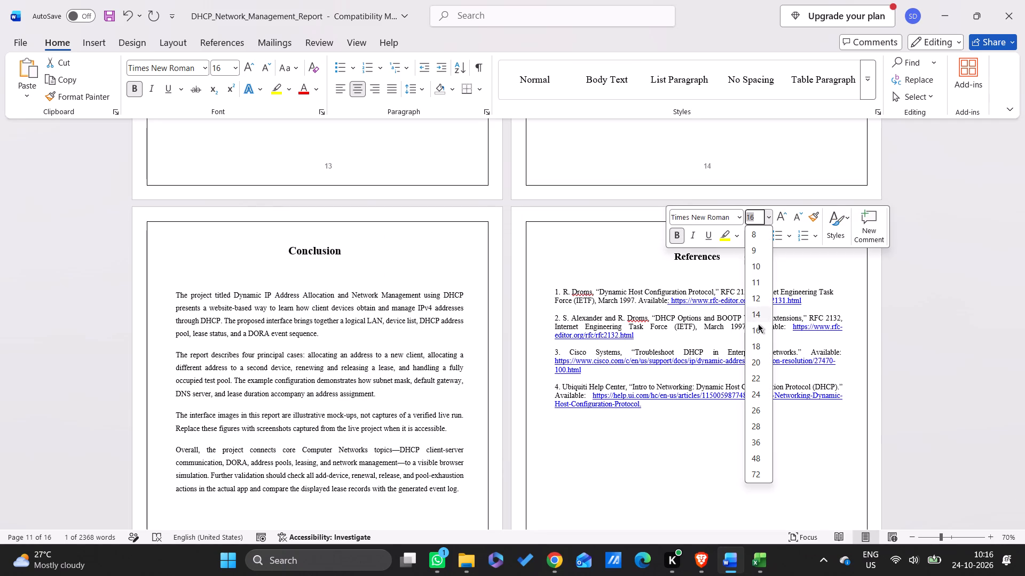
{"action": "left_click_drag", "start_coordinate": [758, 324], "coordinate": [759, 343]}
{"action": "left_click", "coordinate": [759, 343]}
{"action": "scroll", "coordinate": [677, 381], "scroll_direction": "down", "scroll_amount": 2}
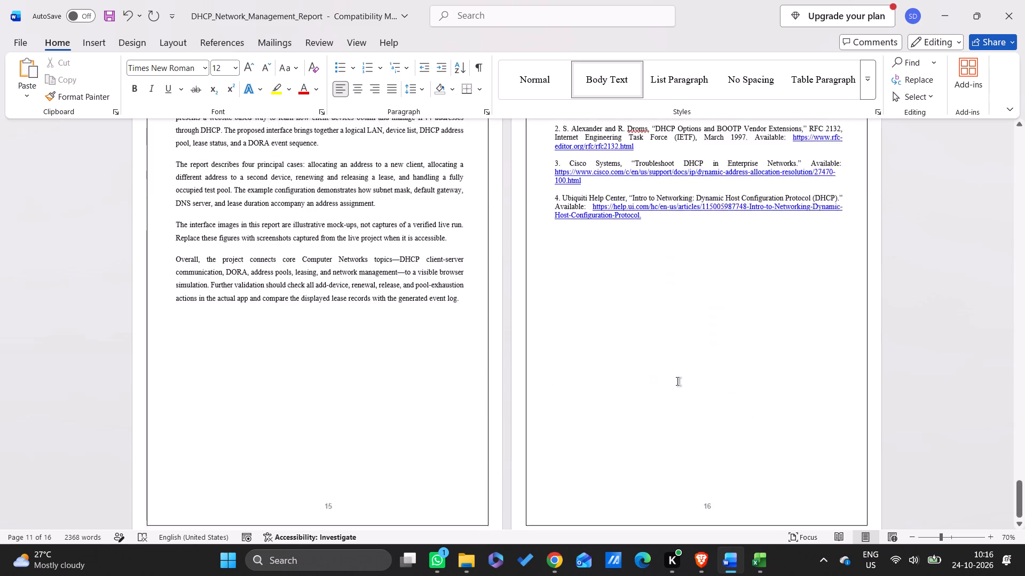
{"action": "left_click", "coordinate": [681, 334]}
Review the report's front matter, checking the Declaration and Acknowledgement pages and the formatting of the student list.
{"action": "scroll", "coordinate": [681, 334], "scroll_direction": "up", "scroll_amount": 3}
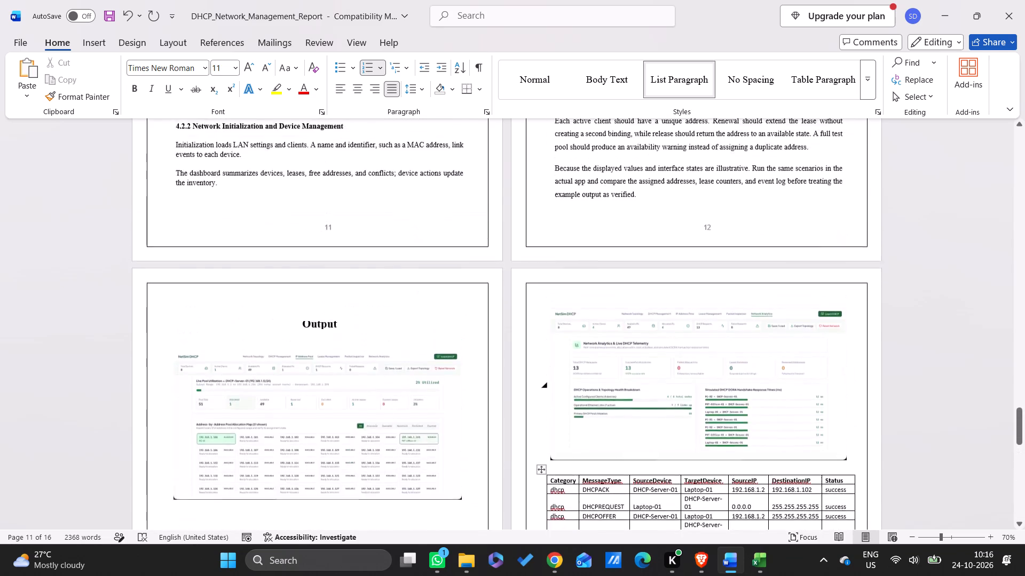
{"action": "scroll", "coordinate": [681, 334], "scroll_direction": "up", "scroll_amount": 19}
{"action": "scroll", "coordinate": [681, 334], "scroll_direction": "down", "scroll_amount": 2}
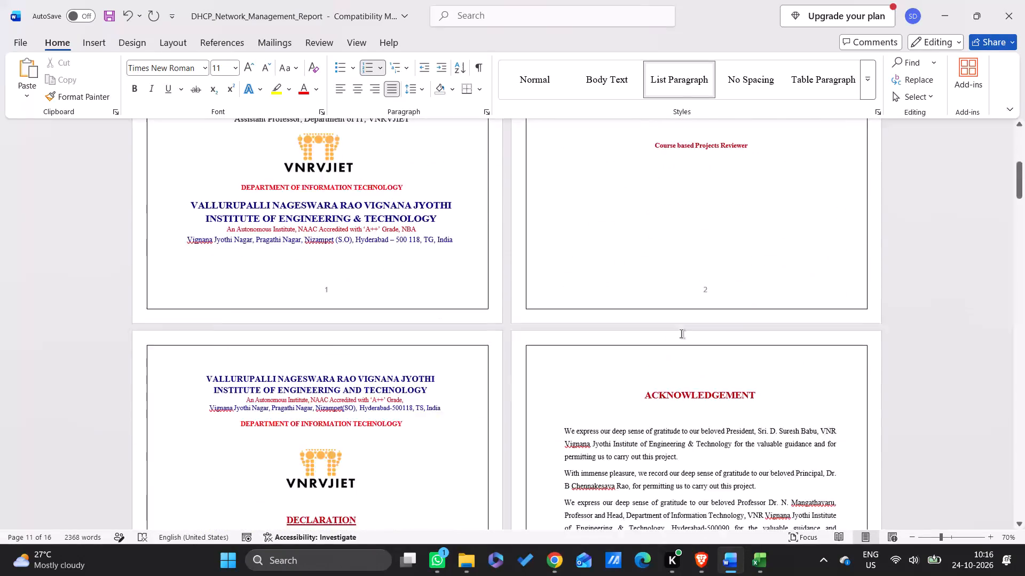
{"action": "scroll", "coordinate": [681, 334], "scroll_direction": "down", "scroll_amount": 3}
{"action": "scroll", "coordinate": [681, 334], "scroll_direction": "up", "scroll_amount": 2}
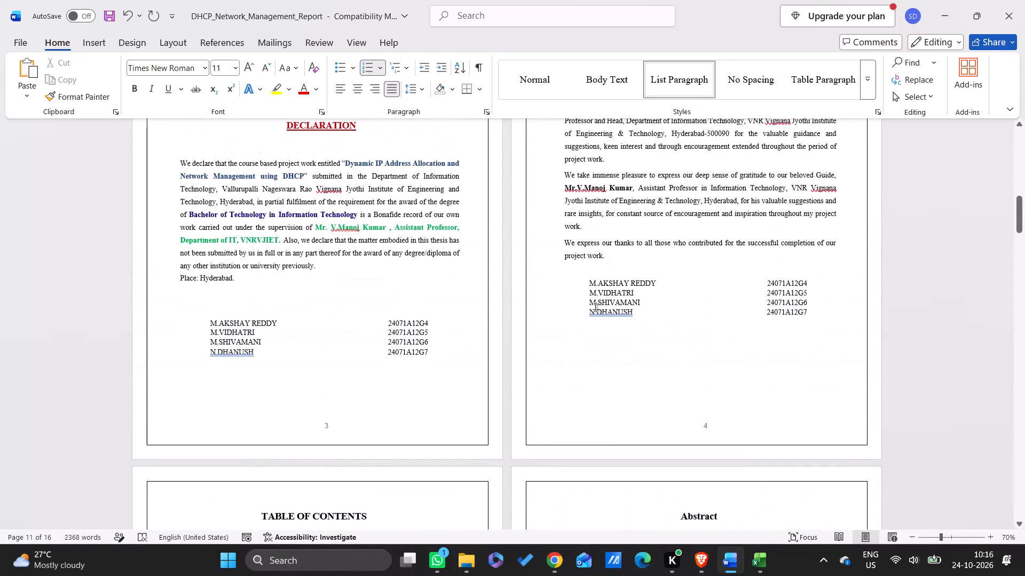
{"action": "scroll", "coordinate": [595, 307], "scroll_direction": "up", "scroll_amount": 1}
{"action": "left_click_drag", "start_coordinate": [443, 394], "coordinate": [210, 358]}
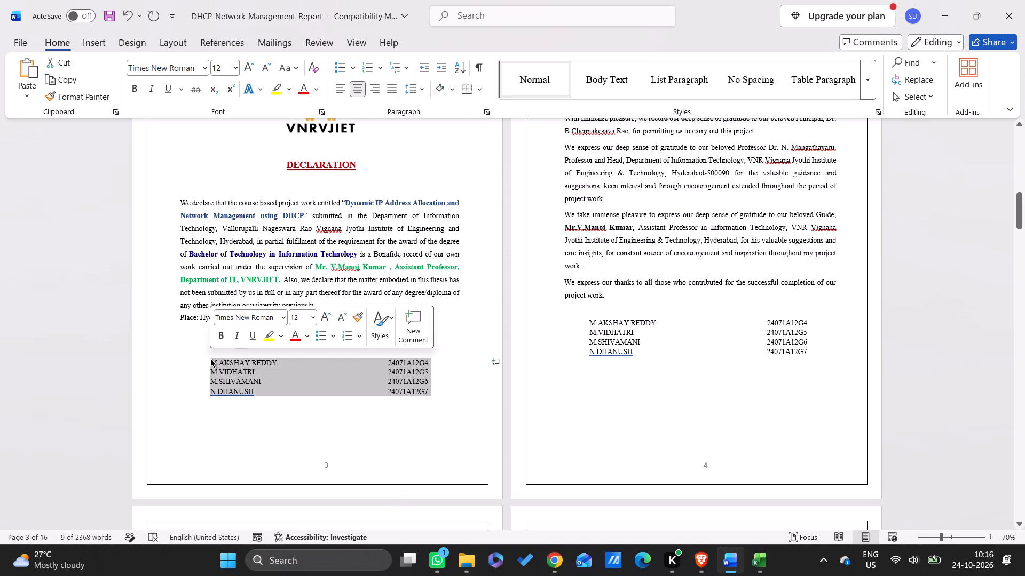
{"action": "scroll", "coordinate": [342, 435], "scroll_direction": "up", "scroll_amount": 1}
{"action": "scroll", "coordinate": [418, 409], "scroll_direction": "up", "scroll_amount": 1}
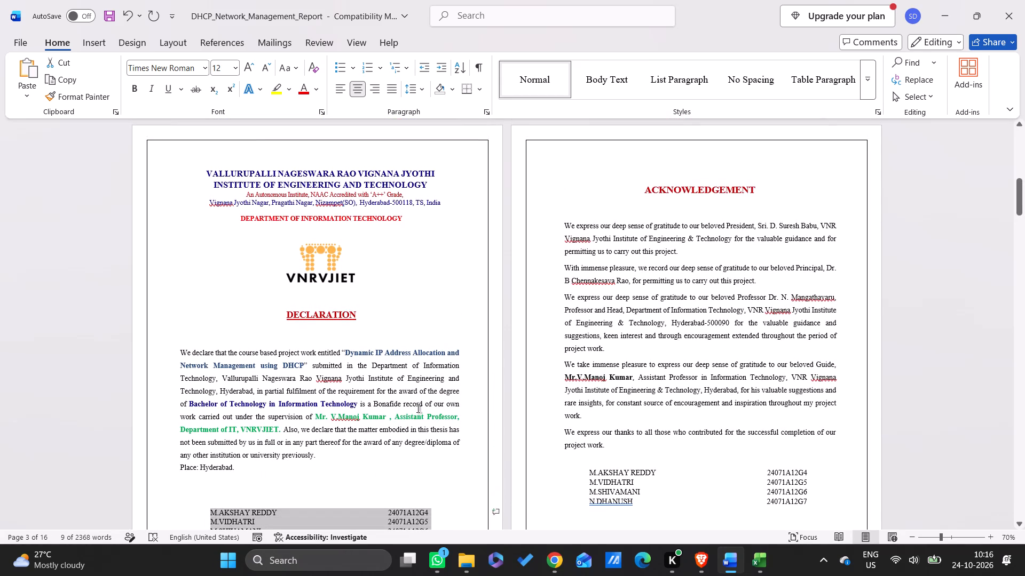
{"action": "scroll", "coordinate": [322, 415], "scroll_direction": "down", "scroll_amount": 2}
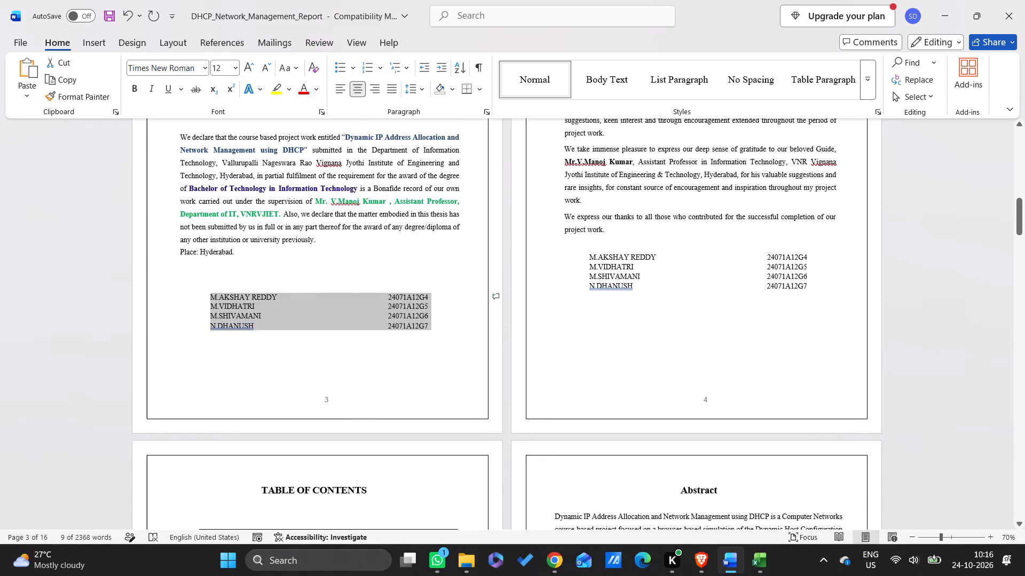
Compare the page numbers listed in the table of contents with the report's body pages through the Output section.
{"action": "scroll", "coordinate": [413, 365], "scroll_direction": "down", "scroll_amount": 1}
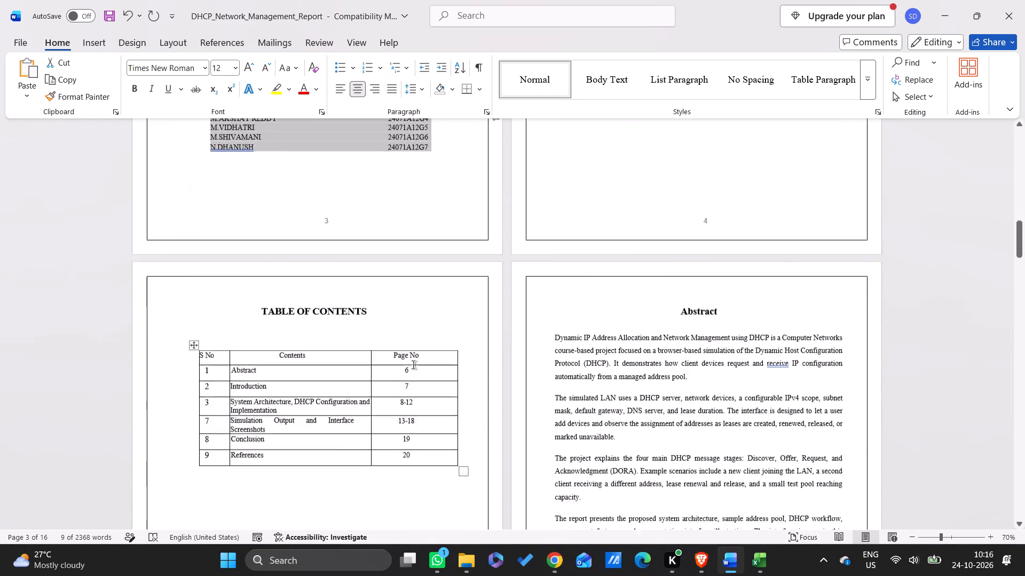
{"action": "scroll", "coordinate": [413, 365], "scroll_direction": "down", "scroll_amount": 1}
{"action": "left_click", "coordinate": [419, 267]}
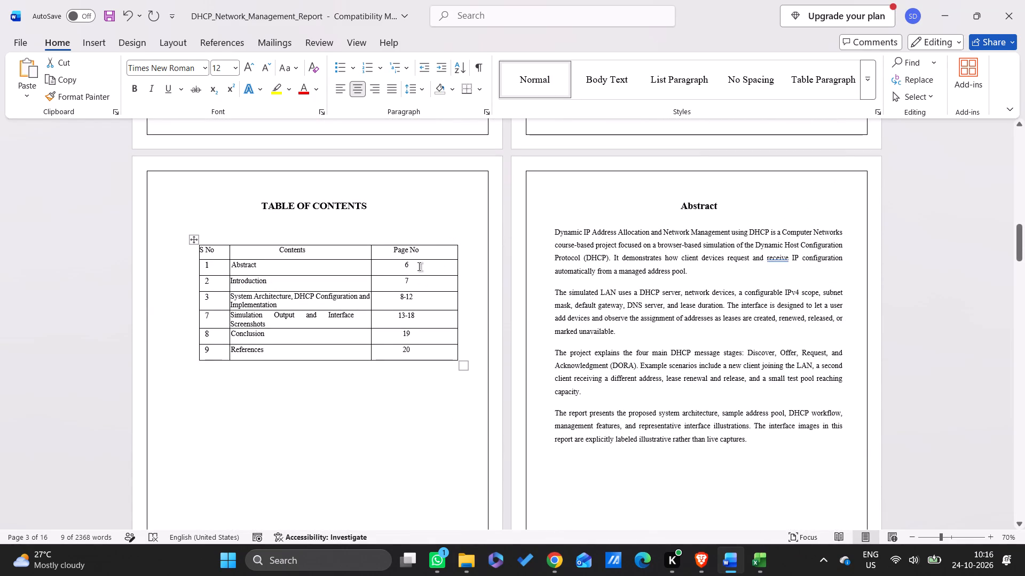
{"action": "scroll", "coordinate": [419, 267], "scroll_direction": "down", "scroll_amount": 2}
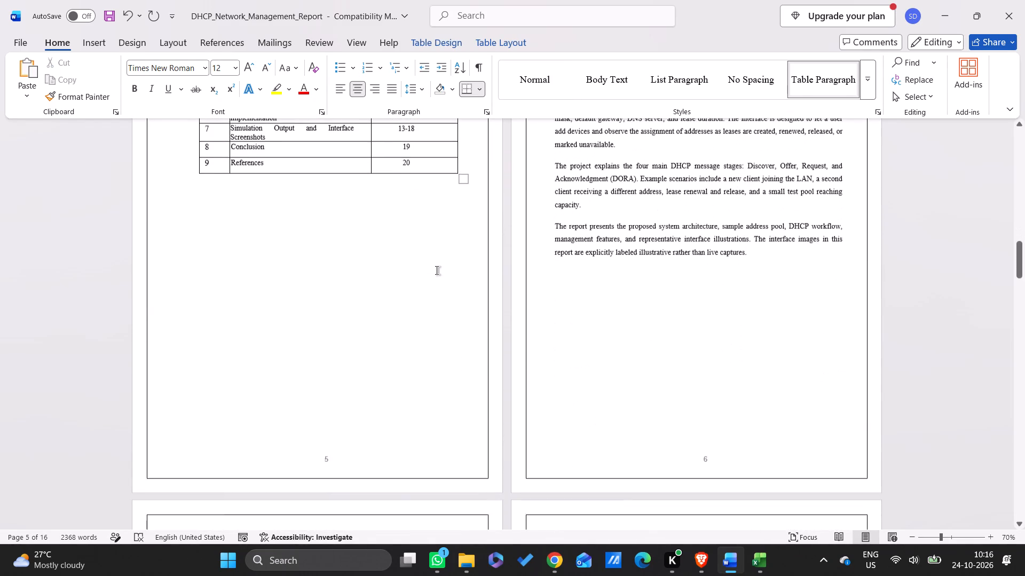
{"action": "scroll", "coordinate": [467, 280], "scroll_direction": "down", "scroll_amount": 13}
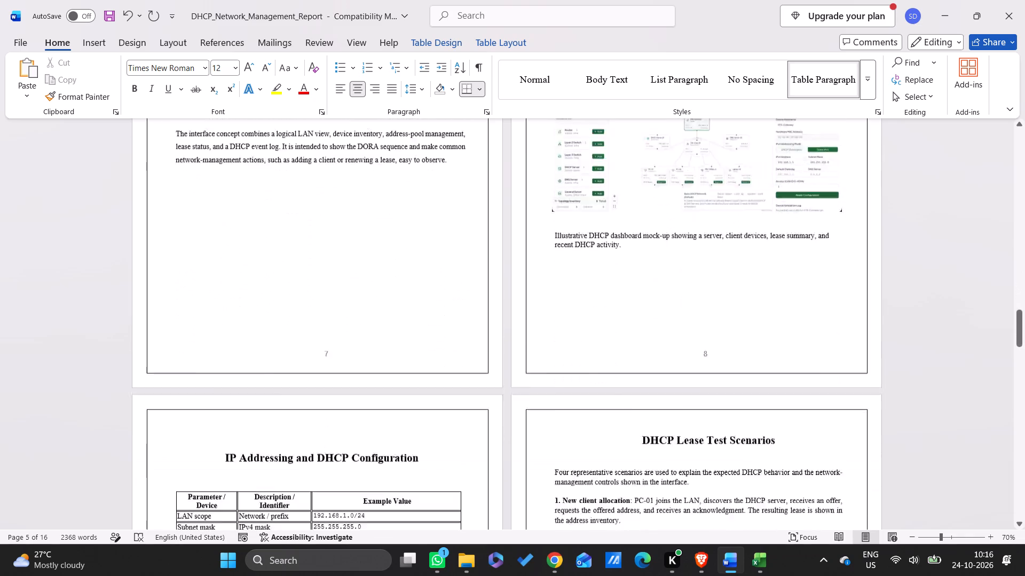
{"action": "scroll", "coordinate": [467, 280], "scroll_direction": "down", "scroll_amount": 6}
{"action": "scroll", "coordinate": [467, 280], "scroll_direction": "up", "scroll_amount": 3}
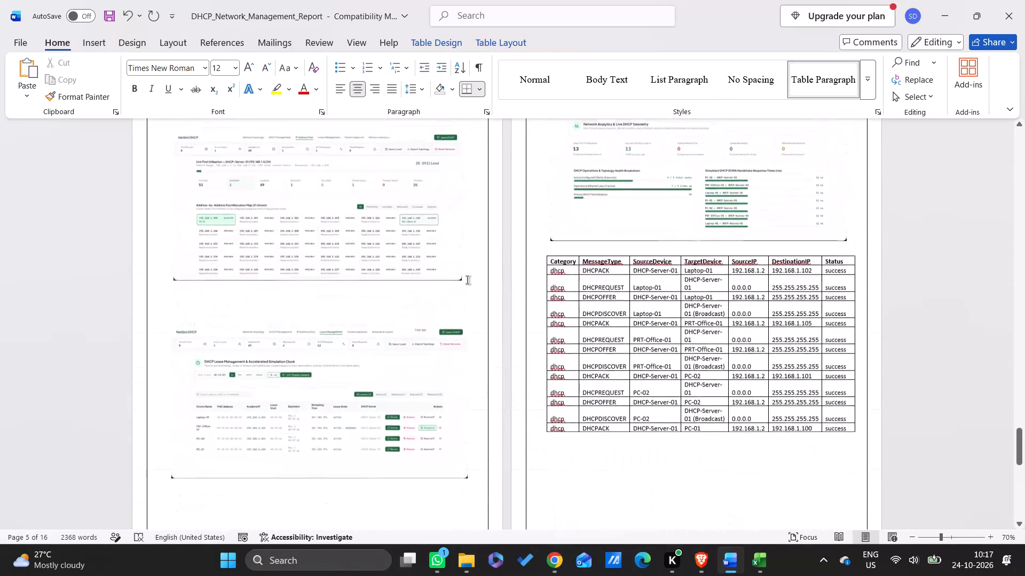
{"action": "scroll", "coordinate": [467, 280], "scroll_direction": "up", "scroll_amount": 1}
{"action": "scroll", "coordinate": [597, 299], "scroll_direction": "up", "scroll_amount": 1}
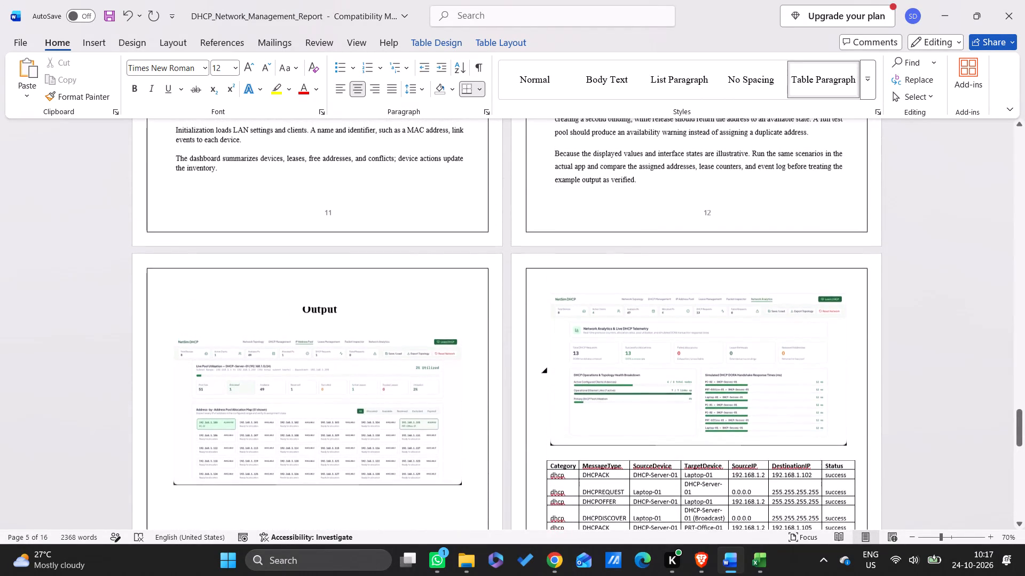
{"action": "left_click", "coordinate": [554, 563]}
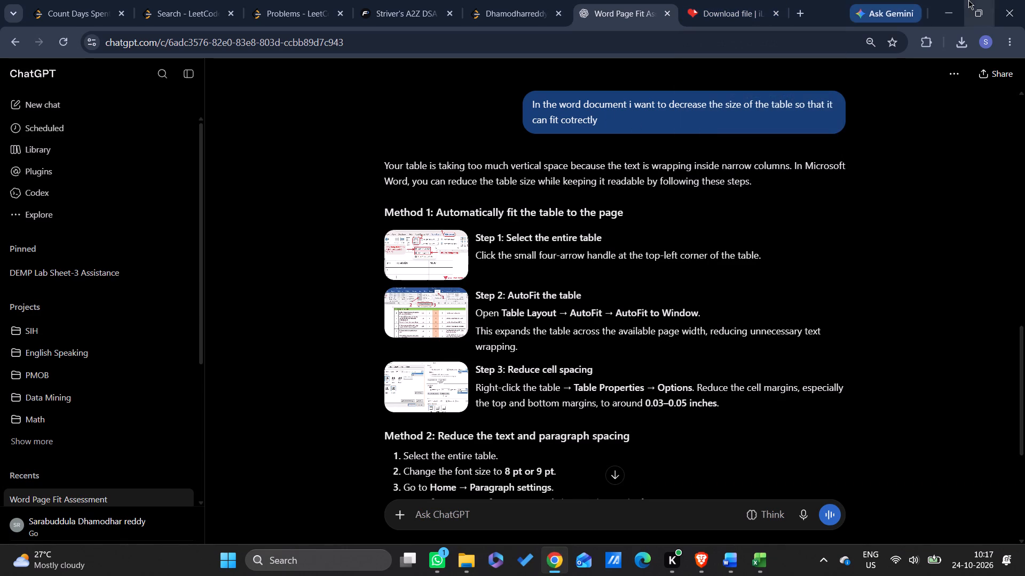
{"action": "left_click", "coordinate": [956, 0]}
{"action": "scroll", "coordinate": [685, 272], "scroll_direction": "up", "scroll_amount": 2}
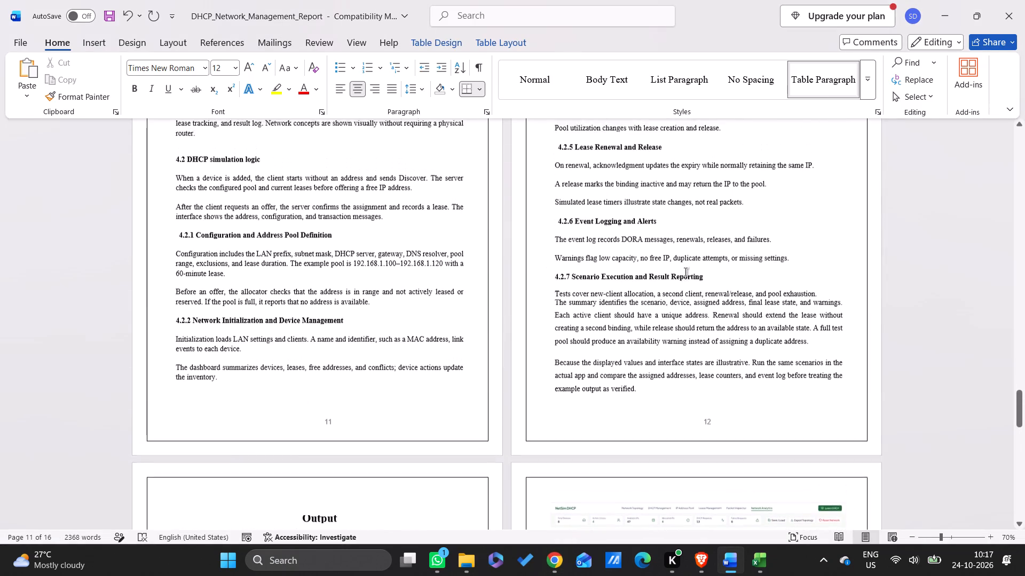
{"action": "scroll", "coordinate": [685, 272], "scroll_direction": "up", "scroll_amount": 4}
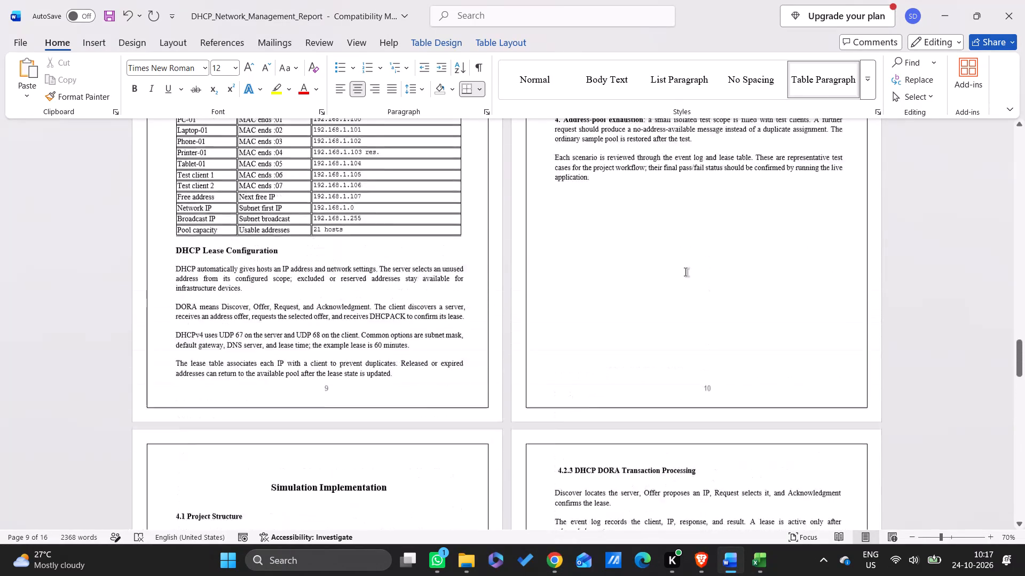
{"action": "scroll", "coordinate": [685, 272], "scroll_direction": "up", "scroll_amount": 4}
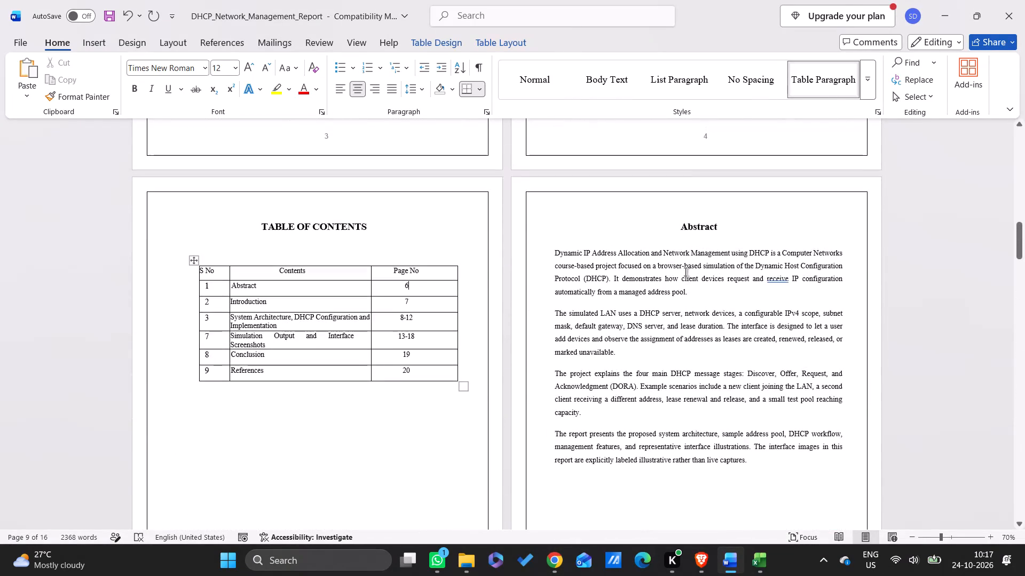
Set the Abstract heading on page 6 to 18 pt.
{"action": "scroll", "coordinate": [685, 272], "scroll_direction": "up", "scroll_amount": 1}
{"action": "left_click_drag", "start_coordinate": [740, 255], "coordinate": [672, 255]}
{"action": "left_click", "coordinate": [774, 214]}
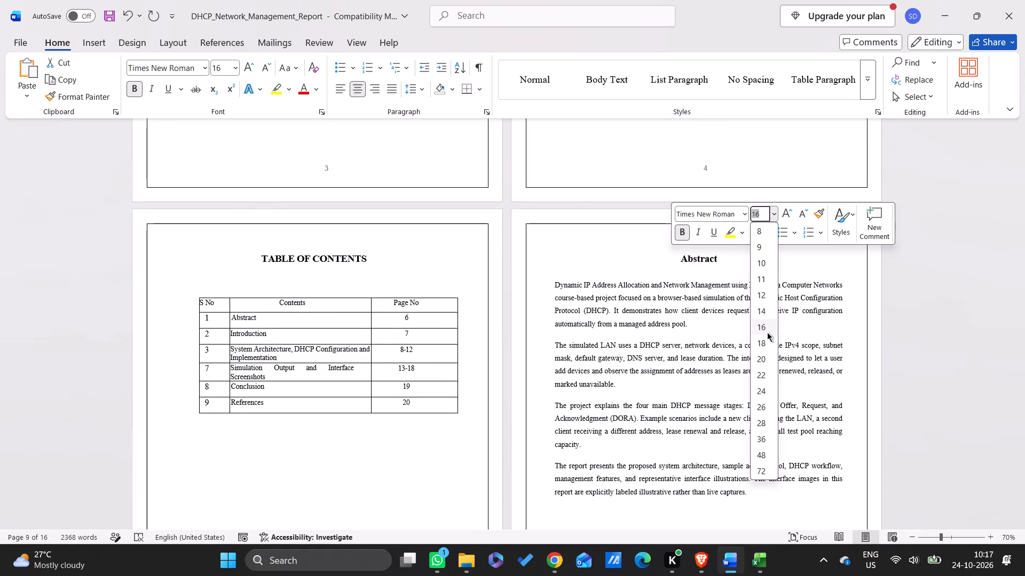
{"action": "left_click", "coordinate": [766, 347]}
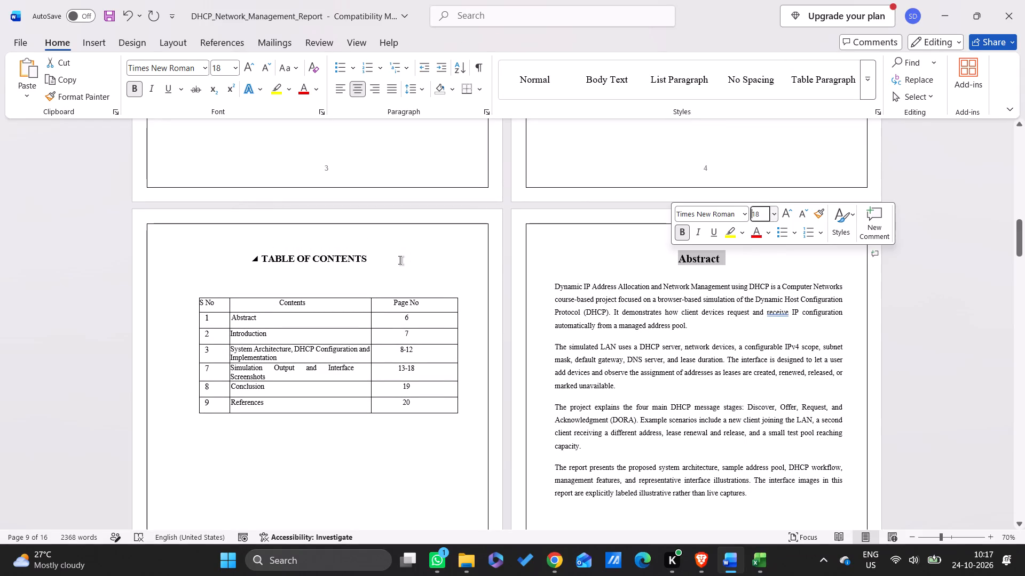
Set the table of contents heading on page 5 to 18 pt.
{"action": "left_click_drag", "start_coordinate": [400, 260], "coordinate": [243, 251]}
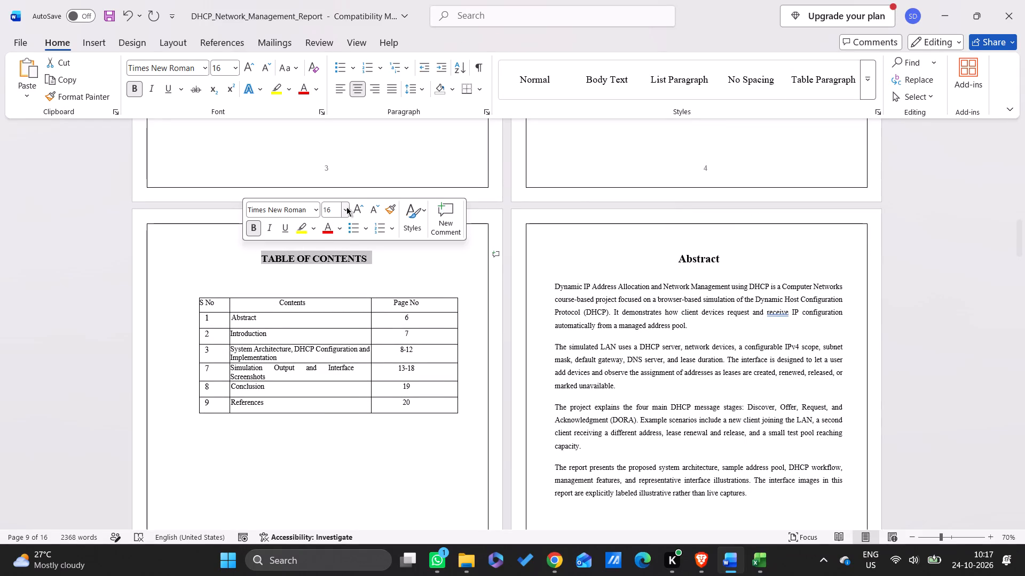
{"action": "left_click", "coordinate": [346, 207]}
{"action": "left_click", "coordinate": [337, 321]}
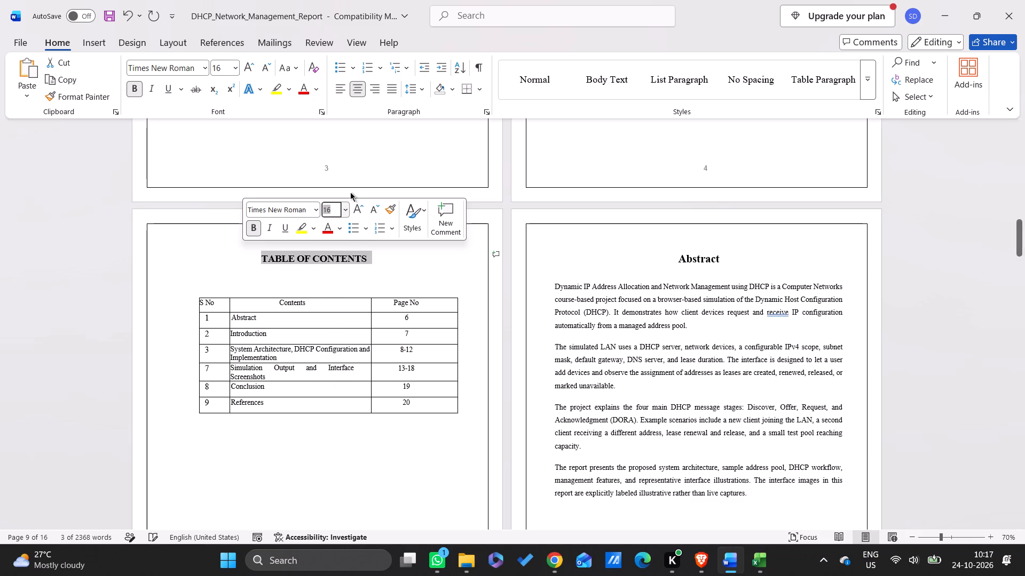
{"action": "left_click", "coordinate": [345, 208]}
{"action": "left_click", "coordinate": [334, 338]}
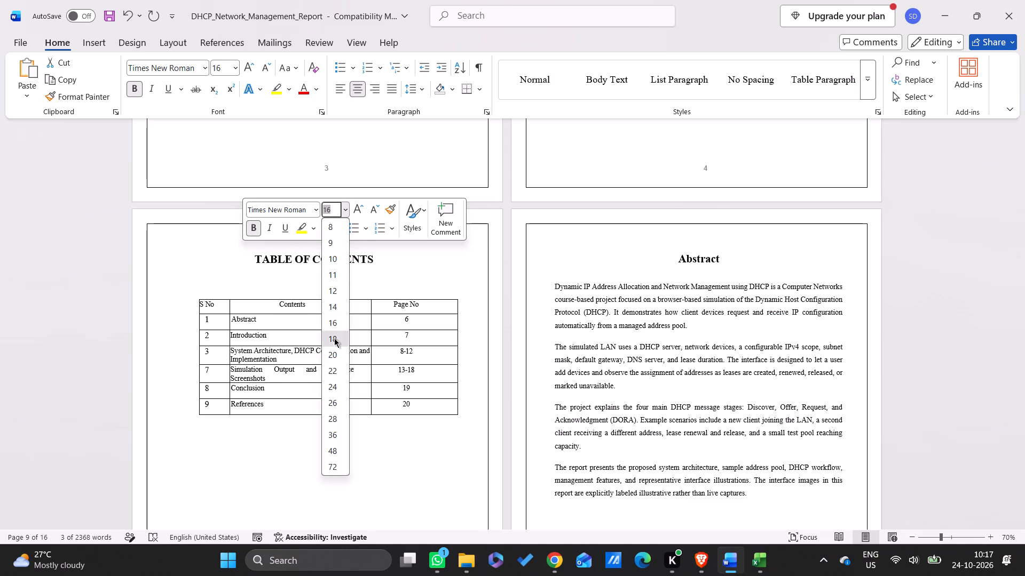
Change the contents heading from all capitals to title case with a lowercase "of", reading "Table of Contents".
{"action": "left_click", "coordinate": [293, 66]}
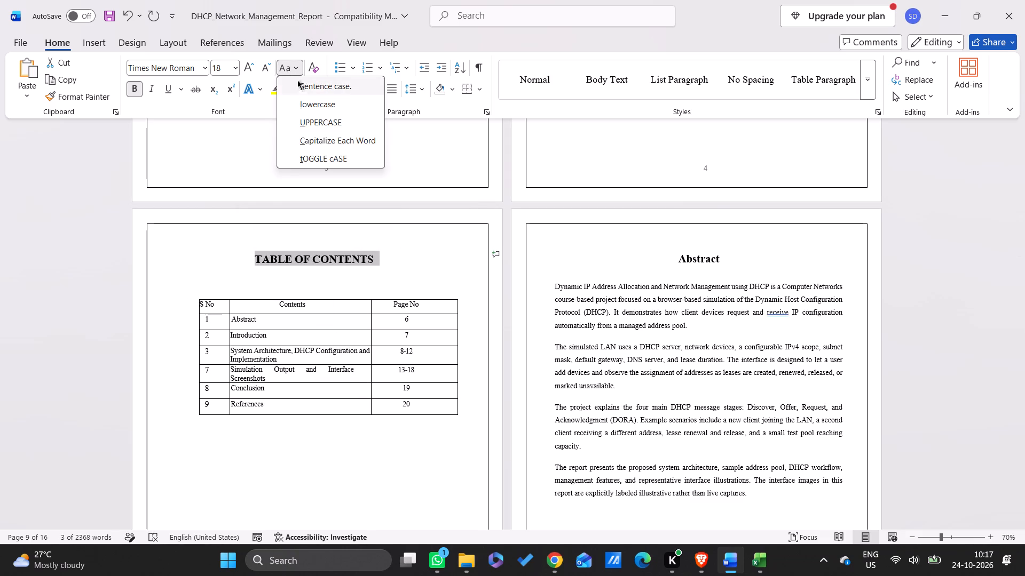
{"action": "left_click", "coordinate": [323, 134]}
{"action": "left_click", "coordinate": [448, 279]}
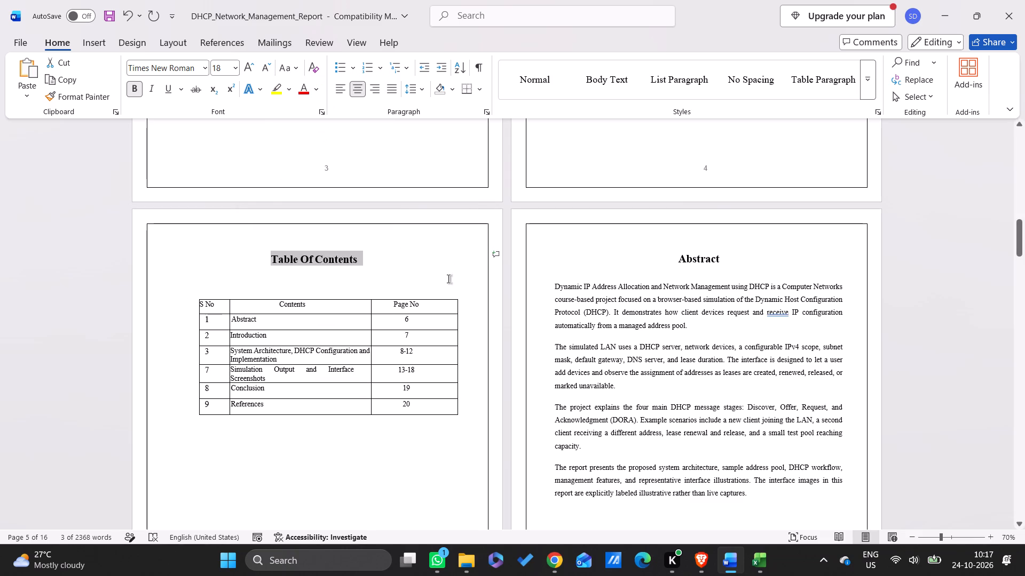
{"action": "scroll", "coordinate": [448, 279], "scroll_direction": "down", "scroll_amount": 1}
{"action": "scroll", "coordinate": [448, 279], "scroll_direction": "up", "scroll_amount": 1}
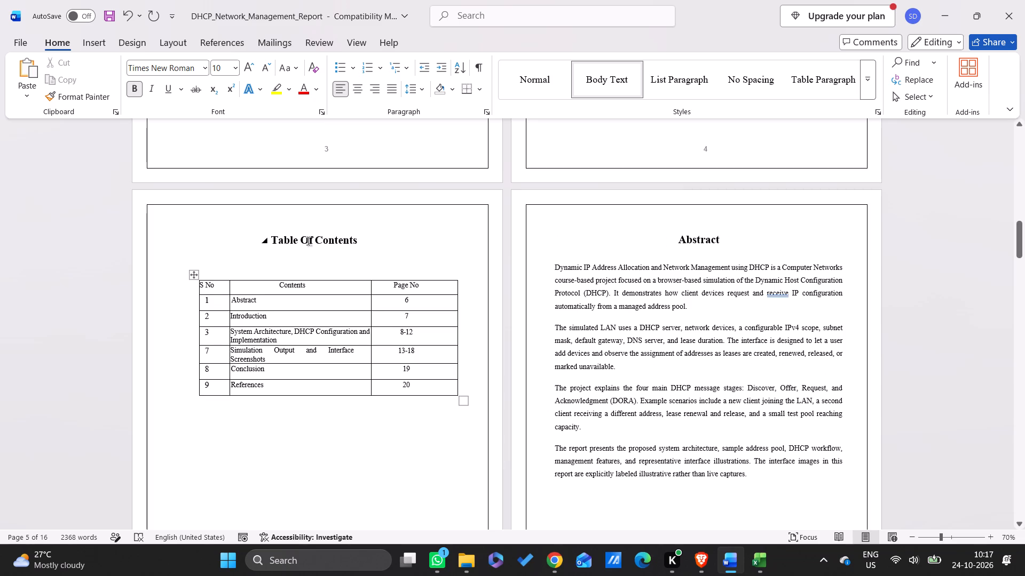
{"action": "left_click", "coordinate": [308, 241]}
{"action": "key", "text": "BackSpace"}
{"action": "key", "text": "o"}
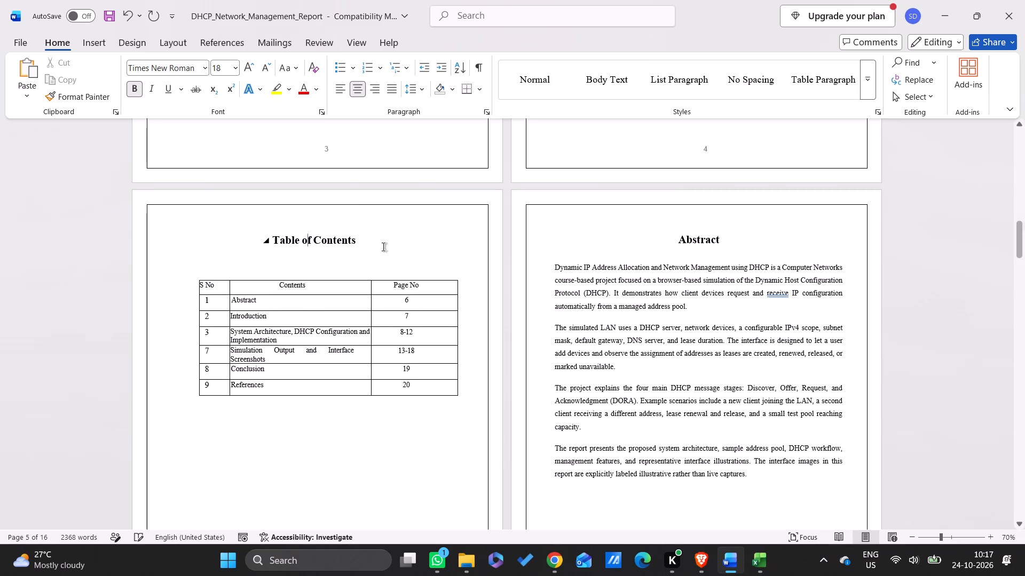
{"action": "left_click", "coordinate": [388, 242]}
Review the pages from the Declaration to System Architecture, checking the headings and the contents table's entries.
{"action": "scroll", "coordinate": [388, 242], "scroll_direction": "down", "scroll_amount": 2}
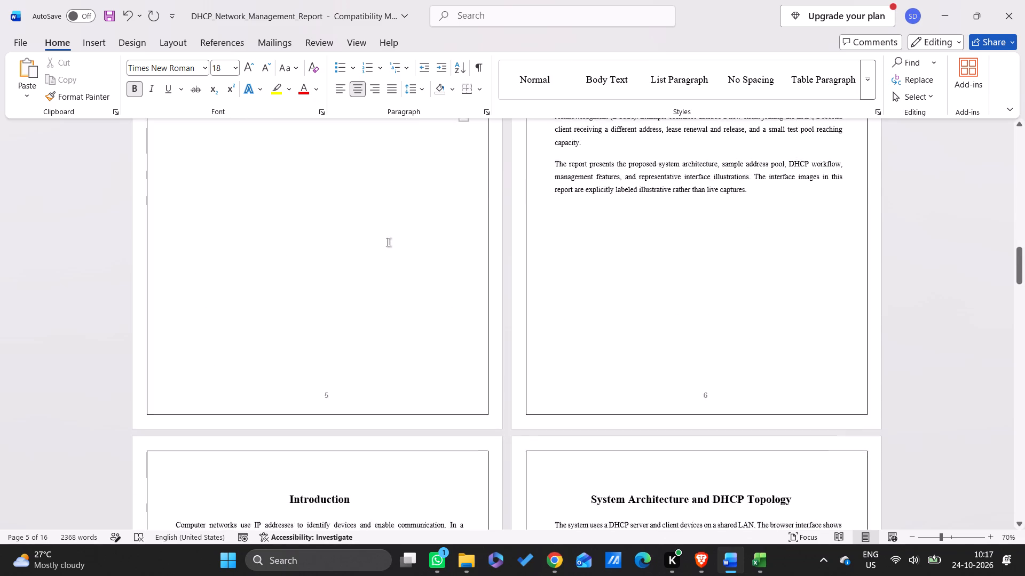
{"action": "scroll", "coordinate": [388, 242], "scroll_direction": "down", "scroll_amount": 1}
{"action": "scroll", "coordinate": [454, 287], "scroll_direction": "up", "scroll_amount": 1}
{"action": "scroll", "coordinate": [533, 270], "scroll_direction": "up", "scroll_amount": 1}
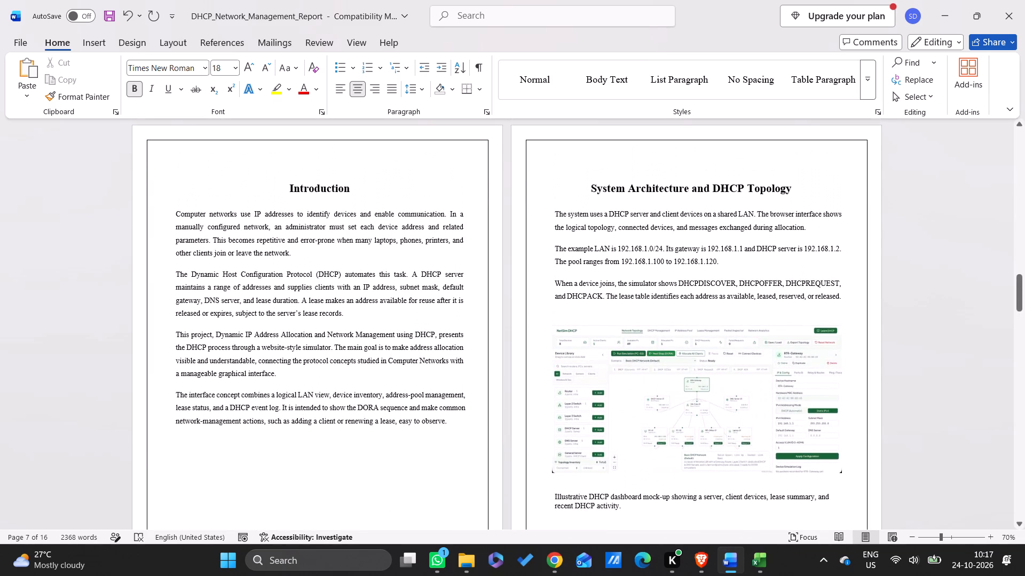
{"action": "scroll", "coordinate": [533, 270], "scroll_direction": "up", "scroll_amount": 4}
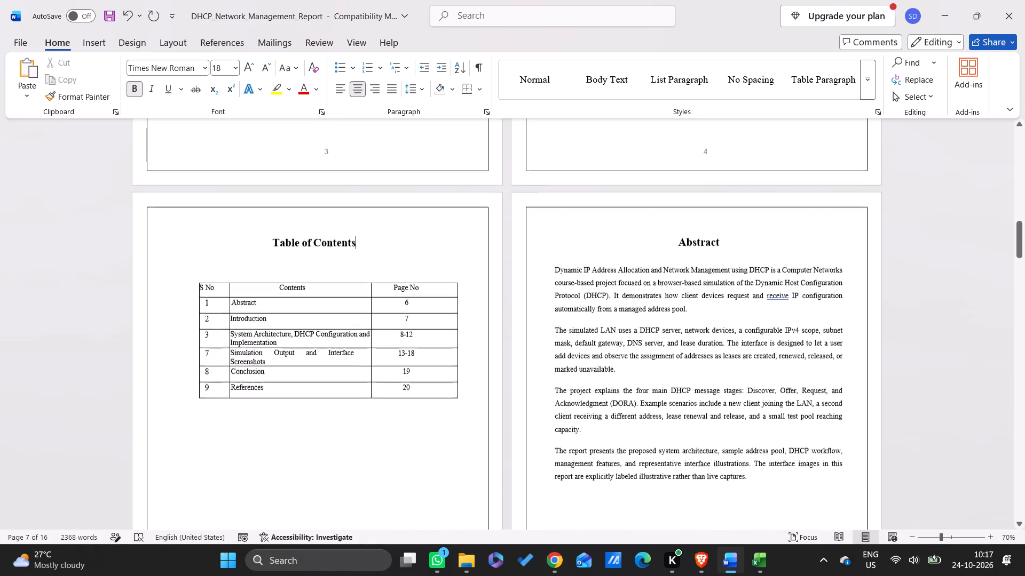
{"action": "scroll", "coordinate": [588, 287], "scroll_direction": "up", "scroll_amount": 2}
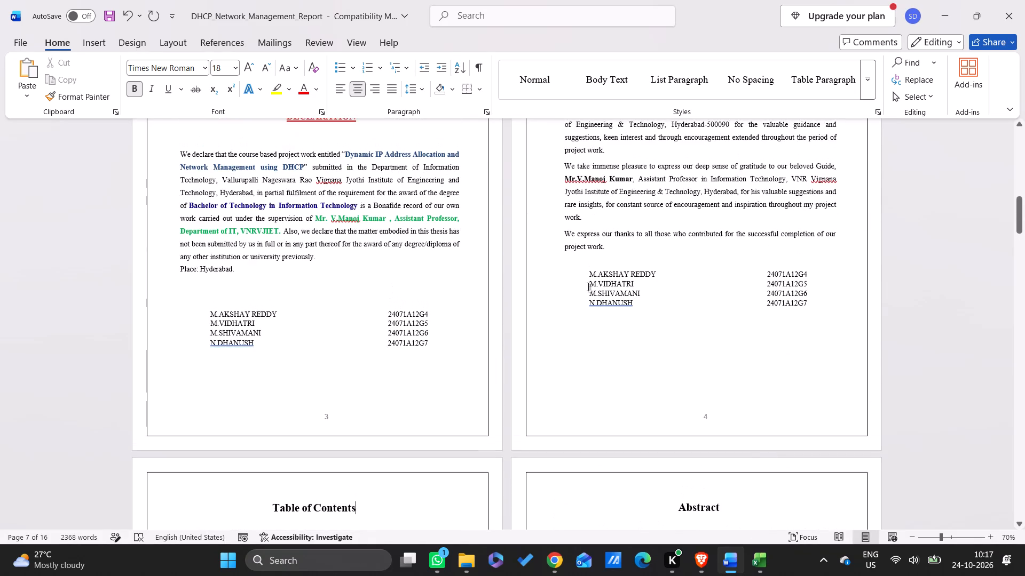
{"action": "scroll", "coordinate": [588, 287], "scroll_direction": "up", "scroll_amount": 1}
{"action": "scroll", "coordinate": [588, 287], "scroll_direction": "down", "scroll_amount": 3}
{"action": "scroll", "coordinate": [588, 287], "scroll_direction": "up", "scroll_amount": 1}
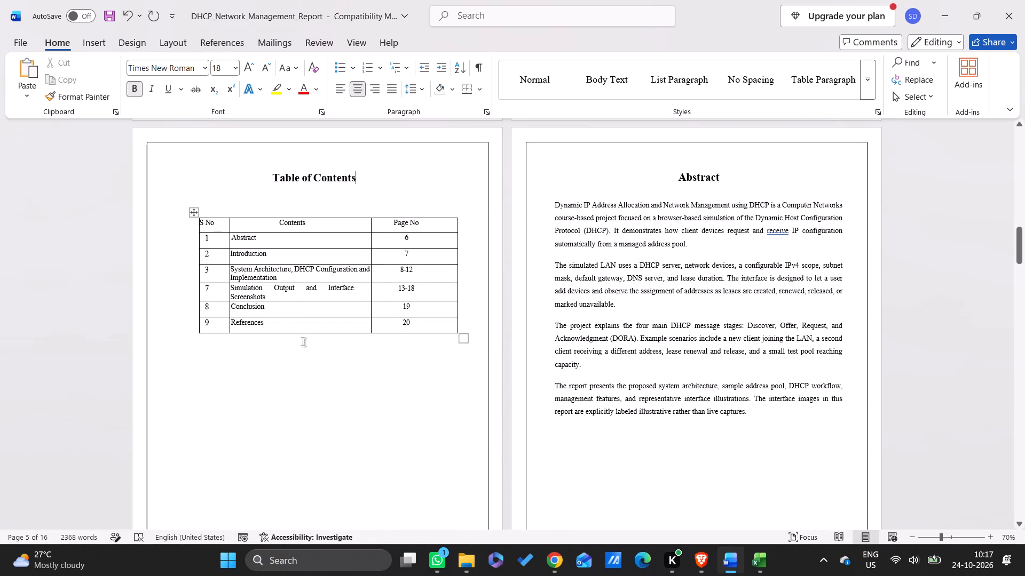
{"action": "left_click_drag", "start_coordinate": [272, 324], "coordinate": [238, 241]}
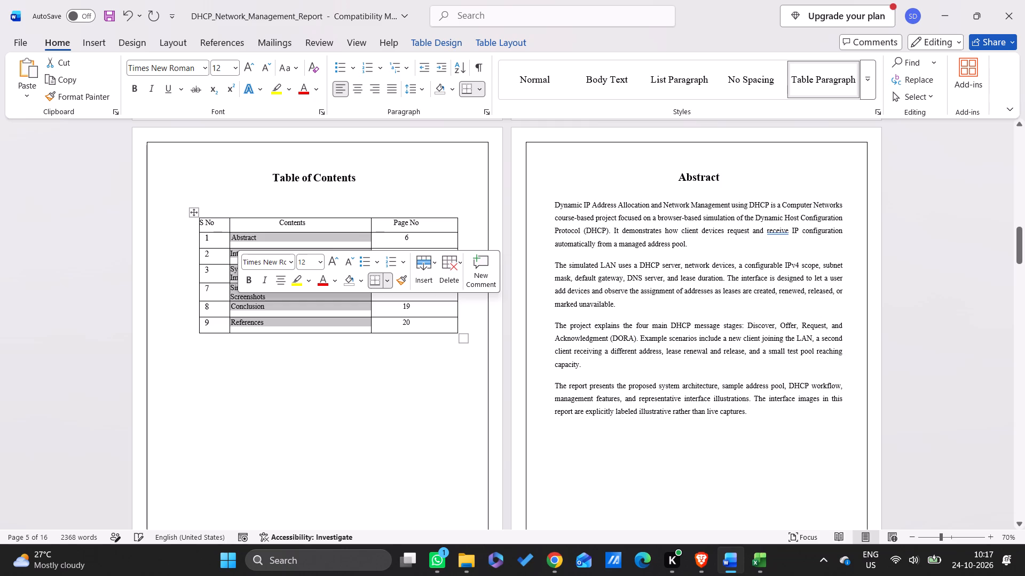
{"action": "left_click", "coordinate": [409, 181]}
{"action": "scroll", "coordinate": [453, 305], "scroll_direction": "up", "scroll_amount": 1}
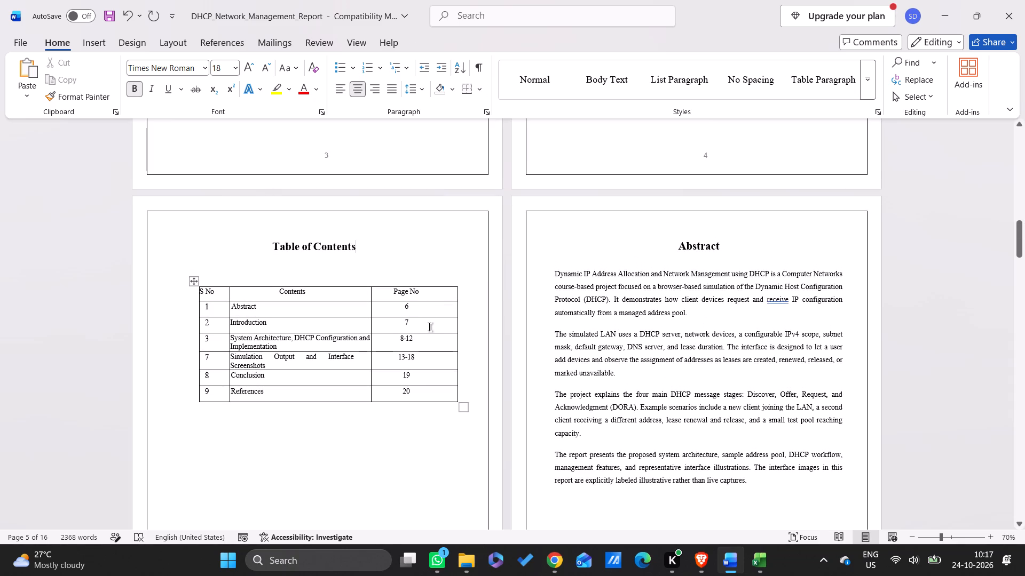
{"action": "scroll", "coordinate": [429, 327], "scroll_direction": "down", "scroll_amount": 2}
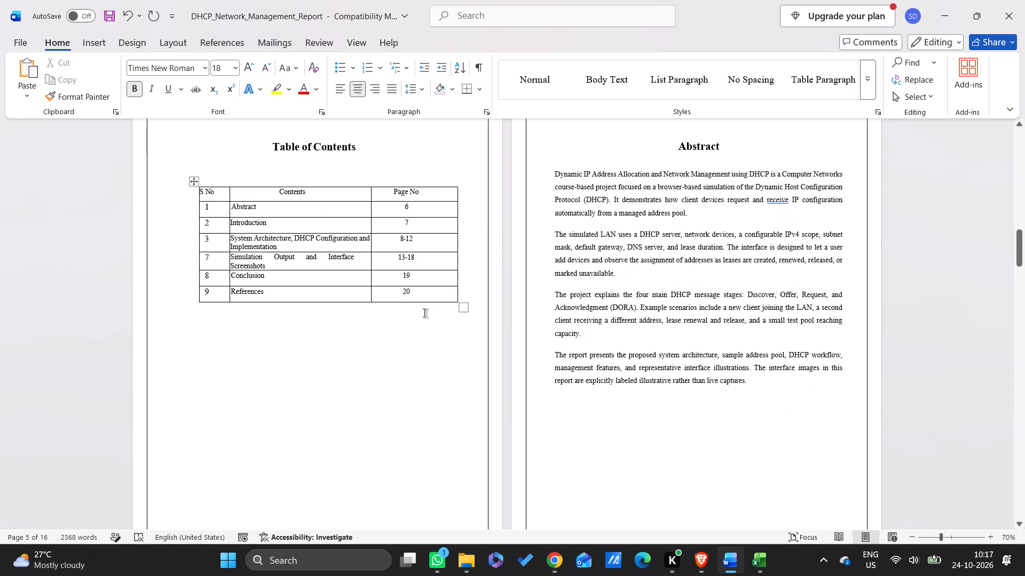
{"action": "scroll", "coordinate": [424, 313], "scroll_direction": "down", "scroll_amount": 1}
Check the contents table's page range for Simulation Output and Interface Screenshots against the numbered pages up to the Output section.
{"action": "left_click", "coordinate": [430, 262]}
{"action": "scroll", "coordinate": [430, 262], "scroll_direction": "down", "scroll_amount": 2}
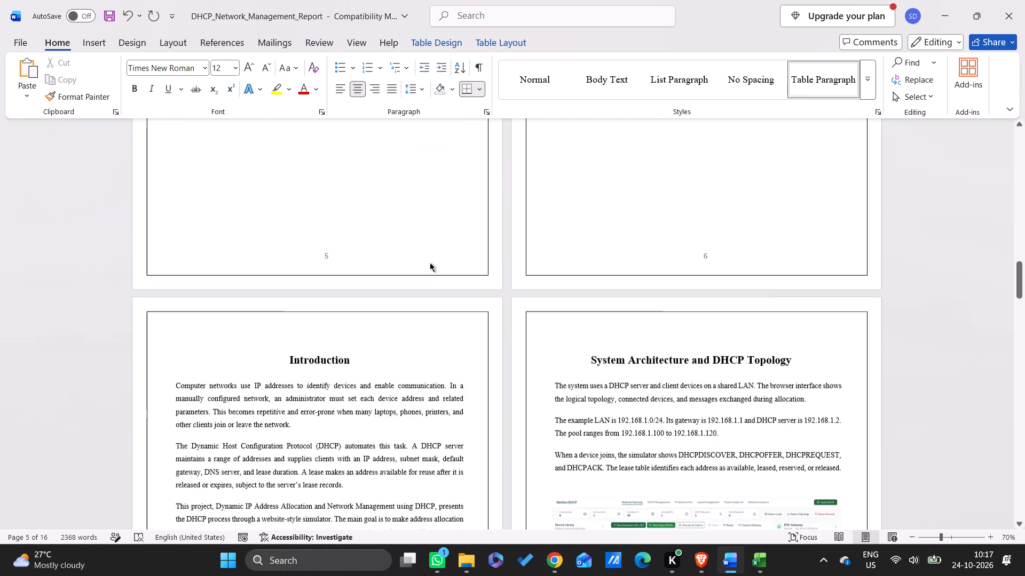
{"action": "scroll", "coordinate": [430, 262], "scroll_direction": "down", "scroll_amount": 3}
{"action": "scroll", "coordinate": [430, 262], "scroll_direction": "up", "scroll_amount": 7}
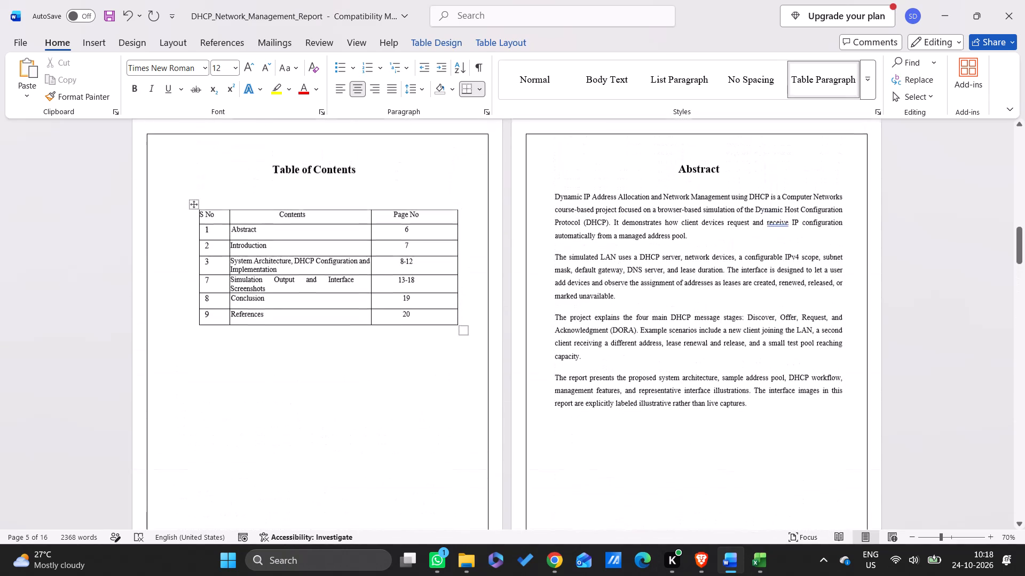
{"action": "scroll", "coordinate": [430, 262], "scroll_direction": "up", "scroll_amount": 1}
{"action": "scroll", "coordinate": [450, 314], "scroll_direction": "down", "scroll_amount": 8}
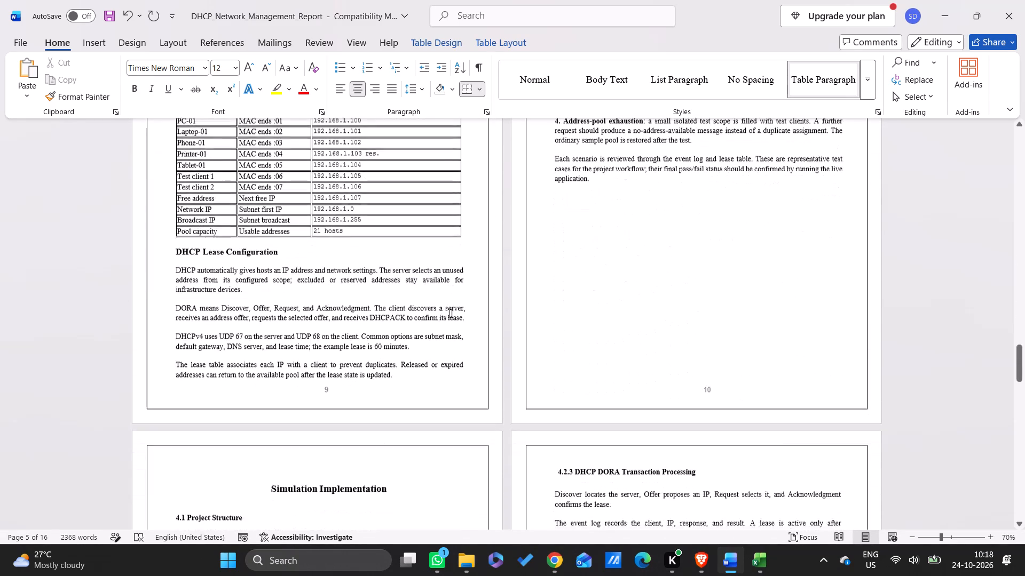
{"action": "scroll", "coordinate": [537, 310], "scroll_direction": "down", "scroll_amount": 9}
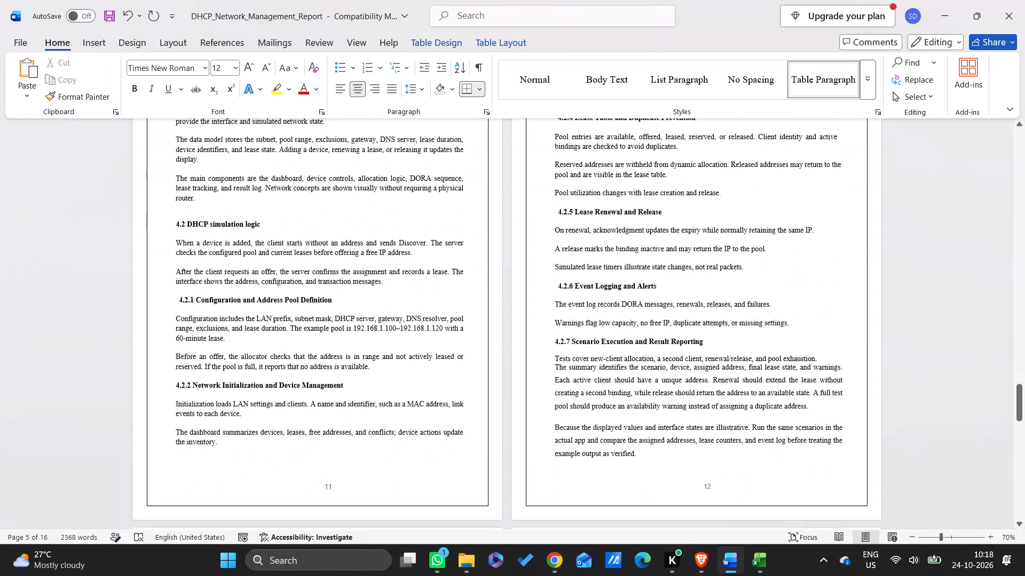
{"action": "scroll", "coordinate": [537, 310], "scroll_direction": "down", "scroll_amount": 2}
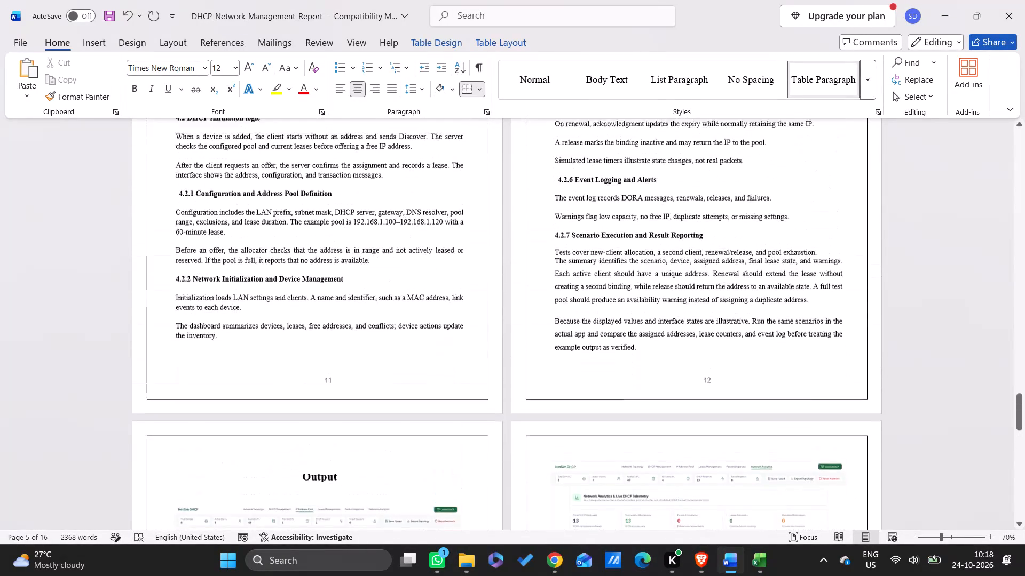
{"action": "scroll", "coordinate": [537, 310], "scroll_direction": "up", "scroll_amount": 2}
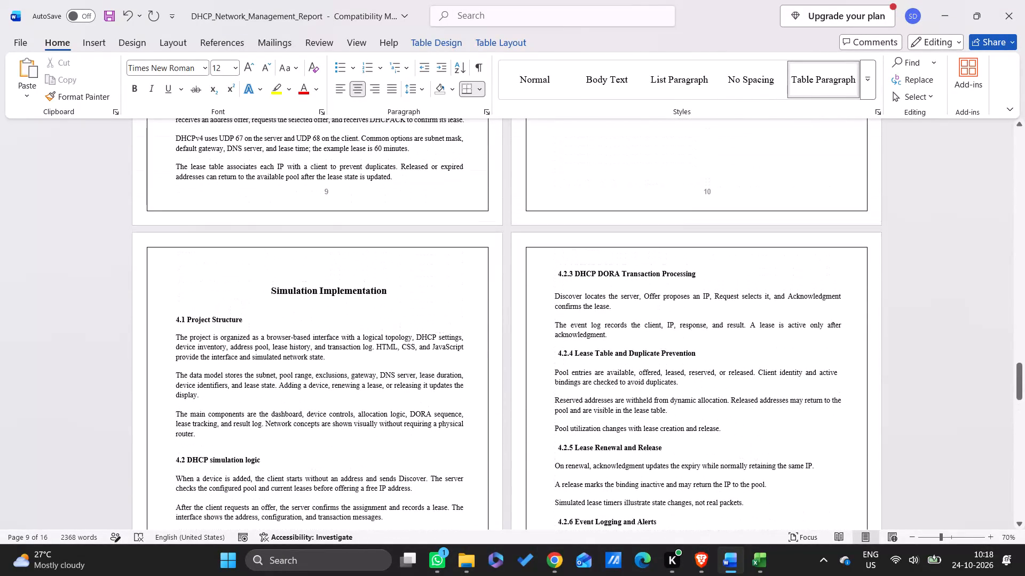
{"action": "scroll", "coordinate": [537, 310], "scroll_direction": "up", "scroll_amount": 8}
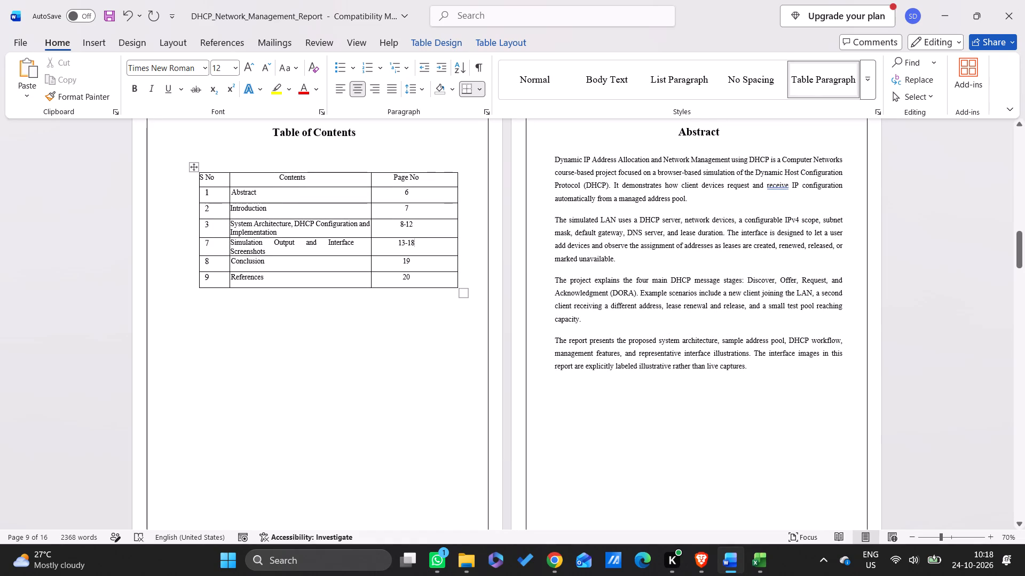
Set the "Simulation Implementation" heading on page 11 to 18 pt.
{"action": "scroll", "coordinate": [537, 310], "scroll_direction": "down", "scroll_amount": 8}
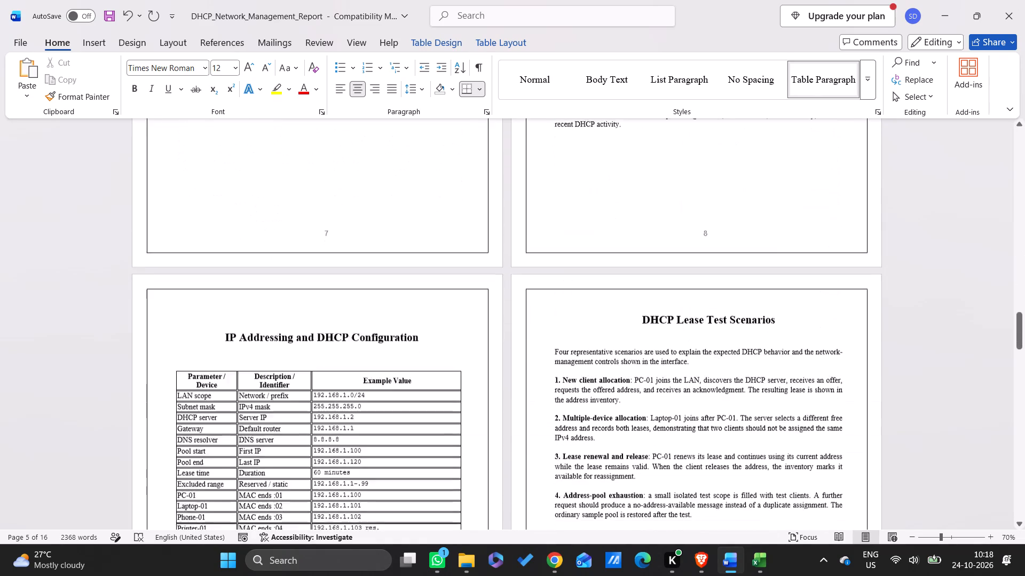
{"action": "scroll", "coordinate": [537, 310], "scroll_direction": "down", "scroll_amount": 3}
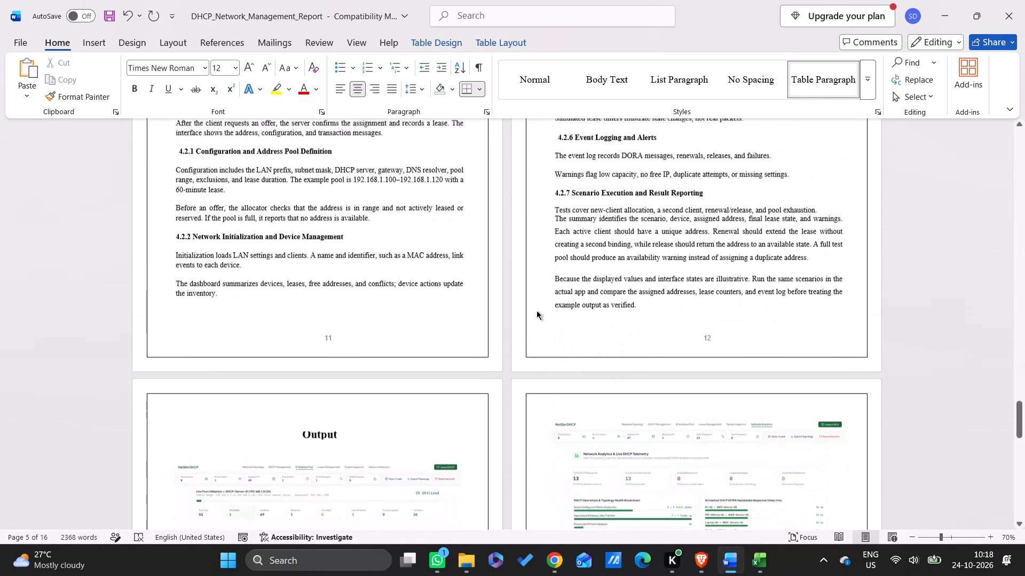
{"action": "scroll", "coordinate": [537, 310], "scroll_direction": "up", "scroll_amount": 3}
{"action": "left_click_drag", "start_coordinate": [403, 242], "coordinate": [250, 229]}
{"action": "left_click", "coordinate": [348, 190]}
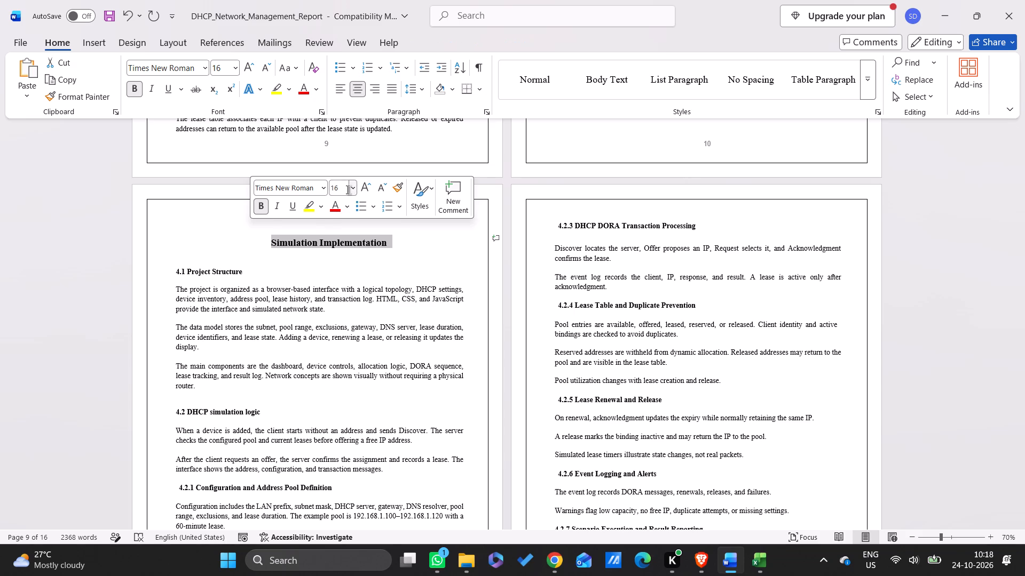
{"action": "left_click", "coordinate": [352, 191]}
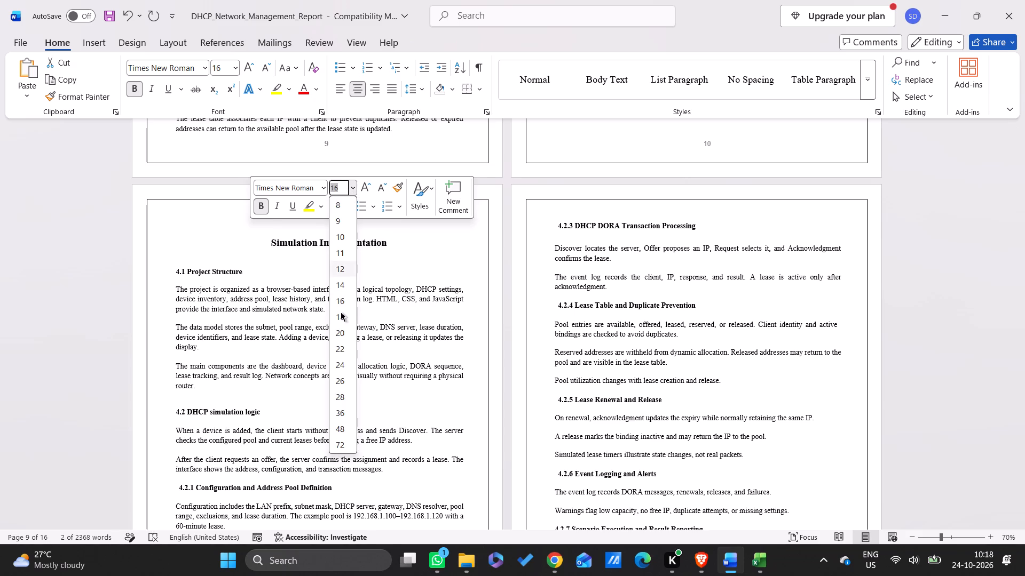
{"action": "left_click", "coordinate": [339, 315]}
{"action": "left_click", "coordinate": [464, 305]}
Compare the contents table's entries with the section headings and page numbers from IP Addressing and DHCP Configuration through the Output section.
{"action": "scroll", "coordinate": [464, 305], "scroll_direction": "up", "scroll_amount": 1}
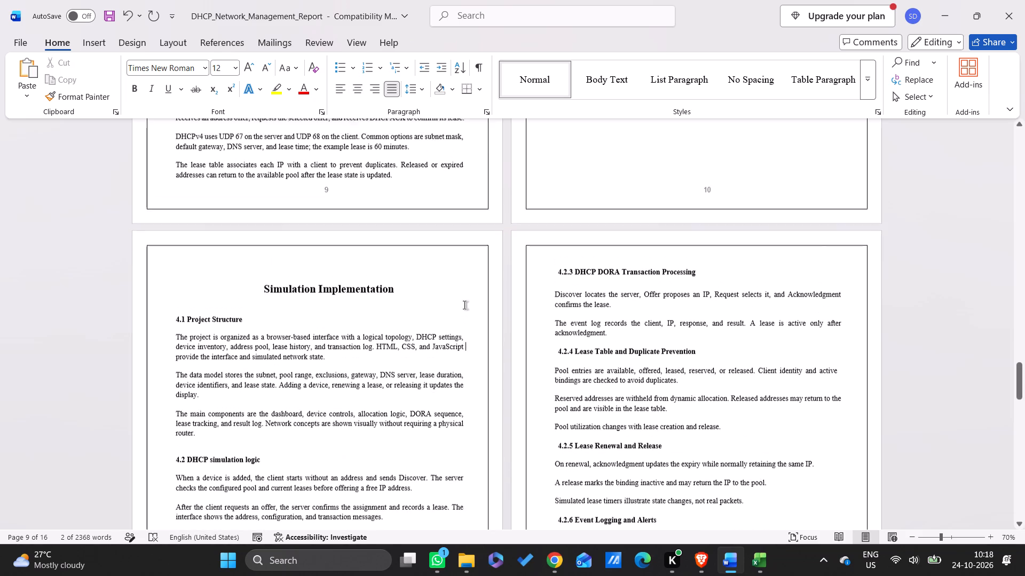
{"action": "scroll", "coordinate": [464, 305], "scroll_direction": "up", "scroll_amount": 5}
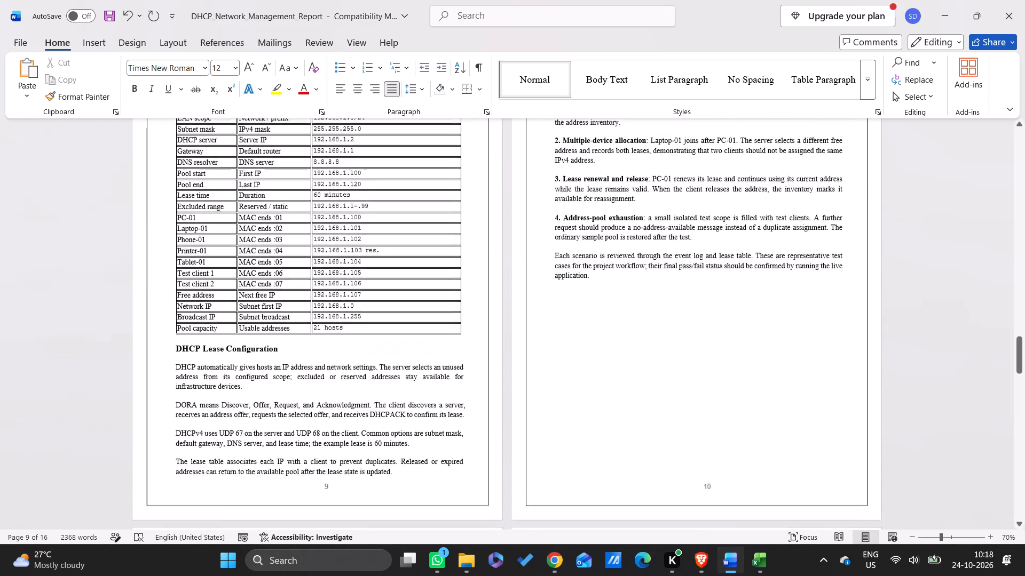
{"action": "scroll", "coordinate": [464, 305], "scroll_direction": "down", "scroll_amount": 2}
{"action": "scroll", "coordinate": [464, 305], "scroll_direction": "up", "scroll_amount": 8}
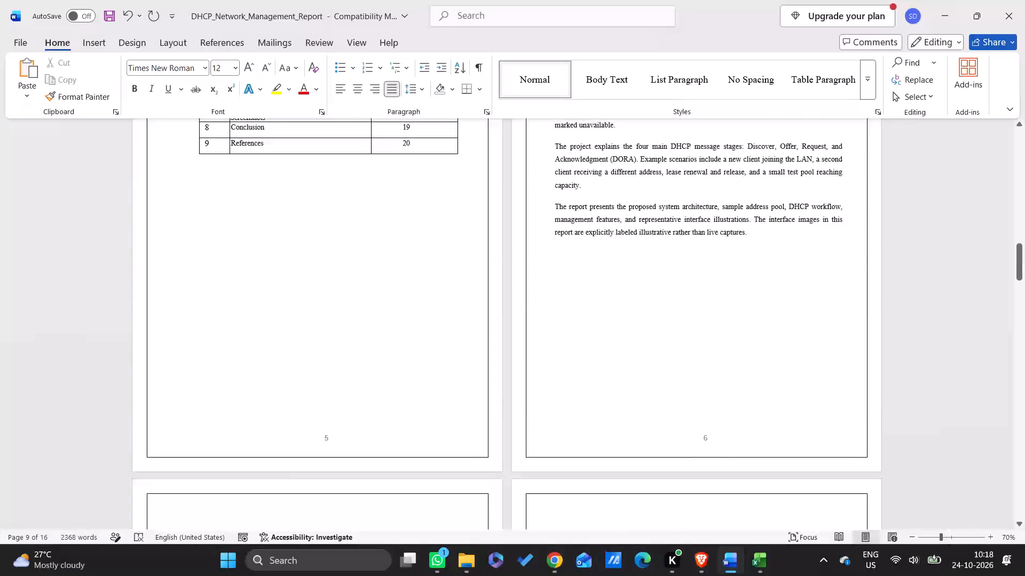
{"action": "scroll", "coordinate": [334, 308], "scroll_direction": "up", "scroll_amount": 1}
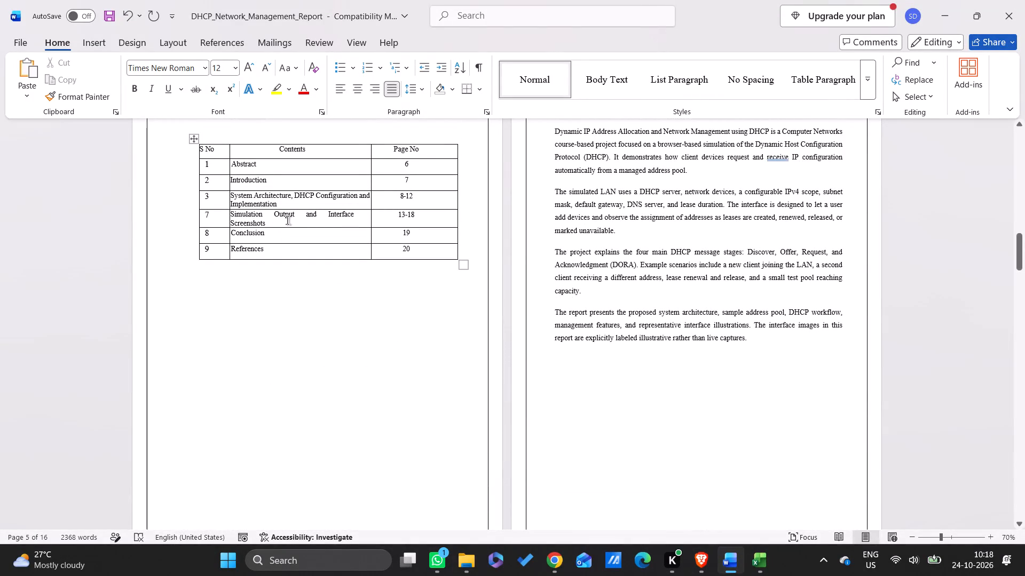
{"action": "scroll", "coordinate": [276, 221], "scroll_direction": "down", "scroll_amount": 8}
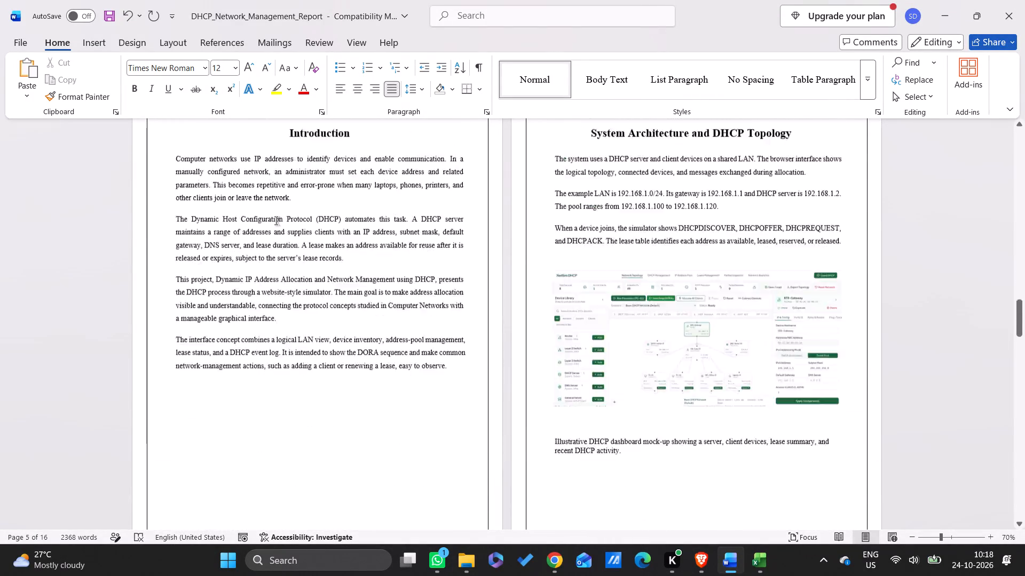
{"action": "scroll", "coordinate": [276, 221], "scroll_direction": "down", "scroll_amount": 2}
{"action": "scroll", "coordinate": [380, 245], "scroll_direction": "up", "scroll_amount": 4}
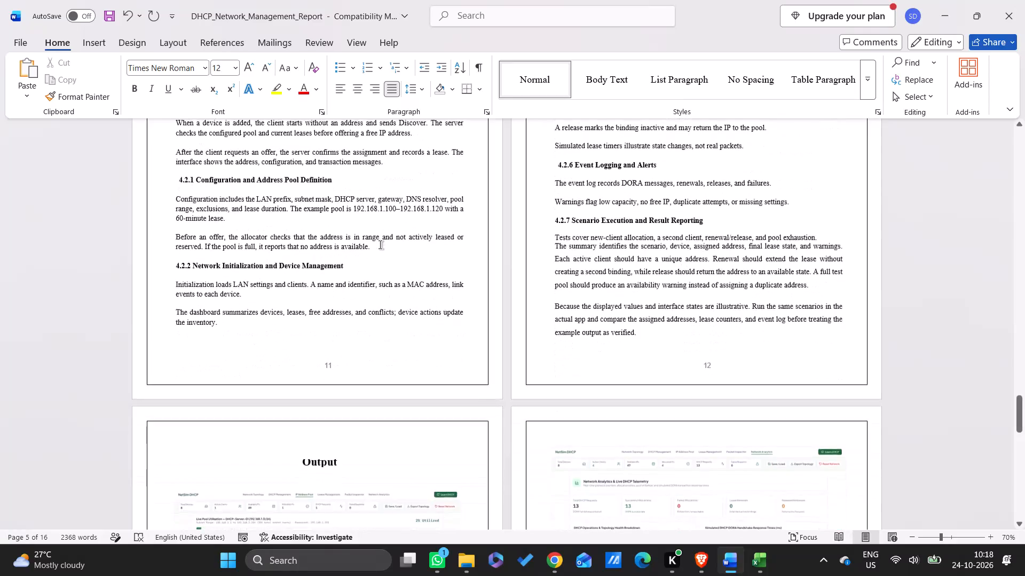
{"action": "scroll", "coordinate": [380, 245], "scroll_direction": "up", "scroll_amount": 2}
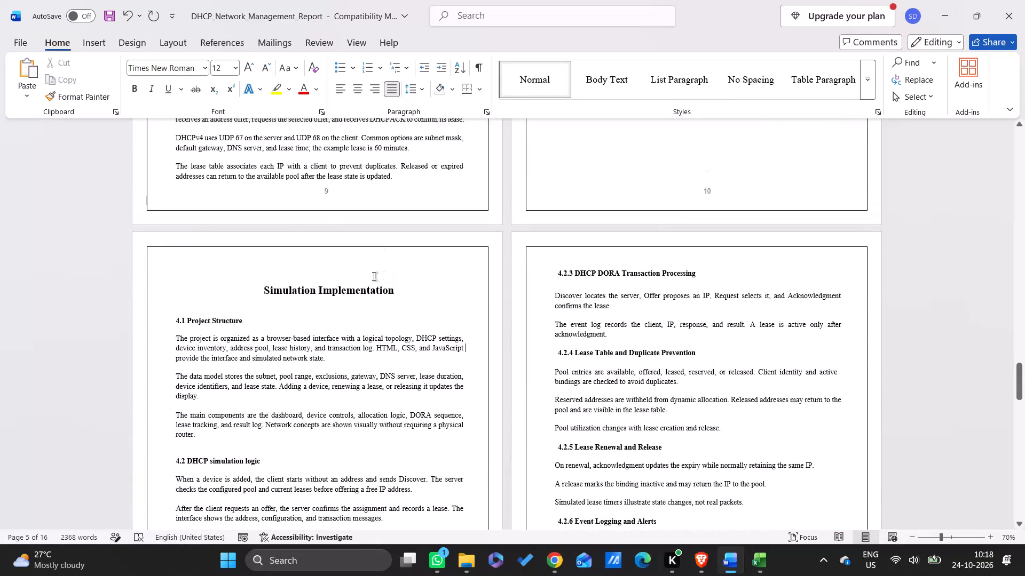
{"action": "scroll", "coordinate": [374, 276], "scroll_direction": "down", "scroll_amount": 1}
{"action": "scroll", "coordinate": [433, 253], "scroll_direction": "up", "scroll_amount": 1}
{"action": "scroll", "coordinate": [433, 253], "scroll_direction": "down", "scroll_amount": 1}
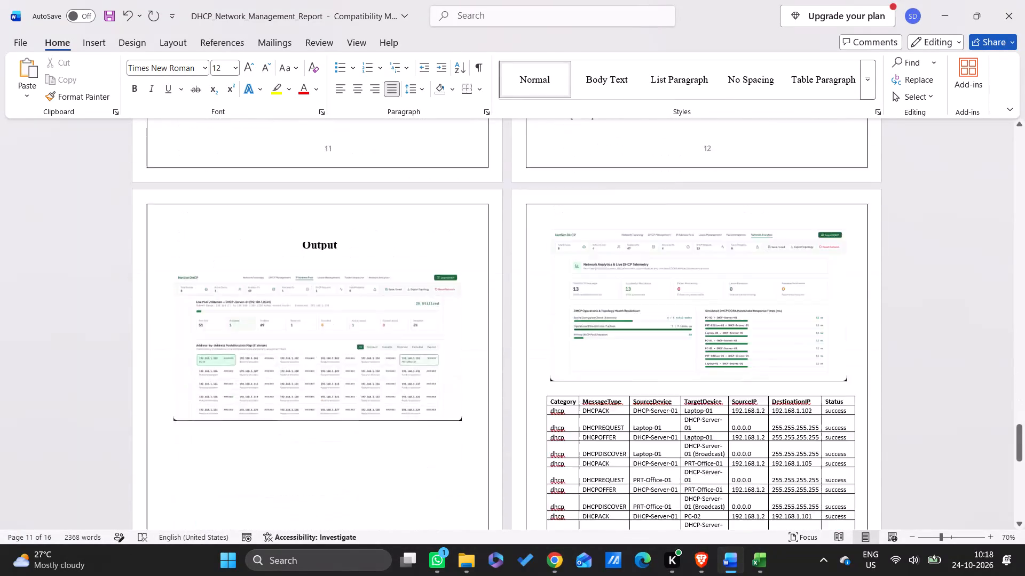
{"action": "scroll", "coordinate": [433, 253], "scroll_direction": "down", "scroll_amount": 4}
{"action": "scroll", "coordinate": [433, 253], "scroll_direction": "up", "scroll_amount": 3}
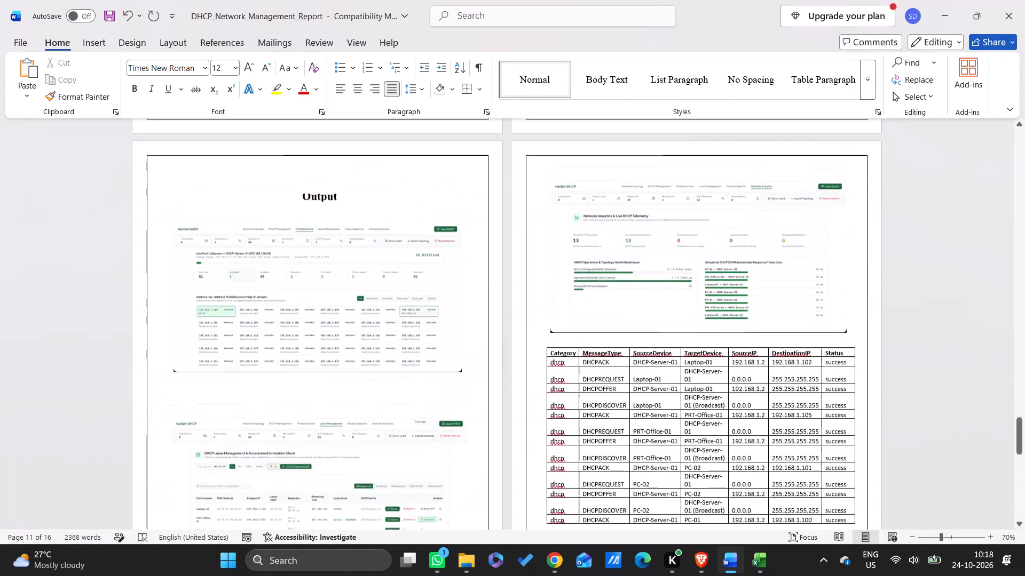
{"action": "scroll", "coordinate": [433, 253], "scroll_direction": "up", "scroll_amount": 6}
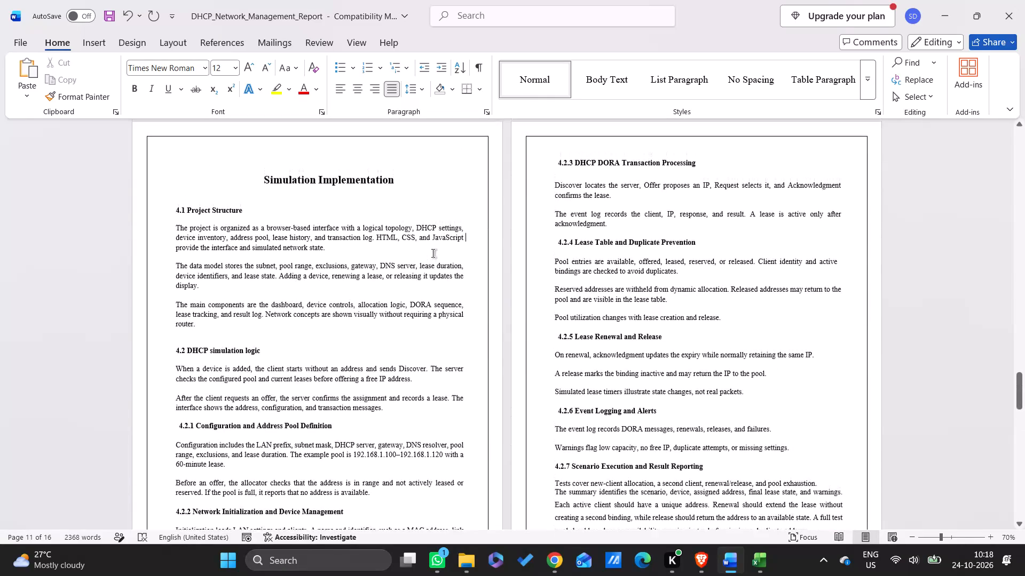
{"action": "scroll", "coordinate": [433, 253], "scroll_direction": "up", "scroll_amount": 4}
{"action": "scroll", "coordinate": [433, 253], "scroll_direction": "down", "scroll_amount": 4}
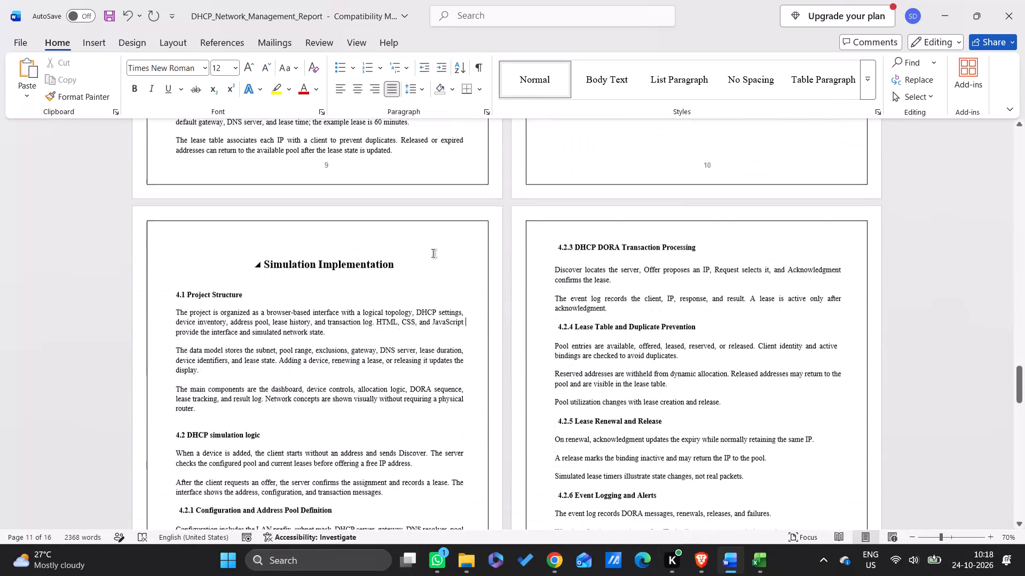
Replace the contents entry "Simulation Output and Interface Screenshots" with a copy of the "Simulation Implementation" heading from page 11.
{"action": "left_click_drag", "start_coordinate": [415, 253], "coordinate": [264, 241]}
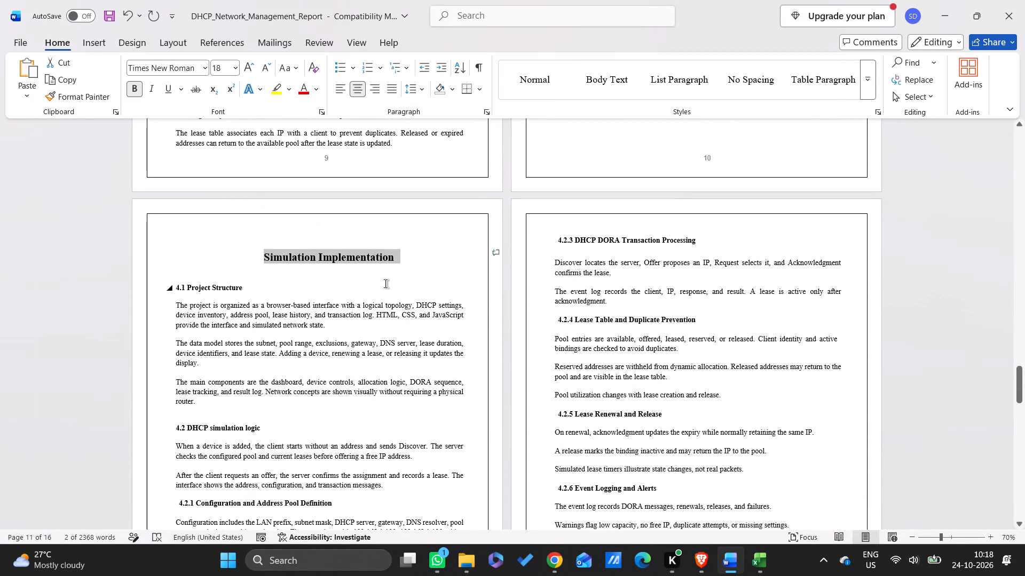
{"action": "key", "text": "ctrl+c"}
{"action": "scroll", "coordinate": [313, 260], "scroll_direction": "up", "scroll_amount": 4}
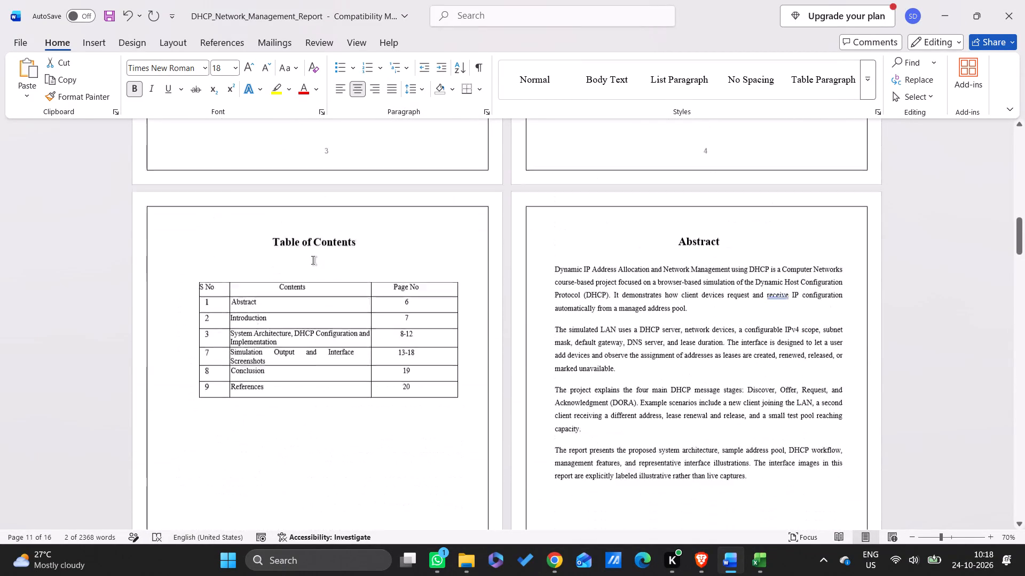
{"action": "scroll", "coordinate": [313, 260], "scroll_direction": "up", "scroll_amount": 2}
{"action": "scroll", "coordinate": [370, 319], "scroll_direction": "down", "scroll_amount": 2}
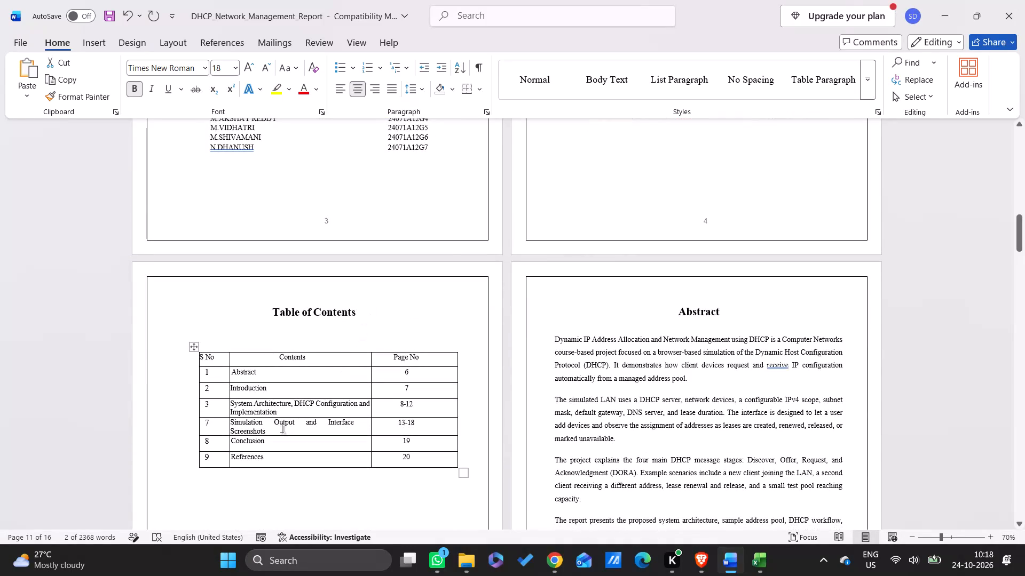
{"action": "left_click_drag", "start_coordinate": [275, 427], "coordinate": [233, 421]}
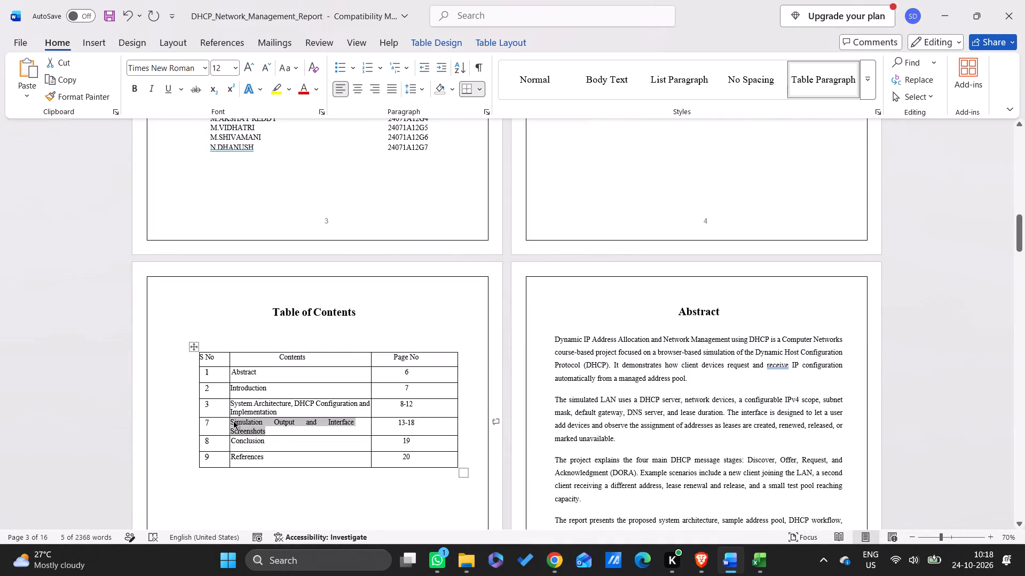
{"action": "key", "text": "ctrl+v"}
Format the "Simulation Implementation" contents entry as non-bold 12 pt text, left-aligned and without an indent.
{"action": "left_click_drag", "start_coordinate": [357, 439], "coordinate": [286, 425]}
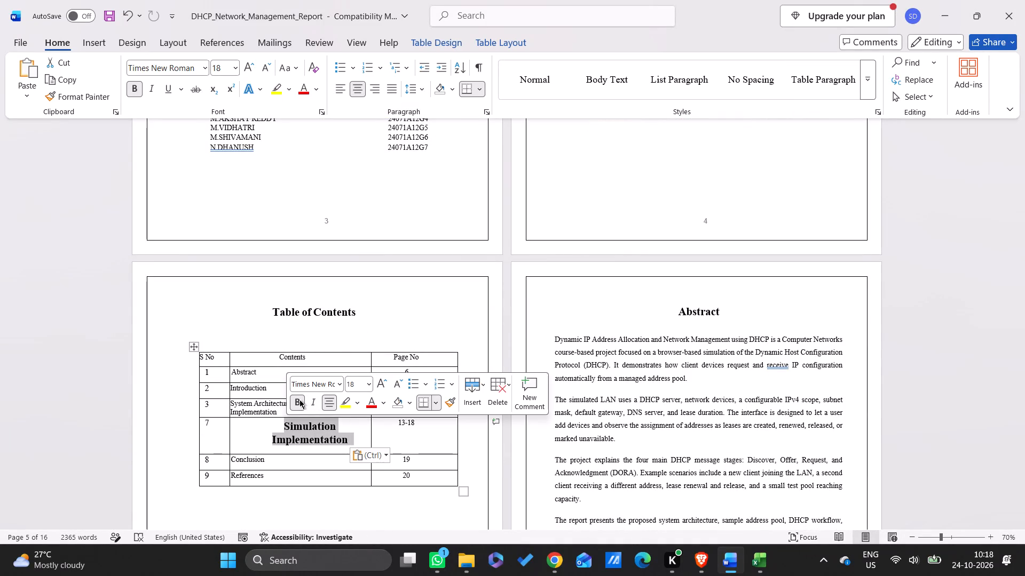
{"action": "left_click", "coordinate": [296, 399]}
{"action": "left_click", "coordinate": [369, 382]}
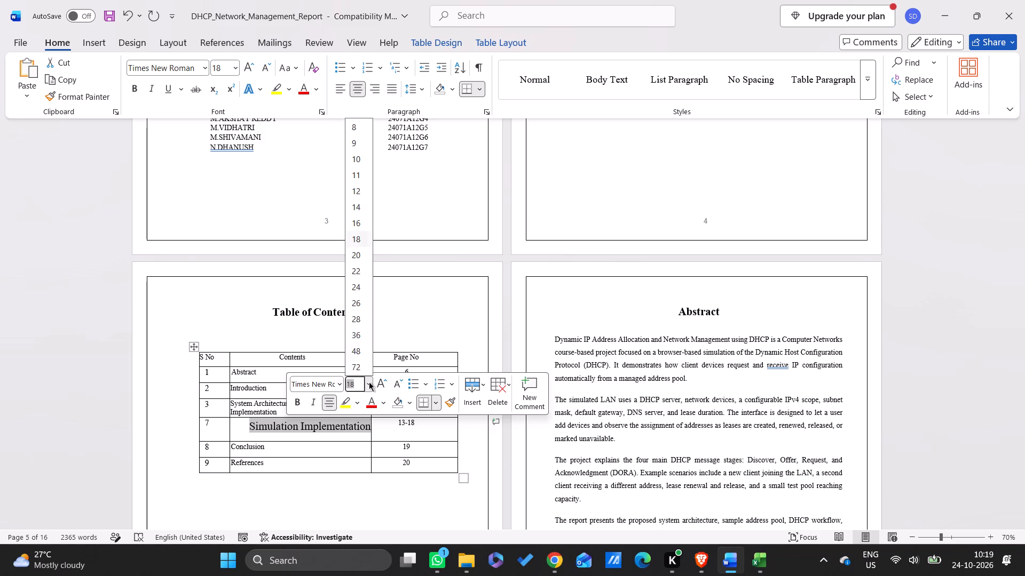
{"action": "left_click", "coordinate": [357, 189]}
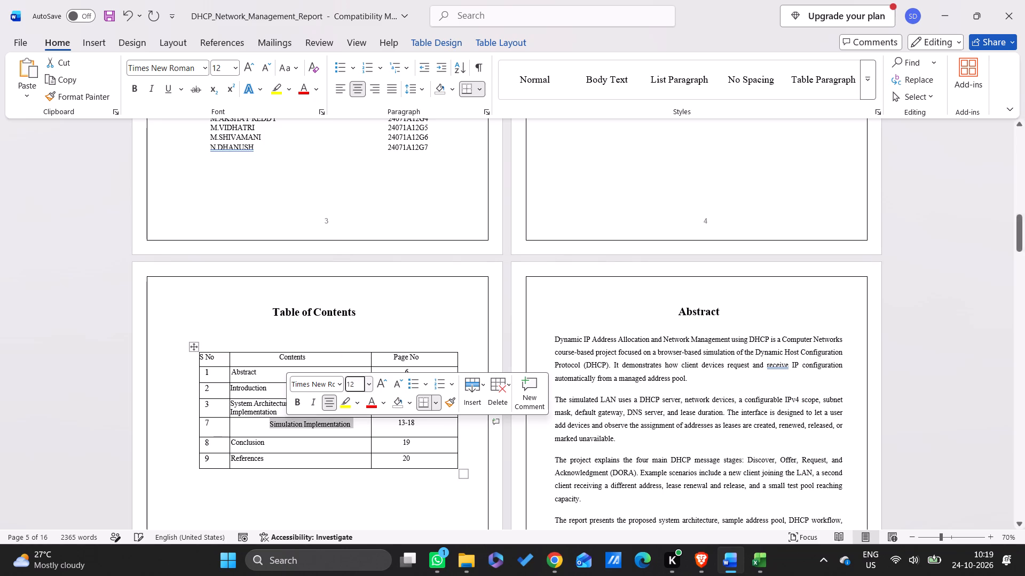
{"action": "left_click", "coordinate": [338, 79]}
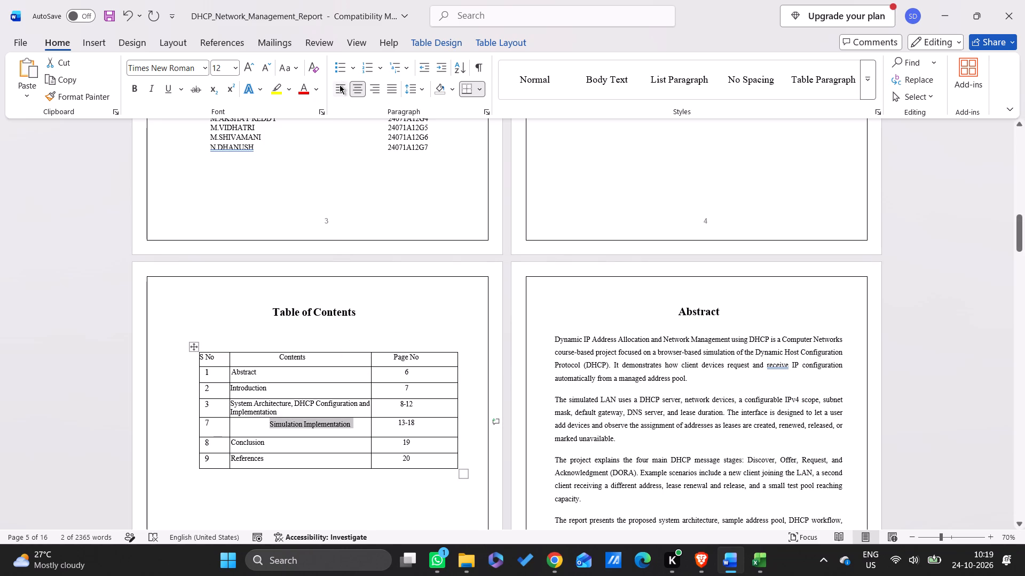
{"action": "left_click", "coordinate": [340, 85]}
{"action": "left_click", "coordinate": [248, 427]}
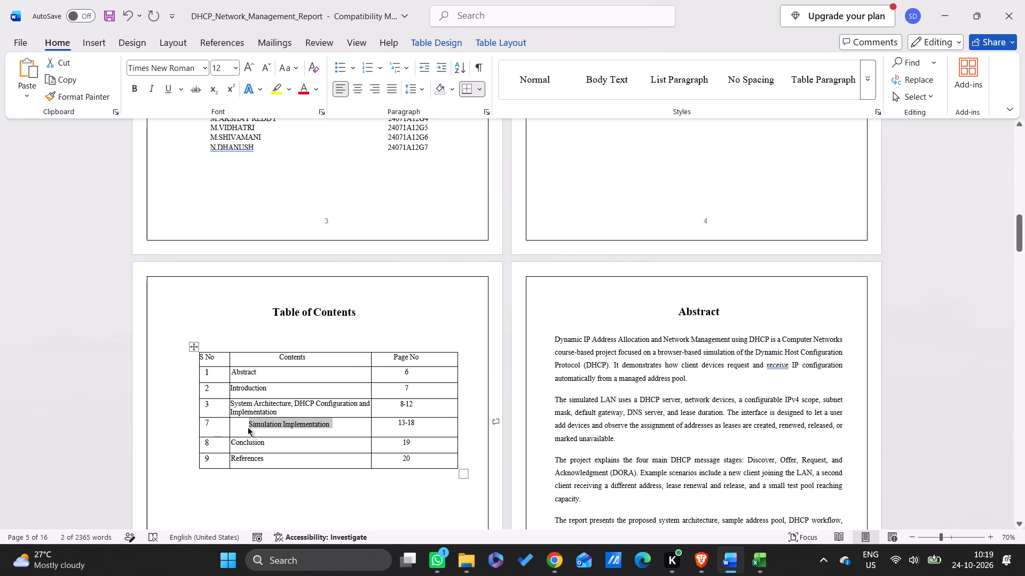
{"action": "key", "text": "BackSpace"}
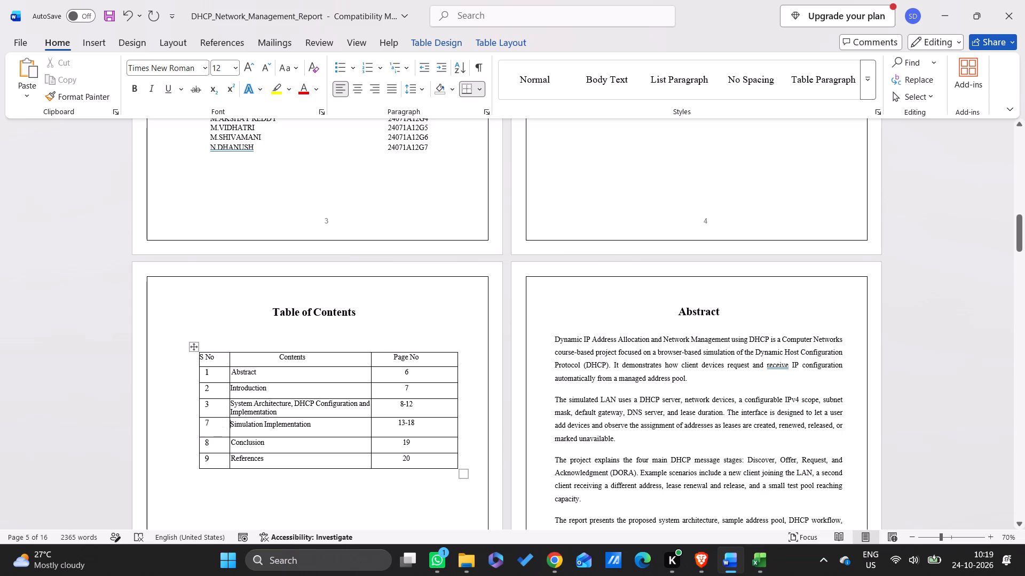
Change the serial number of the Simulation Implementation row in the contents table to 4.
{"action": "left_click", "coordinate": [211, 426]}
{"action": "key", "text": "BackSpace"}
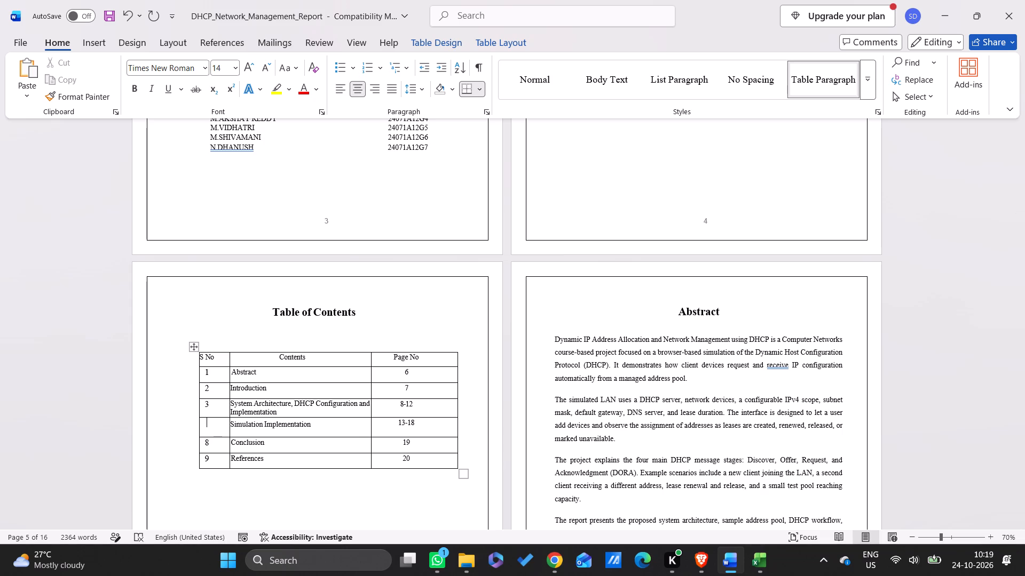
{"action": "key", "text": "4"}
Check which pages the Simulation Implementation section spans against its page range in the contents table.
{"action": "left_click", "coordinate": [435, 425]}
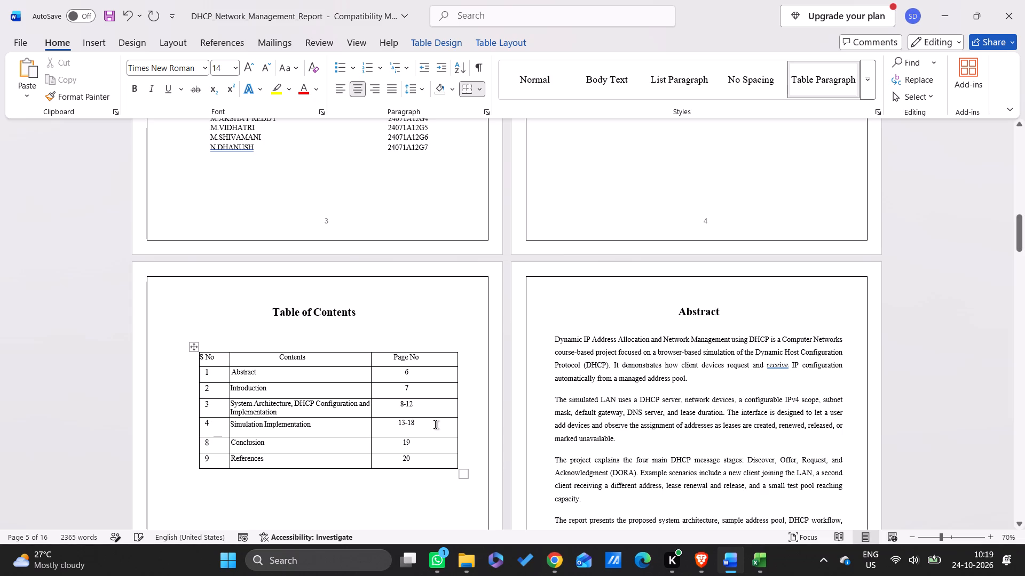
{"action": "scroll", "coordinate": [435, 425], "scroll_direction": "down", "scroll_amount": 15}
{"action": "scroll", "coordinate": [435, 425], "scroll_direction": "up", "scroll_amount": 1}
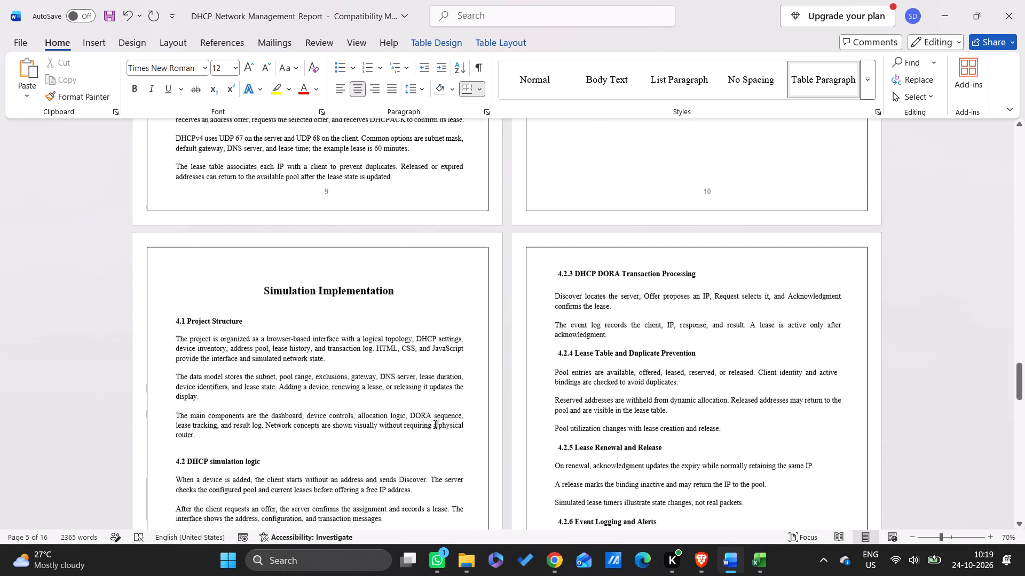
{"action": "scroll", "coordinate": [435, 425], "scroll_direction": "up", "scroll_amount": 3}
{"action": "scroll", "coordinate": [435, 425], "scroll_direction": "down", "scroll_amount": 6}
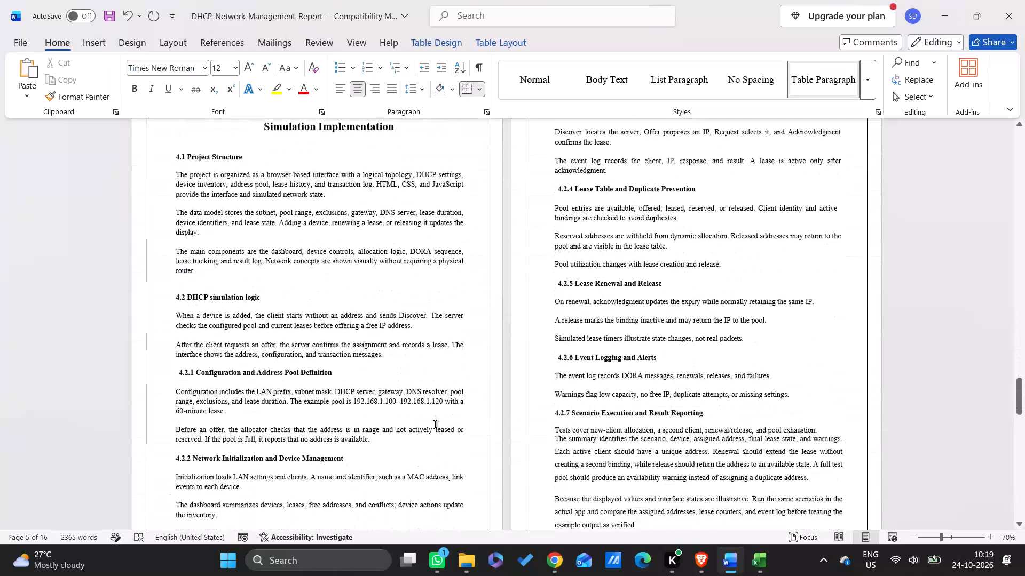
{"action": "scroll", "coordinate": [435, 425], "scroll_direction": "down", "scroll_amount": 4}
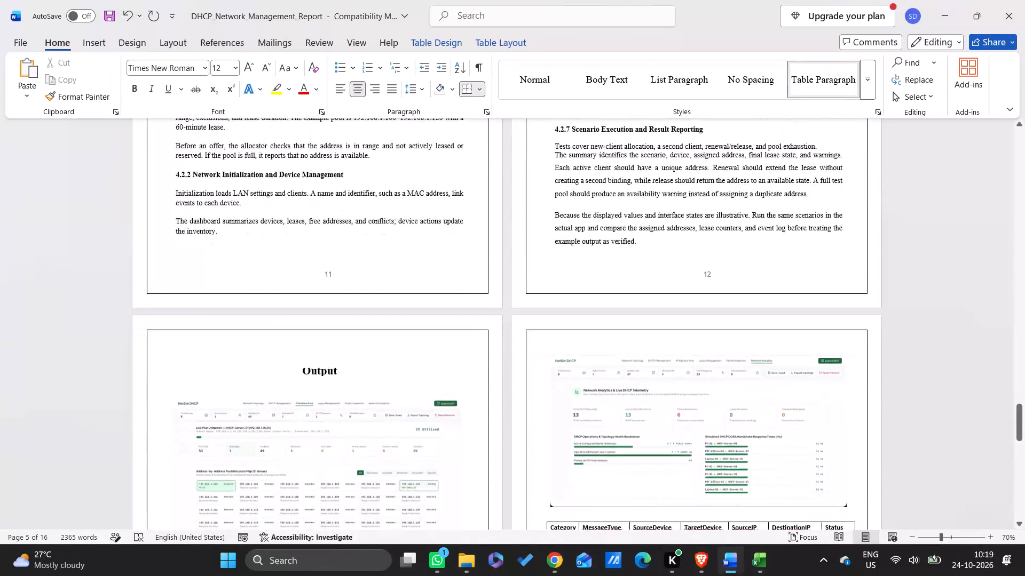
{"action": "scroll", "coordinate": [435, 425], "scroll_direction": "down", "scroll_amount": 1}
{"action": "scroll", "coordinate": [435, 425], "scroll_direction": "up", "scroll_amount": 14}
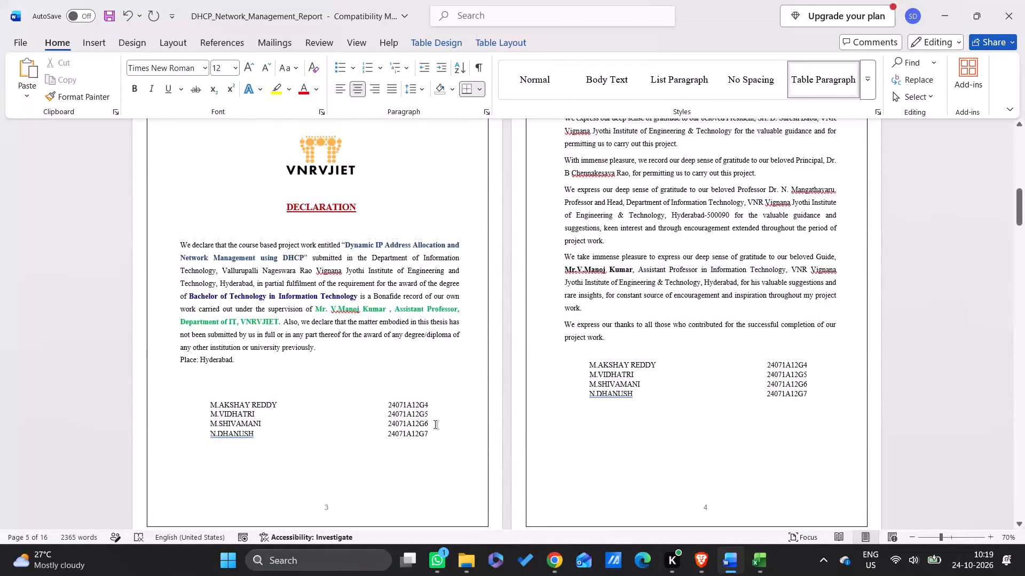
{"action": "scroll", "coordinate": [435, 425], "scroll_direction": "down", "scroll_amount": 2}
{"action": "key", "text": "Left"}
{"action": "key", "text": "Left"}
{"action": "key", "text": "Left"}
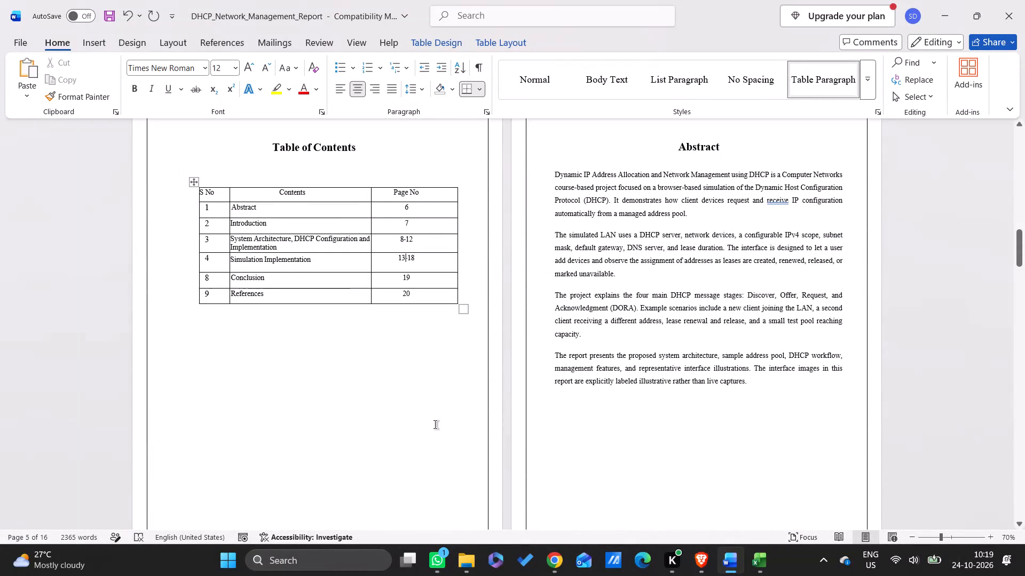
{"action": "scroll", "coordinate": [435, 425], "scroll_direction": "down", "scroll_amount": 6}
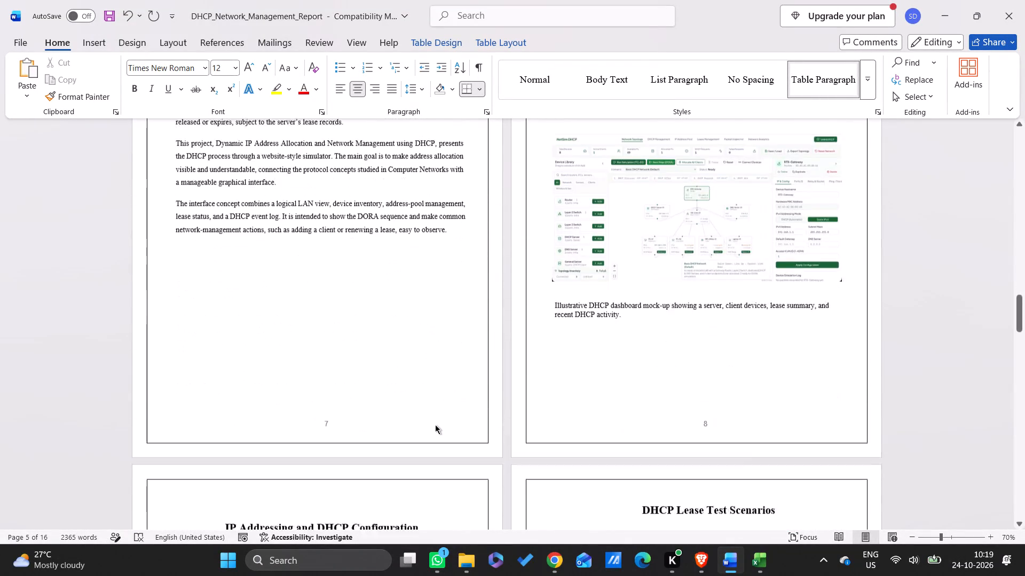
{"action": "scroll", "coordinate": [435, 425], "scroll_direction": "down", "scroll_amount": 4}
{"action": "scroll", "coordinate": [435, 425], "scroll_direction": "up", "scroll_amount": 1}
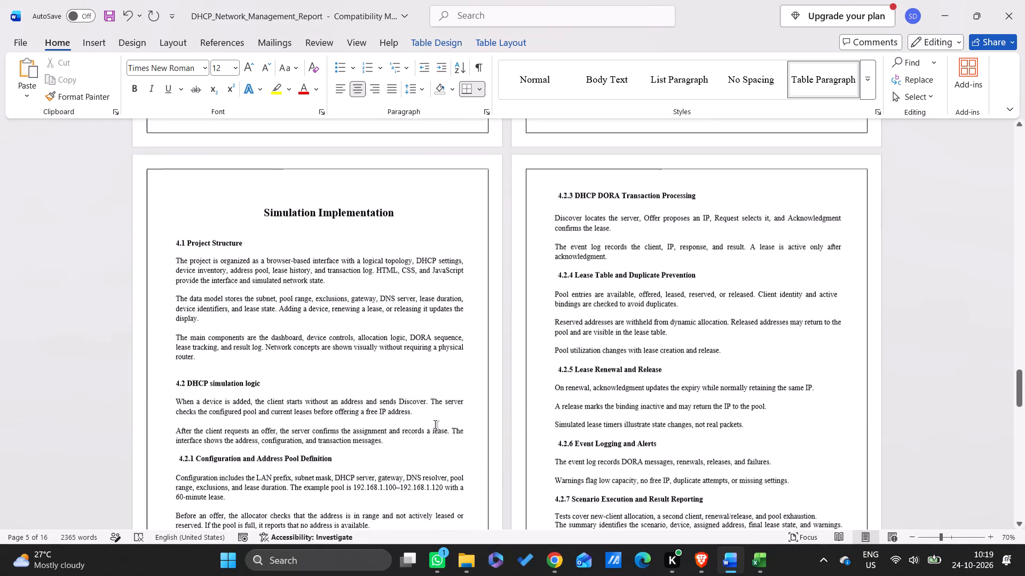
{"action": "scroll", "coordinate": [435, 425], "scroll_direction": "up", "scroll_amount": 3}
{"action": "scroll", "coordinate": [435, 425], "scroll_direction": "up", "scroll_amount": 1, "text": "ctrl"}
{"action": "scroll", "coordinate": [435, 425], "scroll_direction": "down", "scroll_amount": 3}
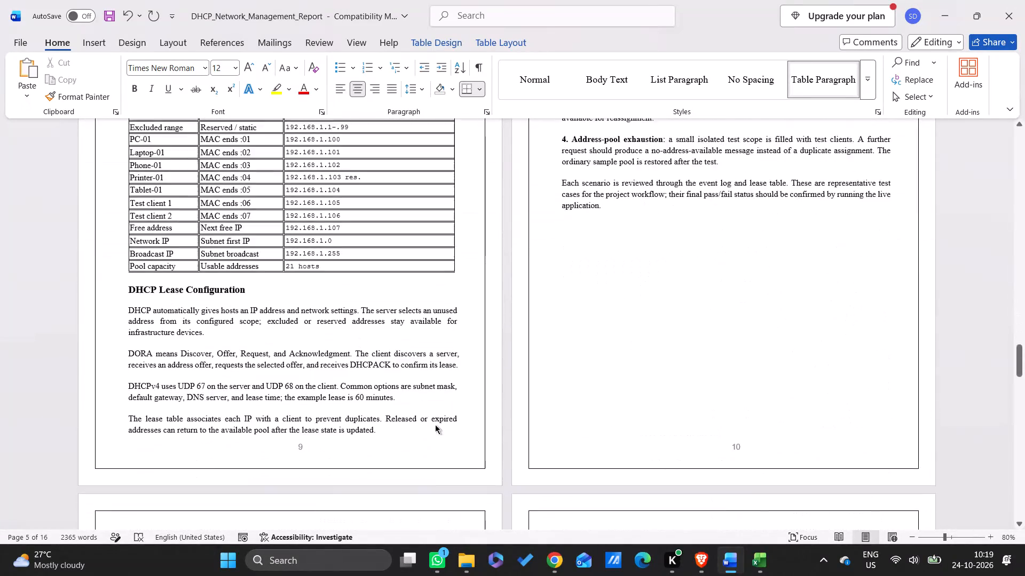
{"action": "scroll", "coordinate": [435, 425], "scroll_direction": "up", "scroll_amount": 9}
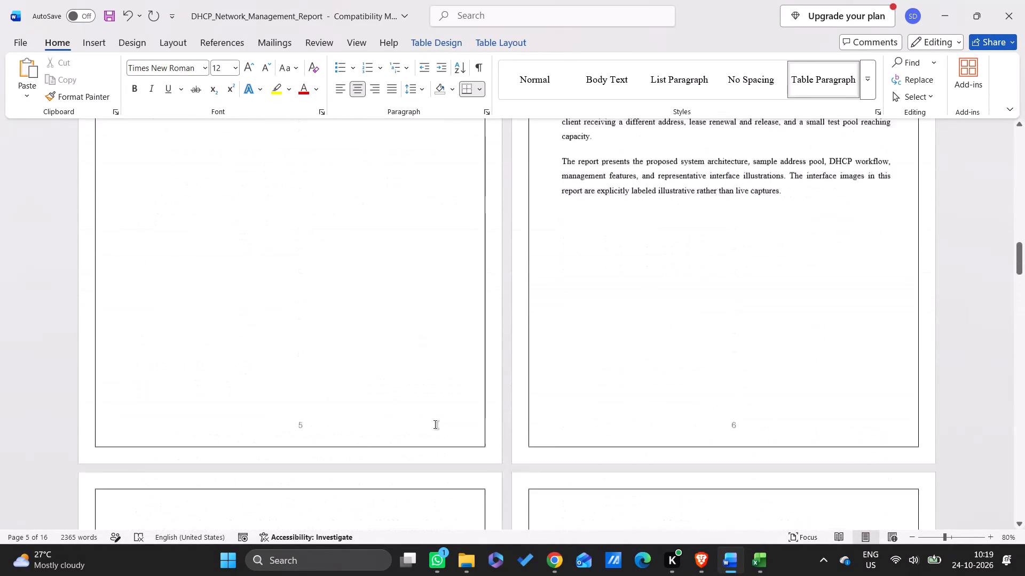
{"action": "scroll", "coordinate": [435, 425], "scroll_direction": "up", "scroll_amount": 1}
{"action": "scroll", "coordinate": [435, 425], "scroll_direction": "down", "scroll_amount": 1}
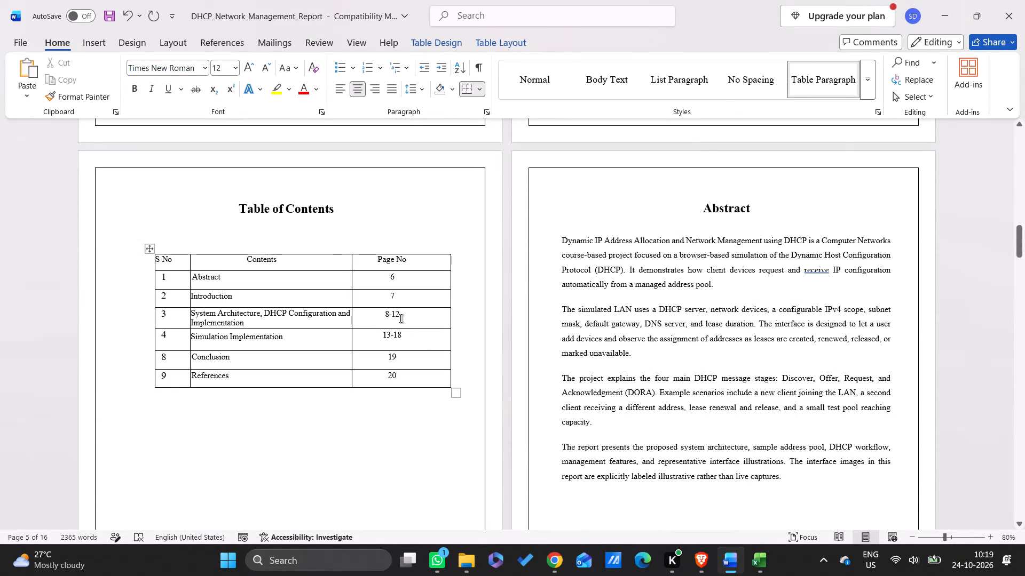
Compare the contents table's page ranges with the pages of the sections from System Architecture and DHCP Topology onward.
{"action": "left_click", "coordinate": [393, 315]}
{"action": "scroll", "coordinate": [393, 315], "scroll_direction": "down", "scroll_amount": 4}
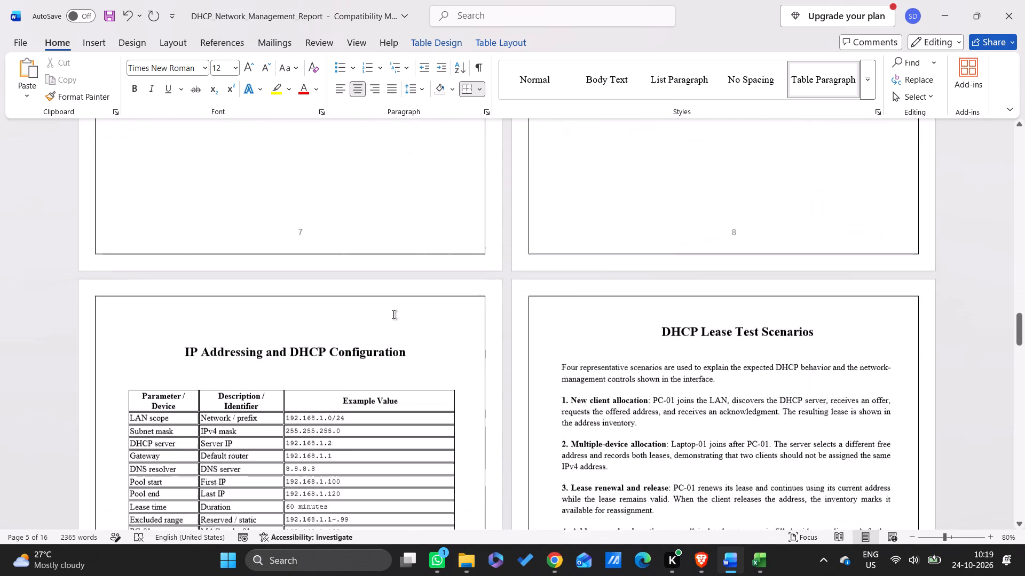
{"action": "scroll", "coordinate": [568, 283], "scroll_direction": "up", "scroll_amount": 2}
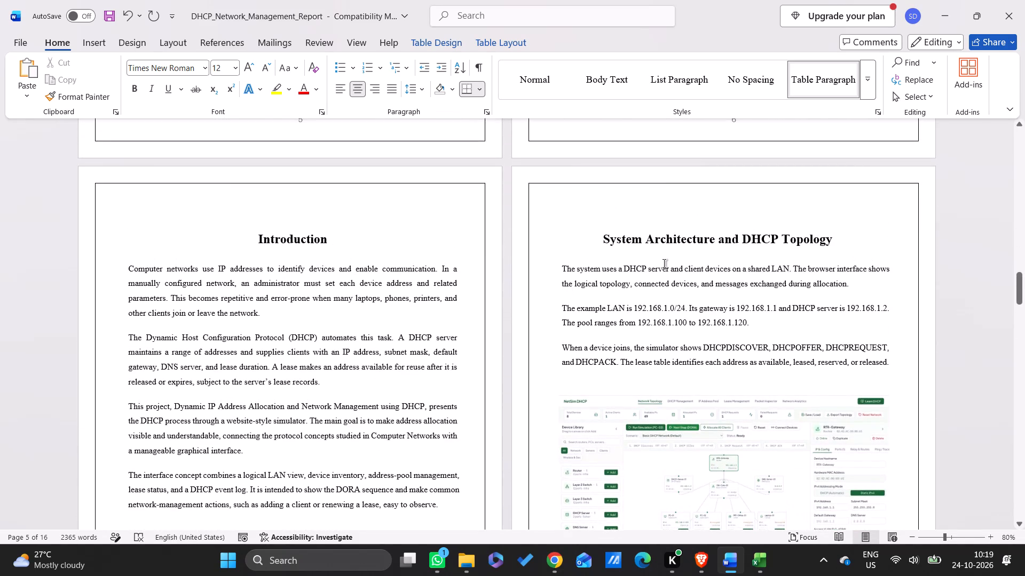
{"action": "scroll", "coordinate": [611, 261], "scroll_direction": "up", "scroll_amount": 5}
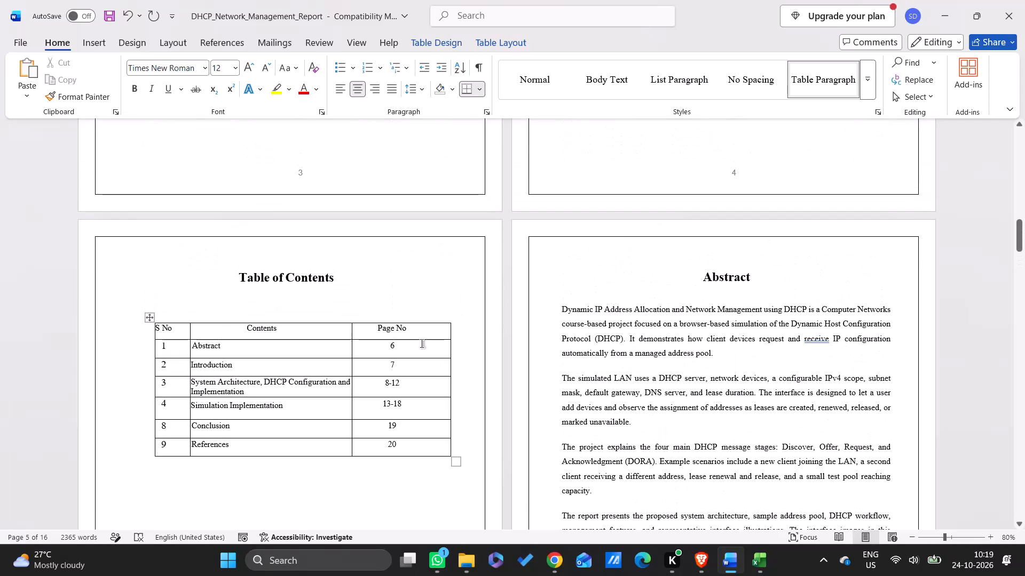
{"action": "scroll", "coordinate": [390, 395], "scroll_direction": "down", "scroll_amount": 3}
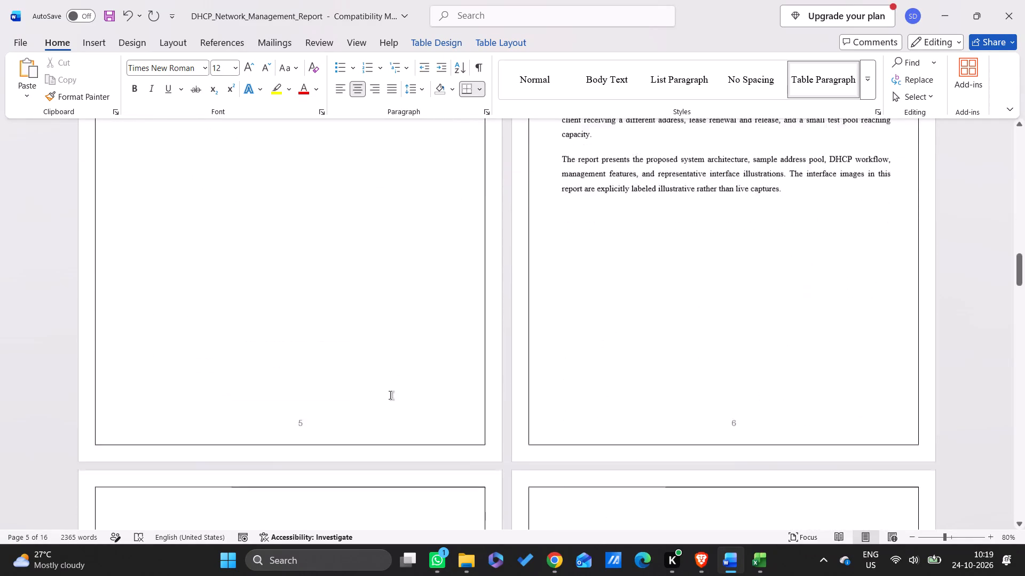
{"action": "scroll", "coordinate": [390, 395], "scroll_direction": "down", "scroll_amount": 2}
{"action": "scroll", "coordinate": [552, 406], "scroll_direction": "down", "scroll_amount": 1}
{"action": "scroll", "coordinate": [552, 406], "scroll_direction": "up", "scroll_amount": 3}
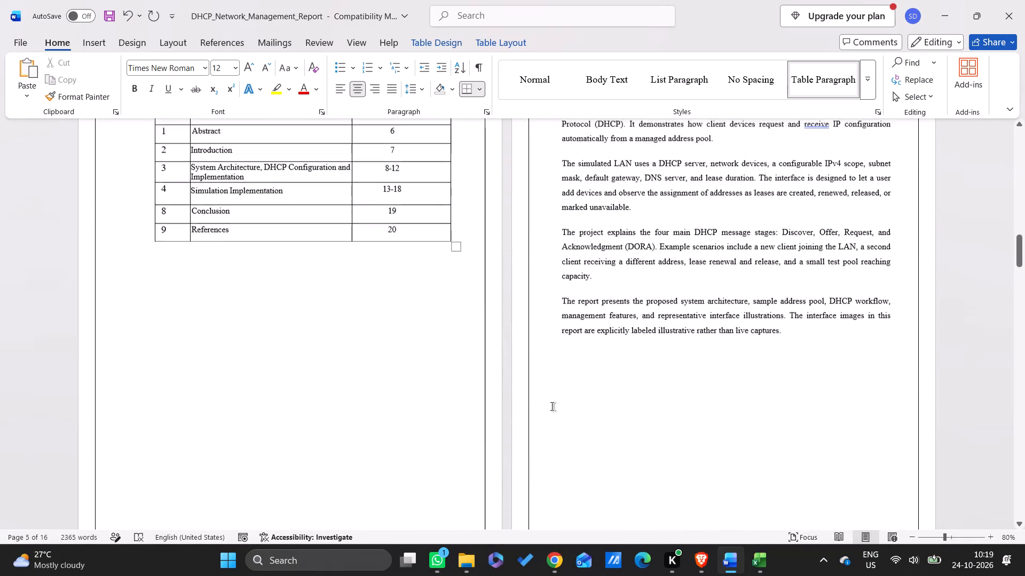
{"action": "scroll", "coordinate": [552, 406], "scroll_direction": "up", "scroll_amount": 2}
{"action": "scroll", "coordinate": [407, 305], "scroll_direction": "down", "scroll_amount": 5}
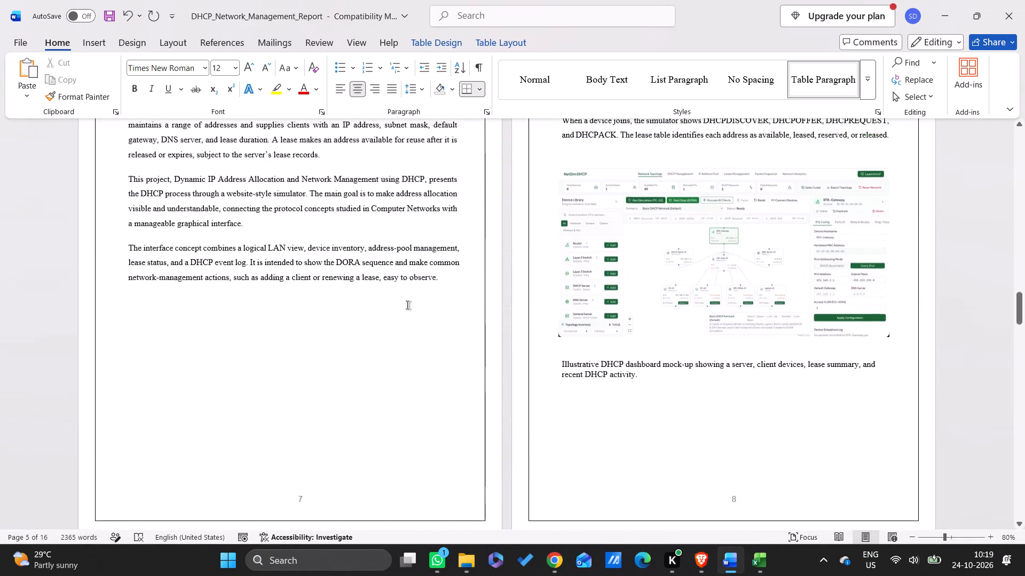
{"action": "scroll", "coordinate": [407, 305], "scroll_direction": "up", "scroll_amount": 3}
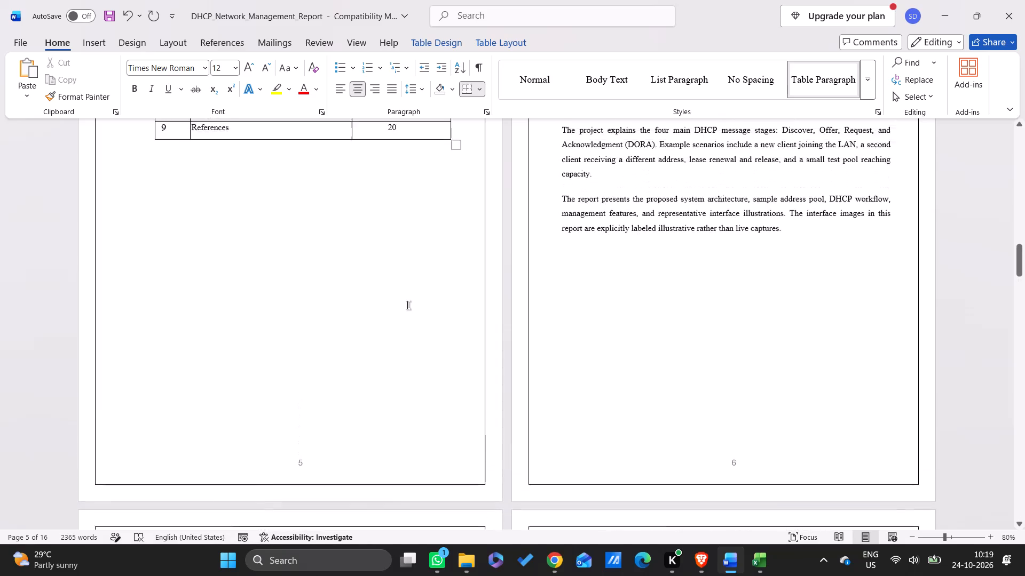
{"action": "scroll", "coordinate": [407, 305], "scroll_direction": "up", "scroll_amount": 2}
{"action": "left_click", "coordinate": [402, 199]}
{"action": "scroll", "coordinate": [402, 199], "scroll_direction": "down", "scroll_amount": 3}
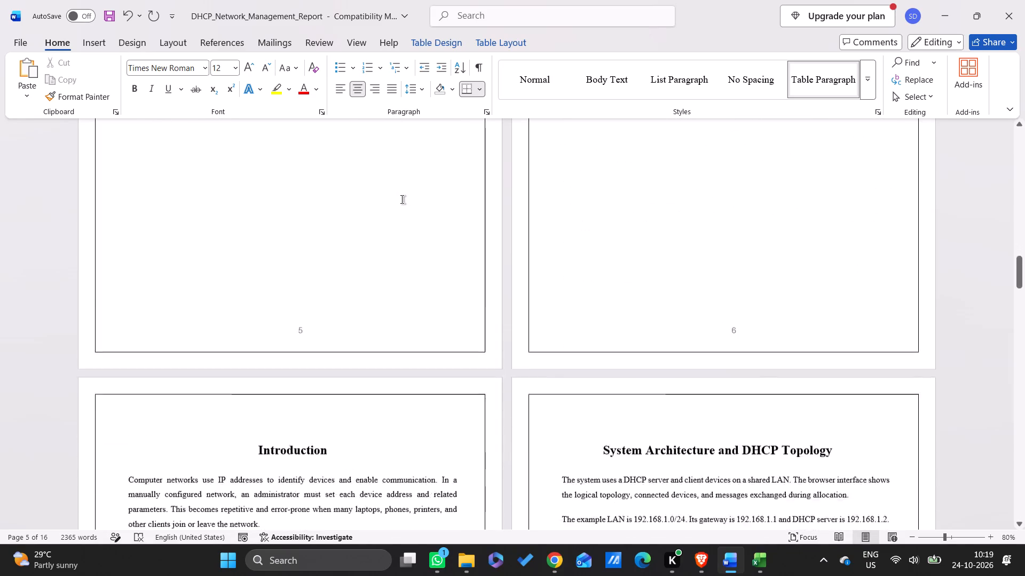
{"action": "scroll", "coordinate": [402, 199], "scroll_direction": "down", "scroll_amount": 4}
{"action": "scroll", "coordinate": [466, 227], "scroll_direction": "down", "scroll_amount": 2}
{"action": "scroll", "coordinate": [466, 227], "scroll_direction": "up", "scroll_amount": 1}
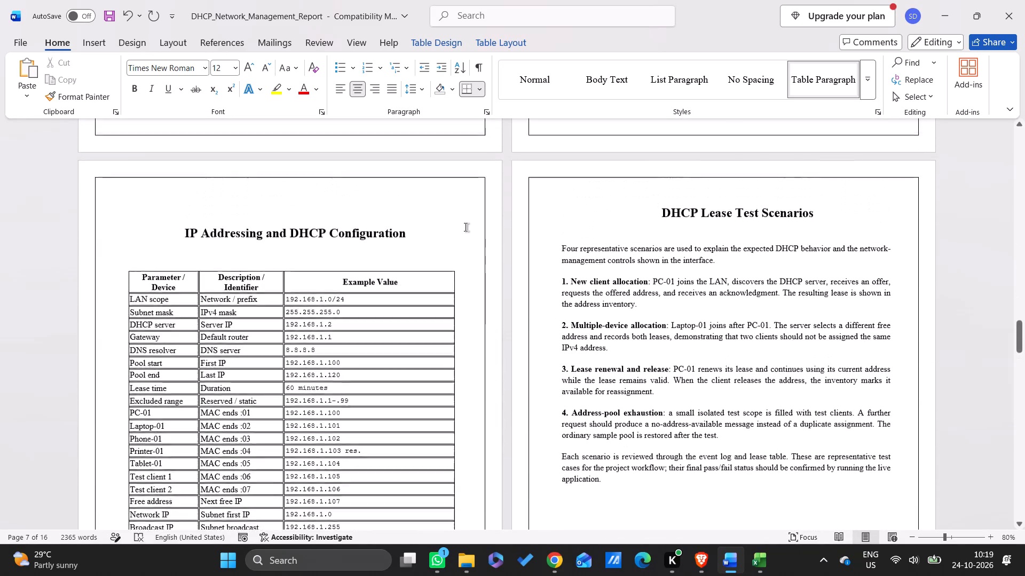
{"action": "scroll", "coordinate": [466, 227], "scroll_direction": "up", "scroll_amount": 1}
{"action": "scroll", "coordinate": [466, 227], "scroll_direction": "down", "scroll_amount": 3}
{"action": "scroll", "coordinate": [466, 227], "scroll_direction": "up", "scroll_amount": 1}
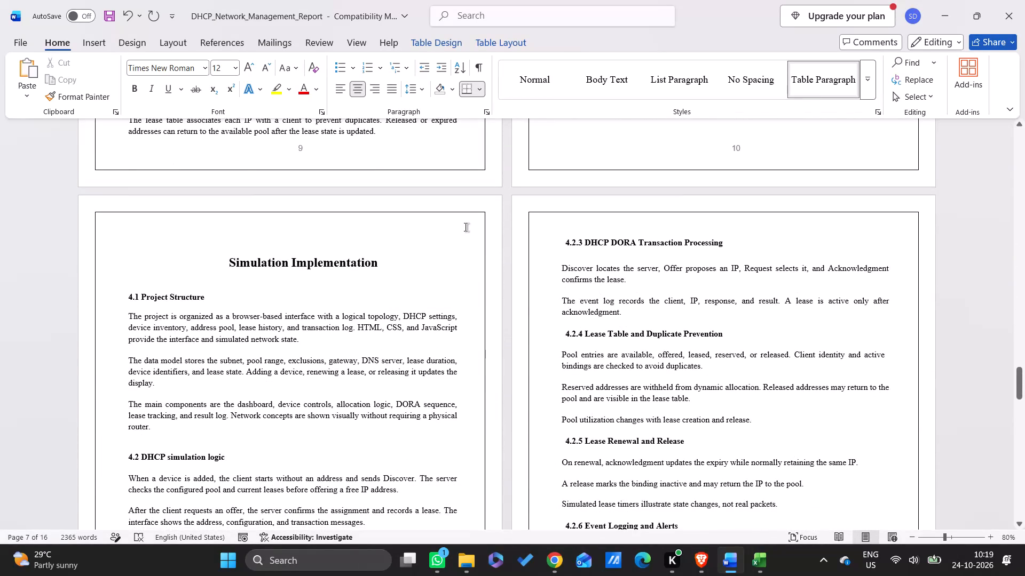
{"action": "scroll", "coordinate": [466, 227], "scroll_direction": "up", "scroll_amount": 4}
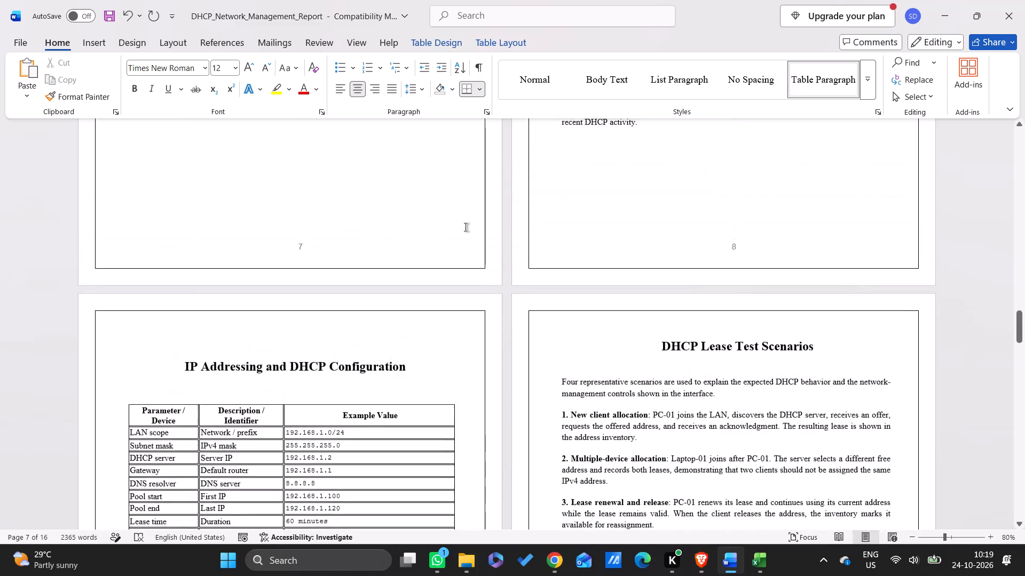
{"action": "scroll", "coordinate": [601, 348], "scroll_direction": "up", "scroll_amount": 6}
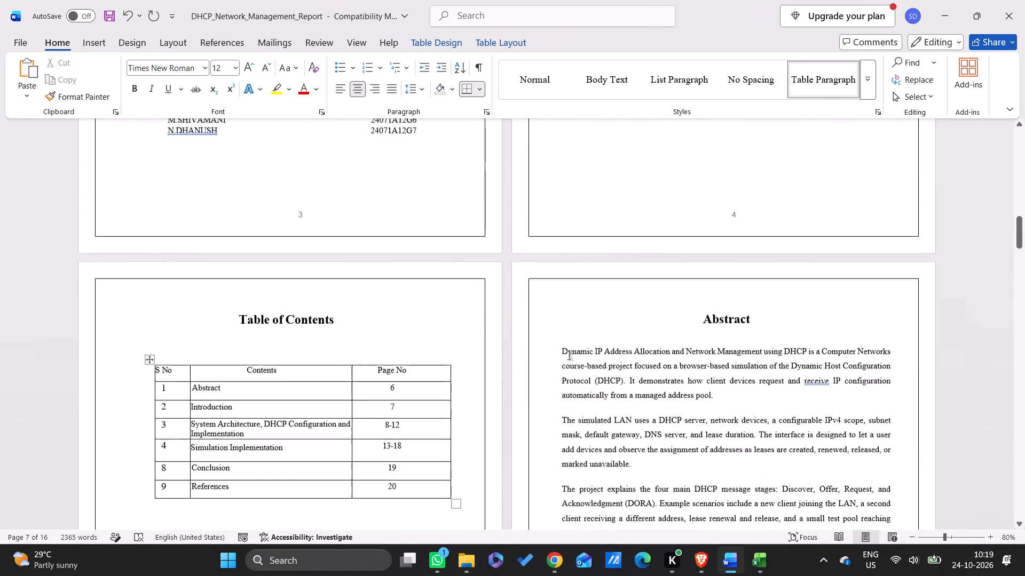
{"action": "scroll", "coordinate": [275, 435], "scroll_direction": "down", "scroll_amount": 5}
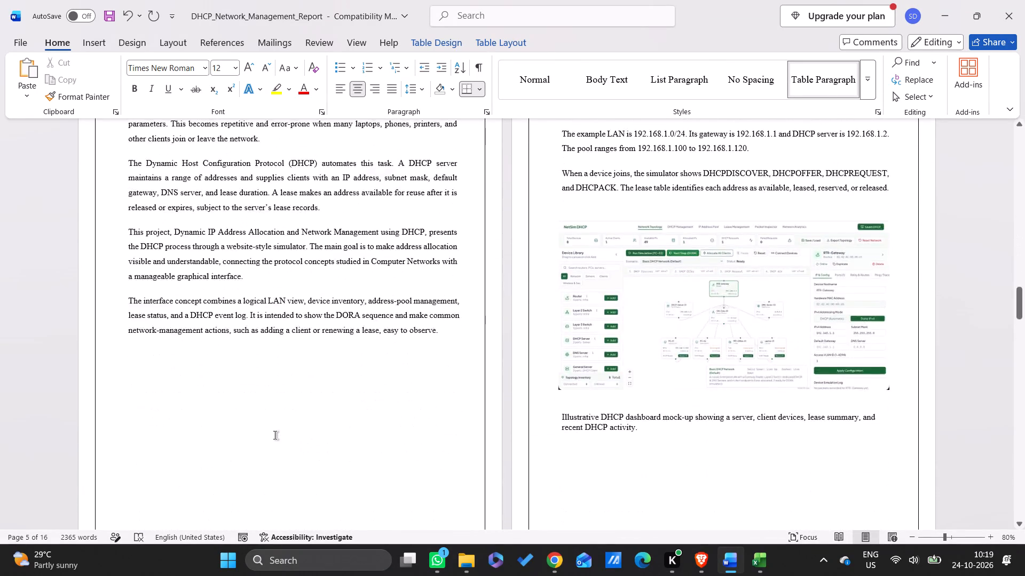
{"action": "scroll", "coordinate": [275, 435], "scroll_direction": "down", "scroll_amount": 2}
{"action": "scroll", "coordinate": [614, 371], "scroll_direction": "down", "scroll_amount": 2}
{"action": "scroll", "coordinate": [382, 392], "scroll_direction": "down", "scroll_amount": 1}
{"action": "scroll", "coordinate": [633, 362], "scroll_direction": "down", "scroll_amount": 3}
{"action": "scroll", "coordinate": [765, 426], "scroll_direction": "down", "scroll_amount": 2}
{"action": "scroll", "coordinate": [765, 426], "scroll_direction": "up", "scroll_amount": 10}
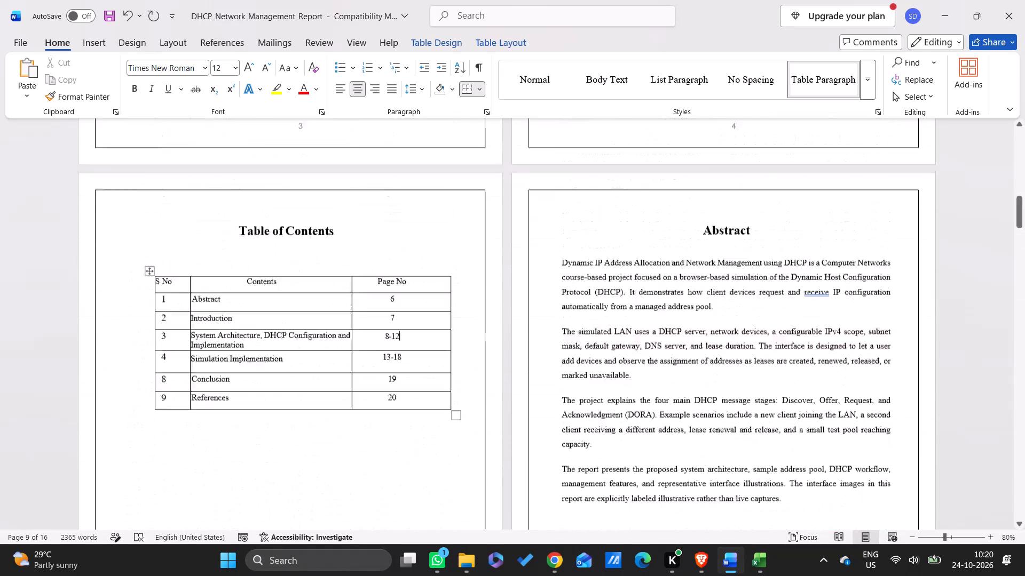
{"action": "scroll", "coordinate": [765, 426], "scroll_direction": "up", "scroll_amount": 2}
{"action": "scroll", "coordinate": [675, 452], "scroll_direction": "down", "scroll_amount": 3}
{"action": "scroll", "coordinate": [556, 449], "scroll_direction": "down", "scroll_amount": 2}
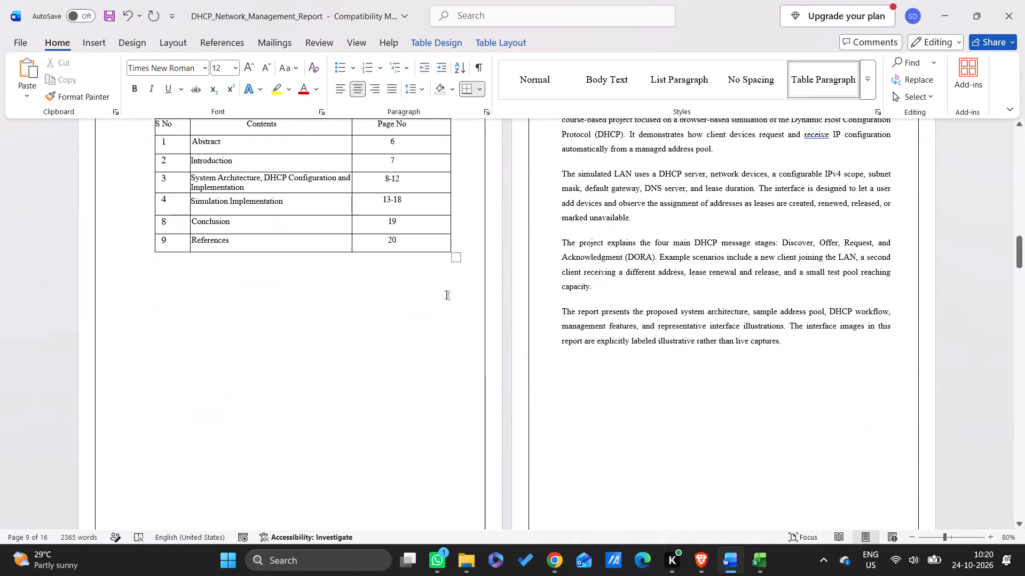
Change the page range of the System Architecture, DHCP Configuration and Implementation row to 8-10.
{"action": "left_click", "coordinate": [420, 181]}
{"action": "key", "text": "BackSpace"}
{"action": "key", "text": "0"}
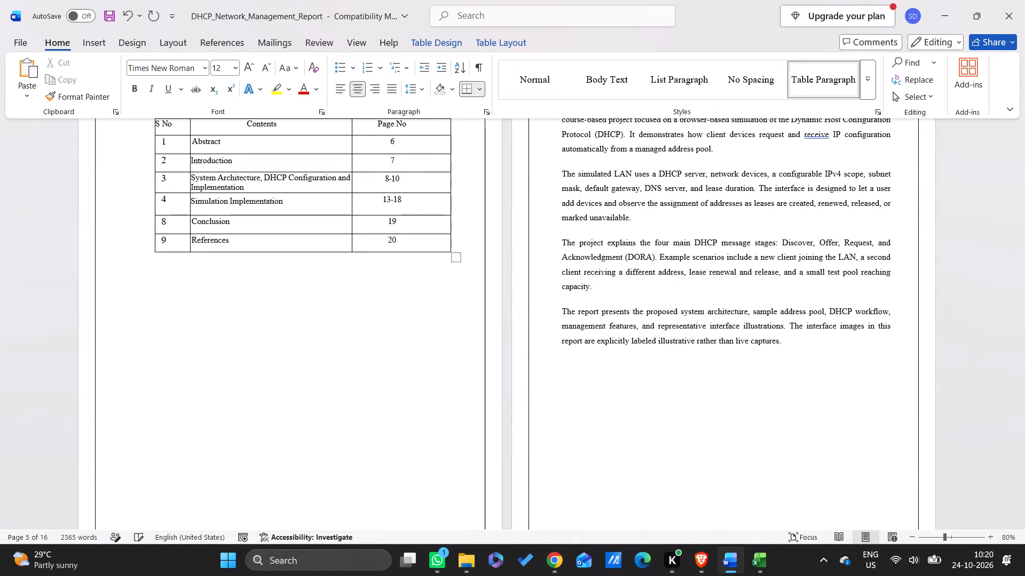
Replace the page range of the Simulation Implementation row in the contents table with 11-12.
{"action": "left_click", "coordinate": [411, 197]}
{"action": "key", "text": "BackSpace"}
{"action": "key", "text": "BackSpace"}
{"action": "key", "text": "BackSpace"}
{"action": "key", "text": "BackSpace"}
{"action": "key", "text": "BackSpace"}
{"action": "type", "text": "11-"}
{"action": "type", "text": "12"}
Add a space on each side of the hyphen in the Simulation Implementation page range, making it 11 - 12.
{"action": "key", "text": "Left"}
{"action": "key", "text": "Left"}
{"action": "key", "text": "Left"}
{"action": "key", "text": "space"}
{"action": "key", "text": "Down"}
{"action": "key", "text": "Down"}
{"action": "key", "text": "Up"}
{"action": "key", "text": "Up"}
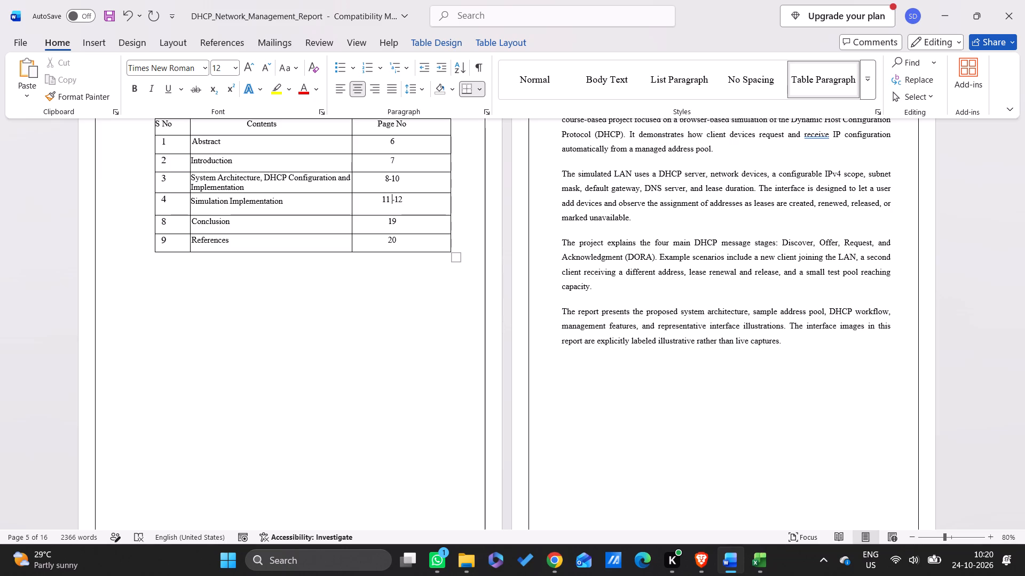
{"action": "key", "text": "Right"}
{"action": "key", "text": "space"}
Space out the hyphen in the System Architecture row's page range the same way, making it 8 - 10.
{"action": "key", "text": "Up"}
{"action": "key", "text": "Up"}
{"action": "key", "text": "Down"}
{"action": "key", "text": "Left"}
{"action": "key", "text": "space"}
{"action": "key", "text": "Left"}
{"action": "key", "text": "space"}
{"action": "key", "text": "BackSpace"}
{"action": "key", "text": "Left"}
{"action": "key", "text": "space"}
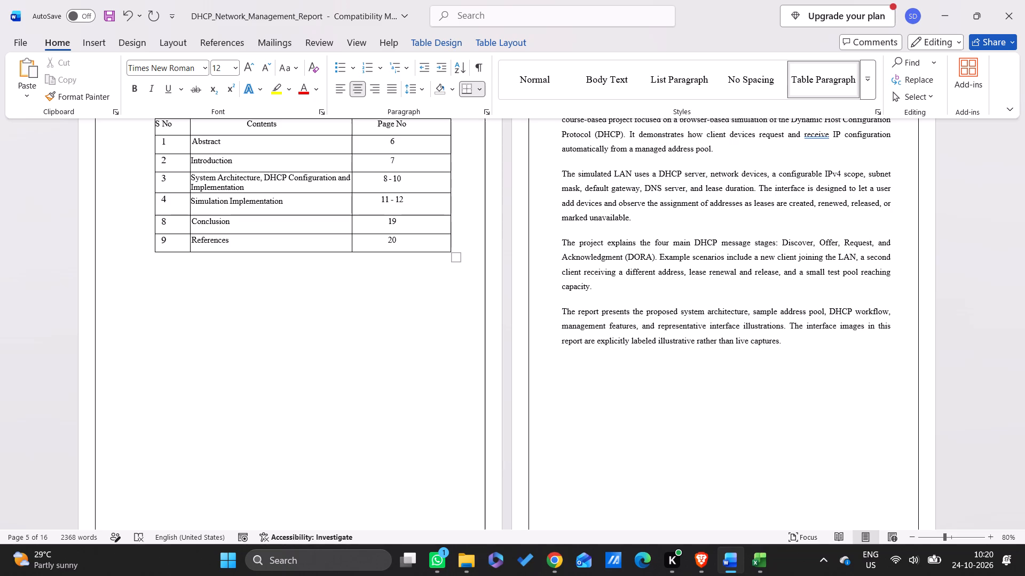
Set the page range of the Conclusion row in the contents table to 13 - 15.
{"action": "left_click", "coordinate": [408, 222]}
{"action": "key", "text": "BackSpace"}
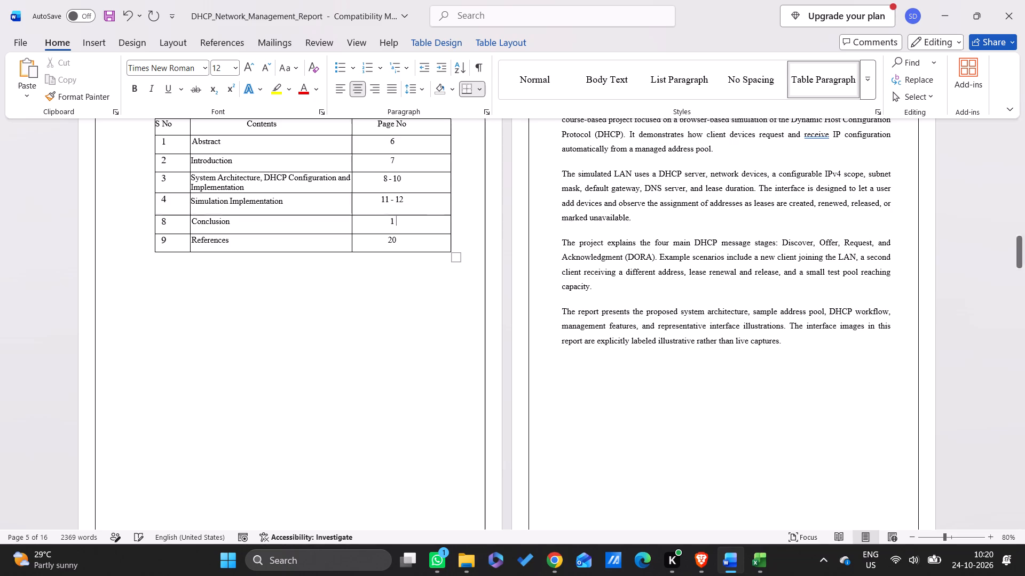
{"action": "key", "text": "BackSpace"}
{"action": "type", "text": "13-"}
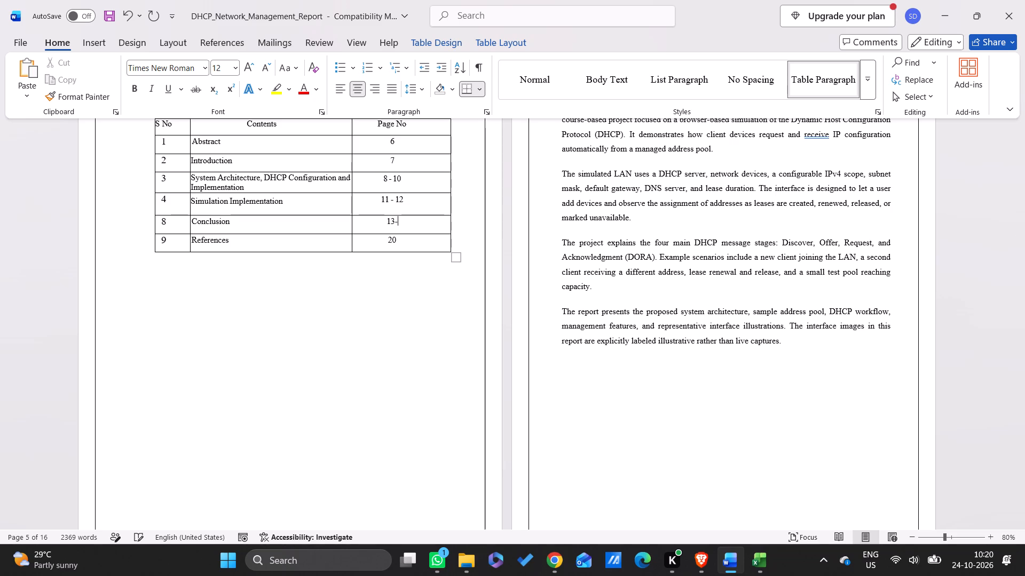
{"action": "key", "text": "BackSpace"}
{"action": "key", "text": "space"}
{"action": "type", "text": "- 15"}
Change the serial number of the Conclusion row in the contents table to 5.
{"action": "key", "text": "Left"}
{"action": "key", "text": "Left"}
{"action": "key", "text": "Left"}
{"action": "key", "text": "Left"}
{"action": "key", "text": "Left"}
{"action": "key", "text": "Left"}
{"action": "key", "text": "Left"}
{"action": "key", "text": "Left"}
{"action": "key", "text": "Left"}
{"action": "key", "text": "Left"}
{"action": "key", "text": "Left"}
{"action": "key", "text": "Left"}
{"action": "key", "text": "Left"}
{"action": "key", "text": "Left"}
{"action": "key", "text": "Left"}
{"action": "key", "text": "Left"}
{"action": "key", "text": "Left"}
{"action": "key", "text": "Left"}
{"action": "key", "text": "Left"}
{"action": "key", "text": "BackSpace"}
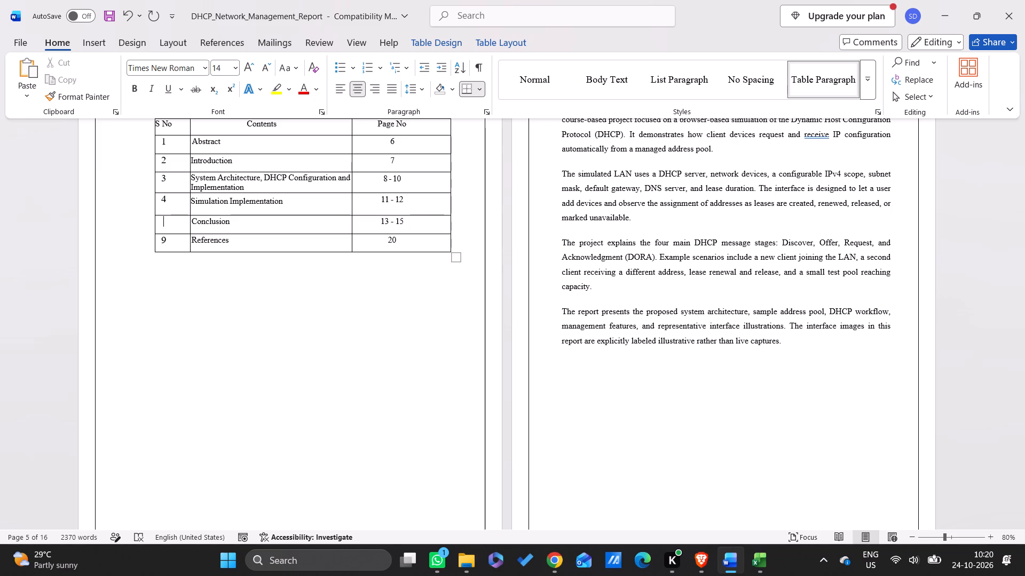
{"action": "key", "text": "5"}
Replace the Conclusion entry in row 5 of the contents table with Output.
{"action": "key", "text": "Right"}
{"action": "key", "text": "Right"}
{"action": "key", "text": "Right"}
{"action": "key", "text": "Right"}
{"action": "key", "text": "Right"}
{"action": "key", "text": "Right"}
{"action": "key", "text": "Right"}
{"action": "key", "text": "Right"}
{"action": "key", "text": "Right"}
{"action": "key", "text": "Right"}
{"action": "key", "text": "Right"}
{"action": "key", "text": "BackSpace"}
{"action": "key", "text": "BackSpace"}
{"action": "key", "text": "BackSpace"}
{"action": "key", "text": "BackSpace"}
{"action": "key", "text": "BackSpace"}
{"action": "key", "text": "BackSpace"}
{"action": "key", "text": "BackSpace"}
{"action": "key", "text": "BackSpace"}
{"action": "key", "text": "BackSpace"}
{"action": "key", "text": "BackSpace"}
{"action": "type", "text": "Ou"}
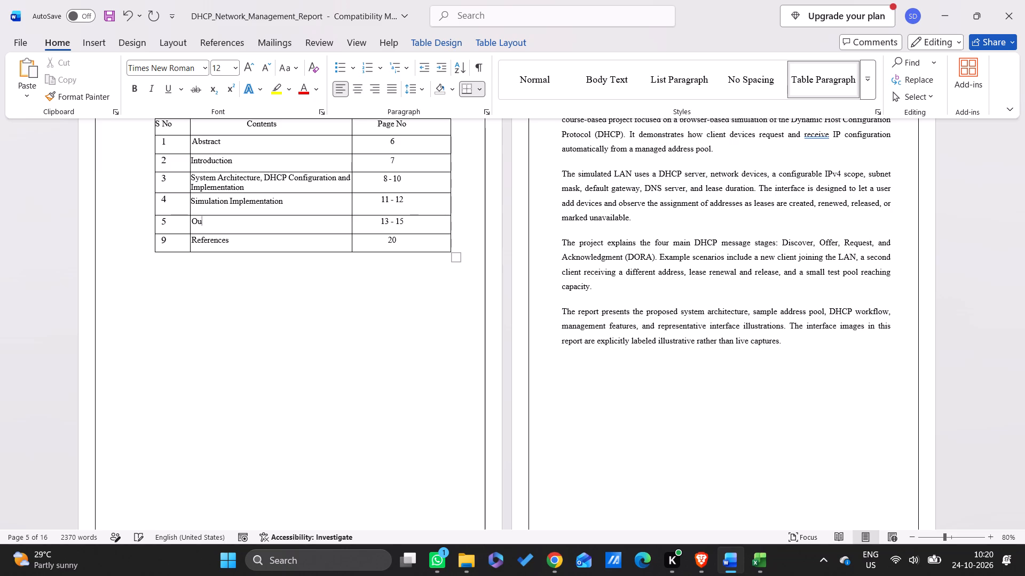
{"action": "type", "text": "tptu"}
{"action": "key", "text": "BackSpace"}
{"action": "key", "text": "BackSpace"}
{"action": "type", "text": "ut"}
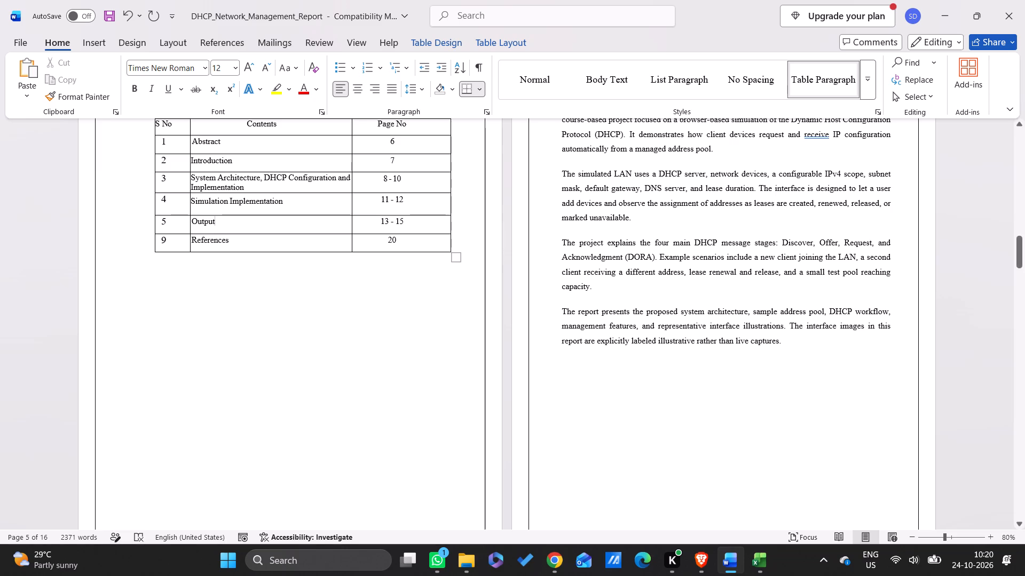
Change the serial number of the References row in the contents table to 6.
{"action": "scroll", "coordinate": [450, 238], "scroll_direction": "down", "scroll_amount": 1}
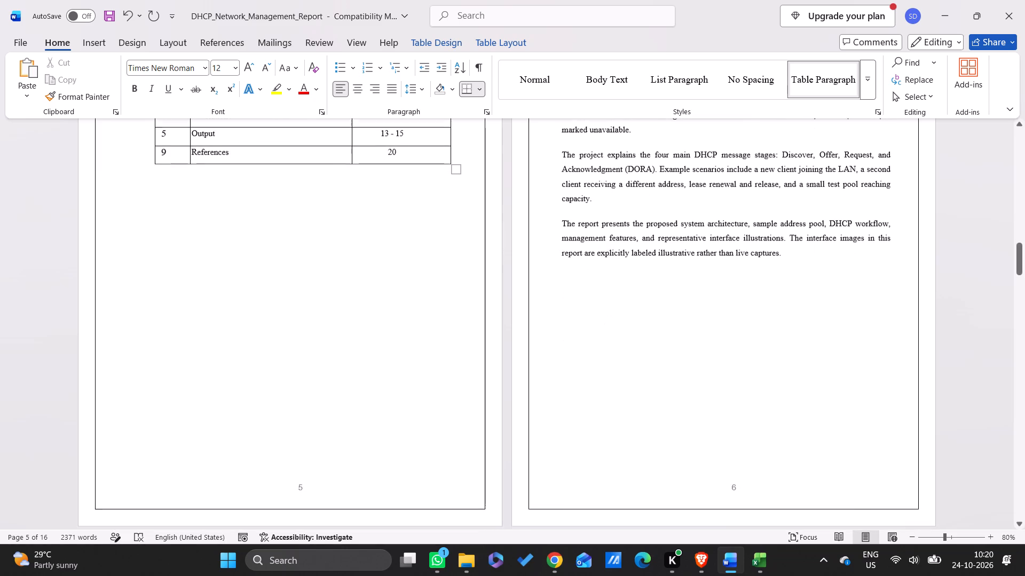
{"action": "scroll", "coordinate": [445, 260], "scroll_direction": "up", "scroll_amount": 1}
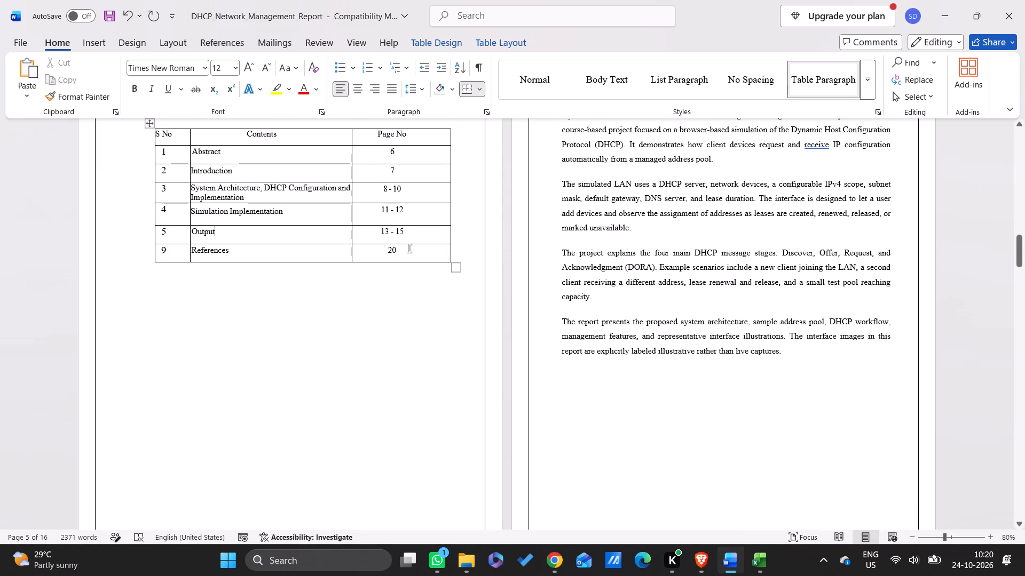
{"action": "left_click", "coordinate": [172, 250]}
{"action": "key", "text": "BackSpace"}
{"action": "key", "text": "6"}
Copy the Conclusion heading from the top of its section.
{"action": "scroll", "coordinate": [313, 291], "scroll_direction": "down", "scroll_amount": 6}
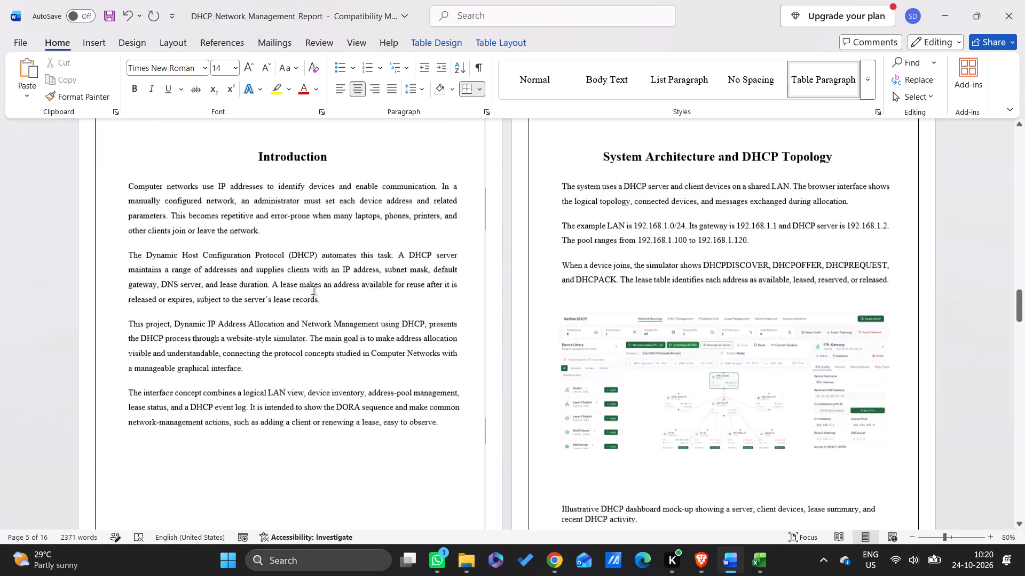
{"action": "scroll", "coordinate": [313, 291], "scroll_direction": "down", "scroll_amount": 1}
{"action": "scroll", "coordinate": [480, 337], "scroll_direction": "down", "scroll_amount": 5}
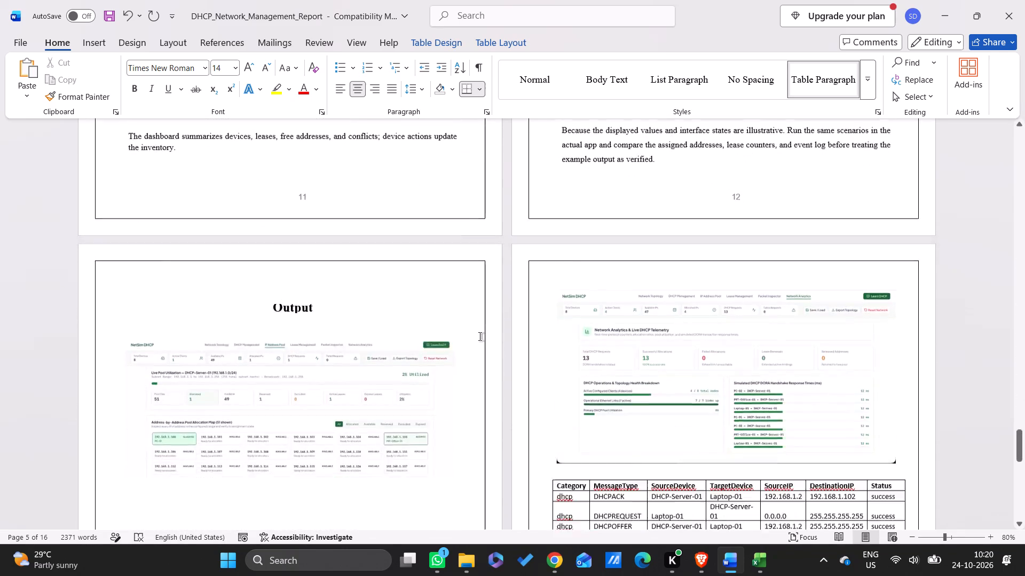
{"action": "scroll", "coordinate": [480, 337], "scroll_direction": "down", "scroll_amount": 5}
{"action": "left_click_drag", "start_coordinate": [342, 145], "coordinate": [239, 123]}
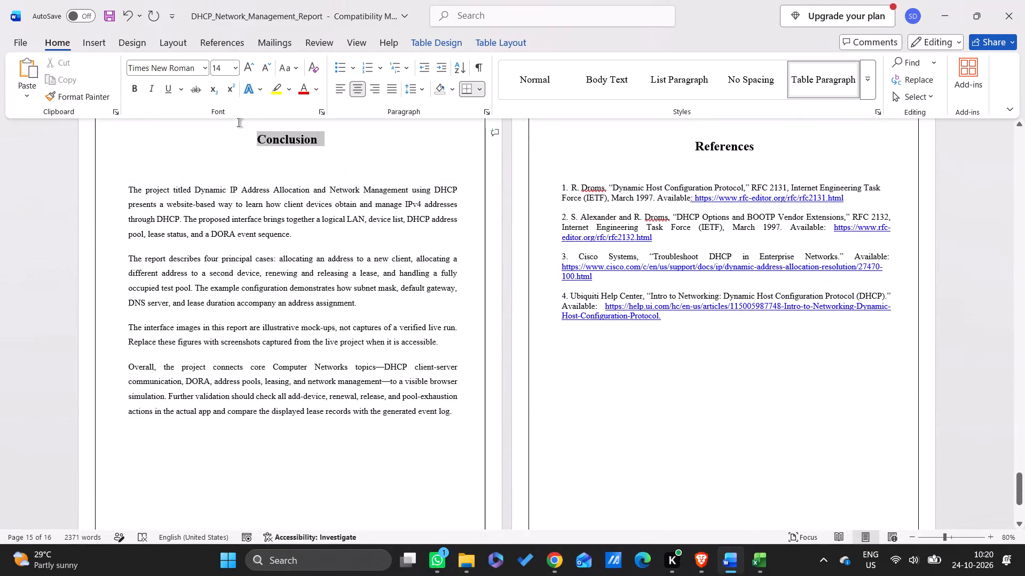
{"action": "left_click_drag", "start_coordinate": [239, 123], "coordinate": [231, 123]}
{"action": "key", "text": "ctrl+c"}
Check the page numbers on which the Output, Conclusion and References sections fall against the contents table.
{"action": "scroll", "coordinate": [385, 222], "scroll_direction": "down", "scroll_amount": 1}
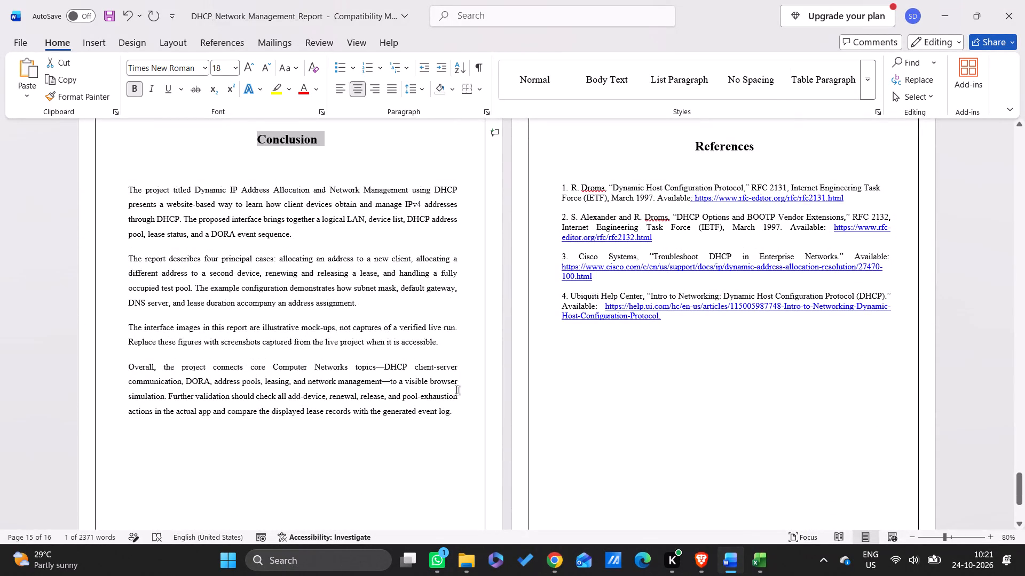
{"action": "scroll", "coordinate": [456, 390], "scroll_direction": "down", "scroll_amount": 3}
{"action": "scroll", "coordinate": [456, 390], "scroll_direction": "up", "scroll_amount": 12}
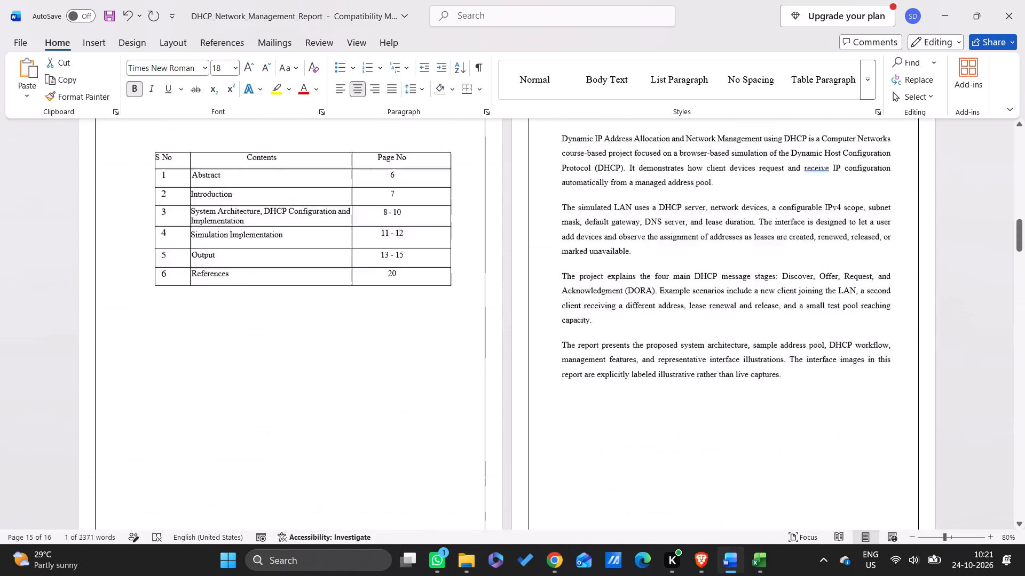
{"action": "scroll", "coordinate": [456, 390], "scroll_direction": "down", "scroll_amount": 20}
{"action": "scroll", "coordinate": [456, 390], "scroll_direction": "up", "scroll_amount": 1}
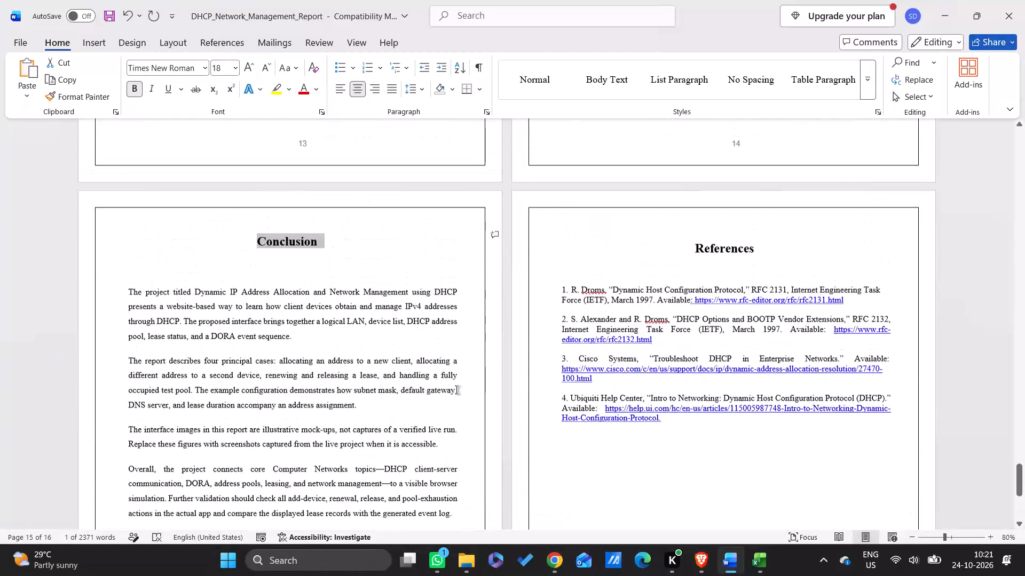
{"action": "scroll", "coordinate": [456, 390], "scroll_direction": "up", "scroll_amount": 2}
{"action": "scroll", "coordinate": [650, 350], "scroll_direction": "up", "scroll_amount": 3}
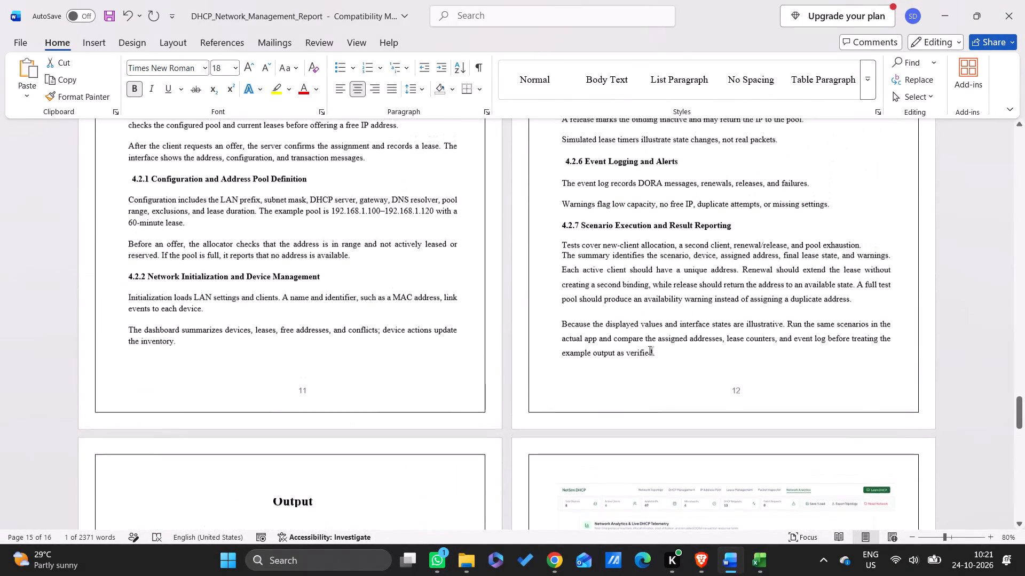
{"action": "scroll", "coordinate": [650, 350], "scroll_direction": "up", "scroll_amount": 16}
{"action": "scroll", "coordinate": [514, 371], "scroll_direction": "down", "scroll_amount": 4}
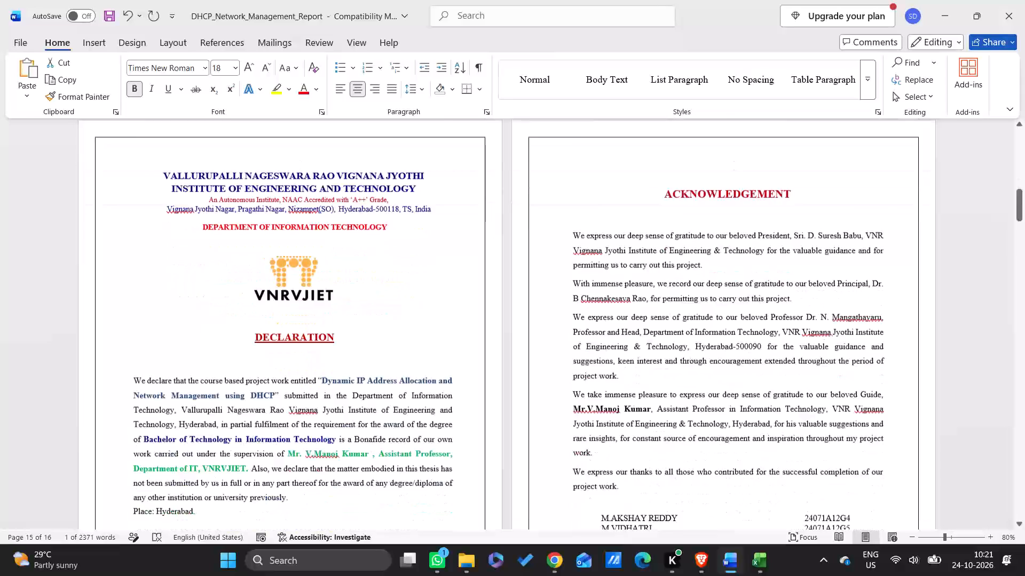
{"action": "scroll", "coordinate": [514, 371], "scroll_direction": "down", "scroll_amount": 2}
Change the Output row's page range in the contents table to 13 - 14.
{"action": "left_click", "coordinate": [422, 170]}
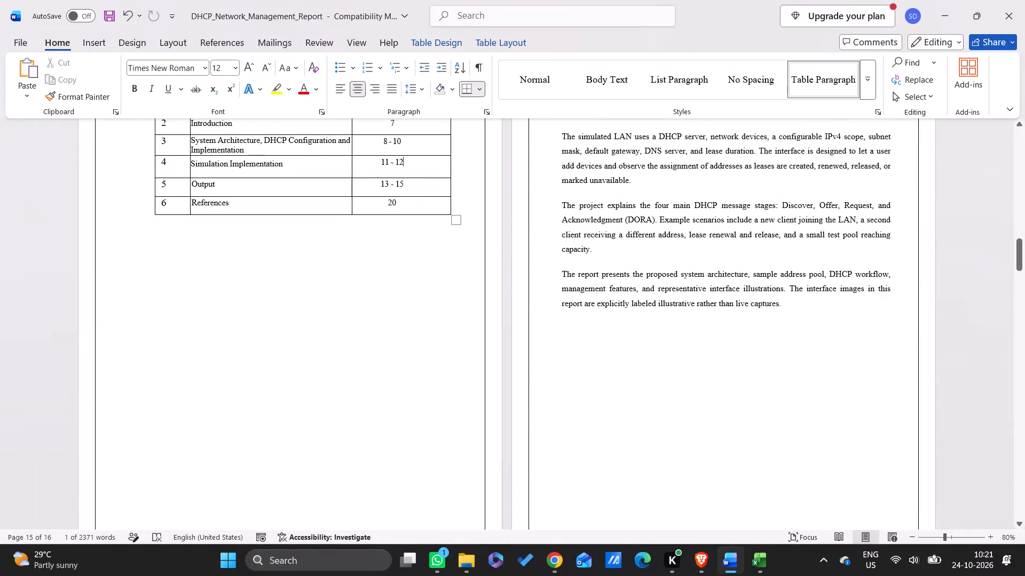
{"action": "left_click", "coordinate": [419, 184]}
{"action": "key", "text": "BackSpace"}
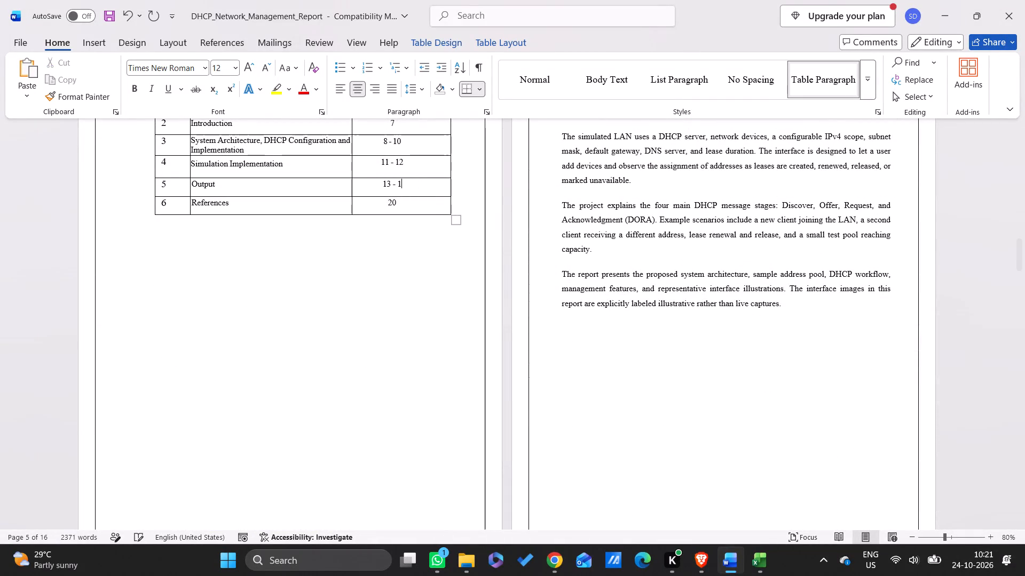
{"action": "key", "text": "4"}
Turn row 6 of the contents table into the Conclusion entry with page number 15.
{"action": "left_click", "coordinate": [406, 206]}
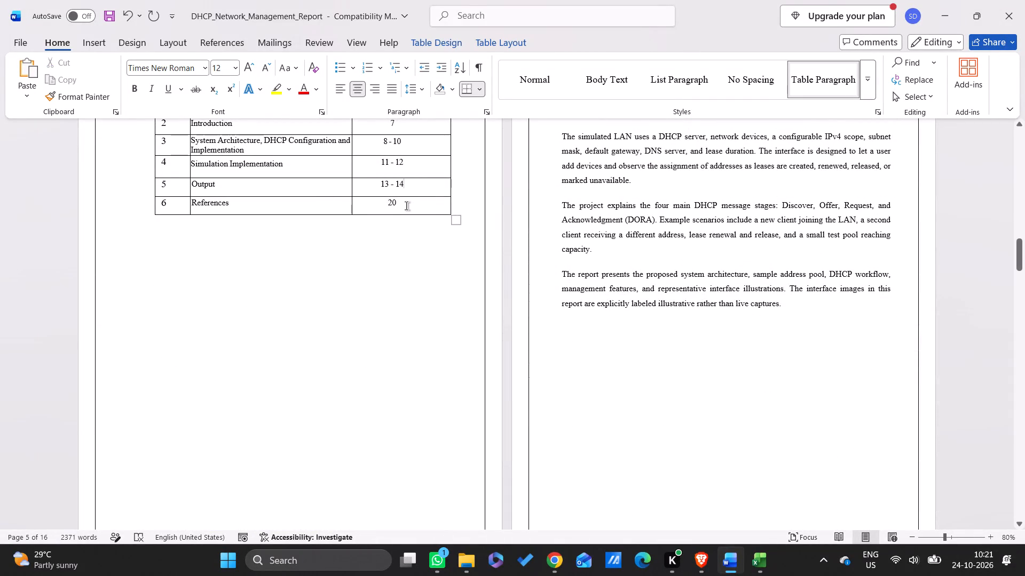
{"action": "key", "text": "BackSpace"}
{"action": "key", "text": "5"}
{"action": "left_click", "coordinate": [286, 203]}
{"action": "left_click_drag", "start_coordinate": [286, 203], "coordinate": [198, 201]}
{"action": "left_click_drag", "start_coordinate": [198, 201], "coordinate": [192, 202]}
{"action": "type", "text": "Conclusion"}
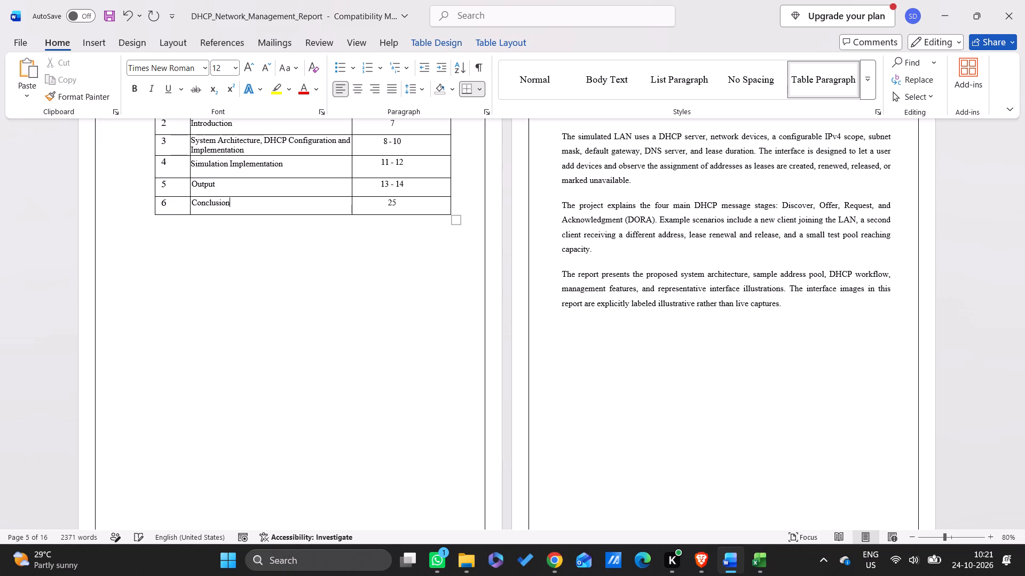
{"action": "left_click", "coordinate": [174, 202]}
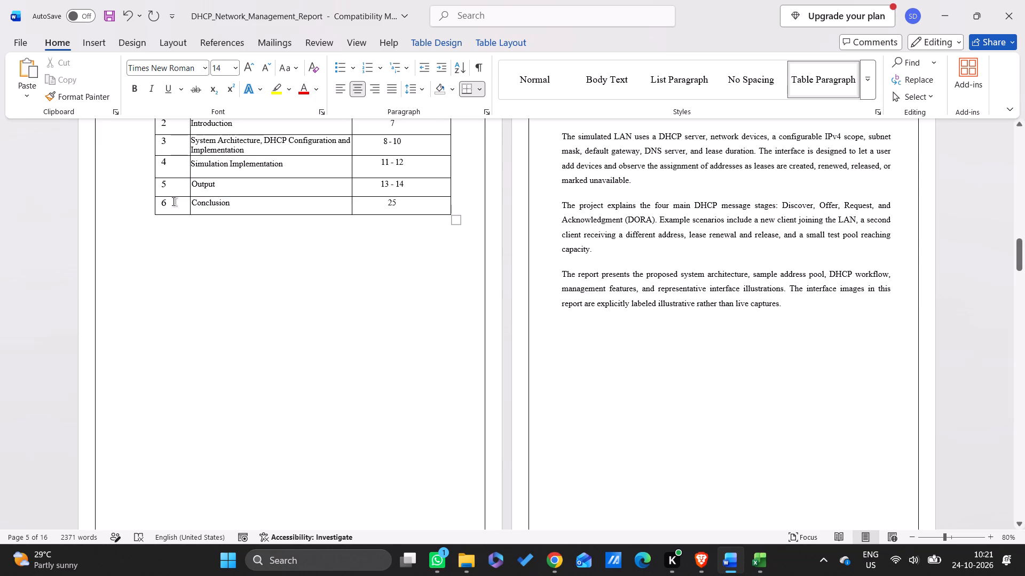
{"action": "left_click", "coordinate": [420, 205]}
{"action": "key", "text": "Left"}
{"action": "key", "text": "BackSpace"}
{"action": "key", "text": "1"}
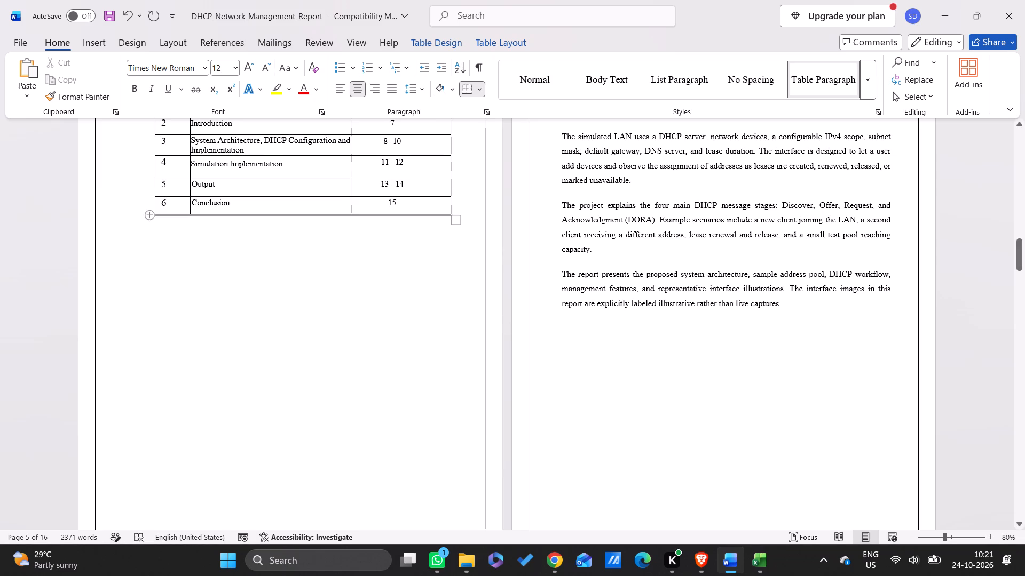
Add a row at the end of the contents table with serial number 7, References and page number 16.
{"action": "left_click", "coordinate": [153, 215]}
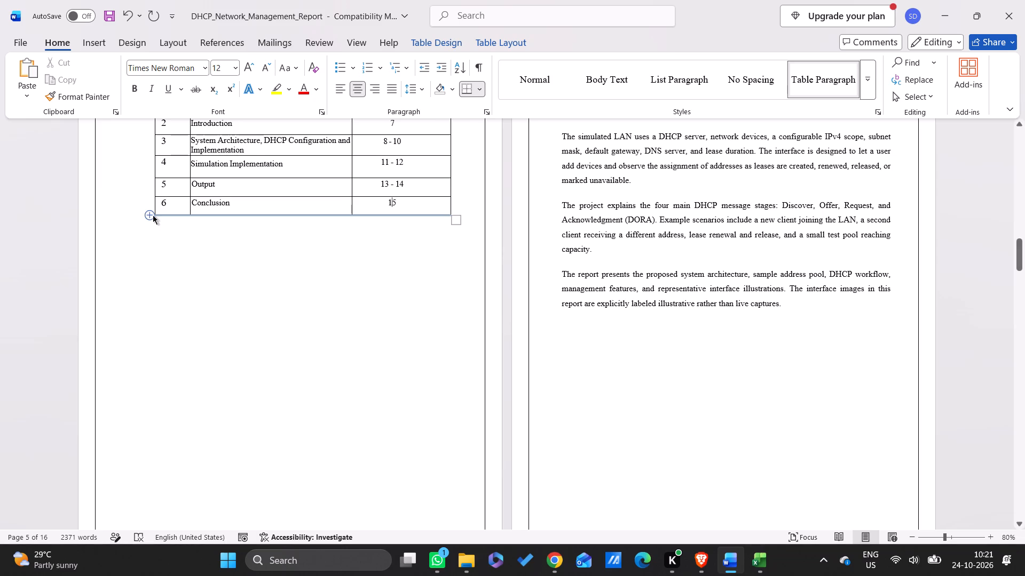
{"action": "left_click", "coordinate": [170, 220]}
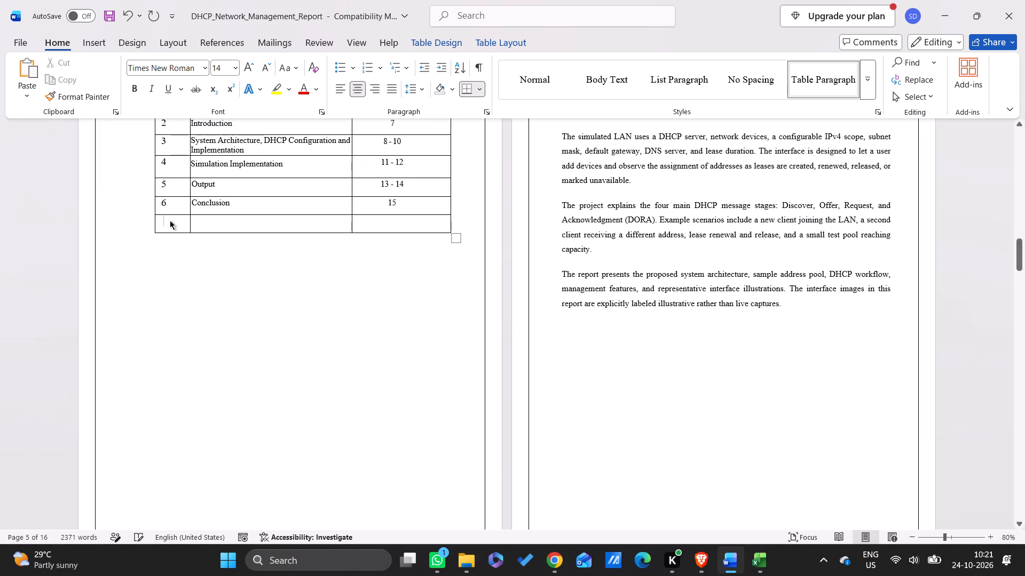
{"action": "key", "text": "7"}
{"action": "left_click", "coordinate": [233, 220]}
{"action": "type", "text": "References"}
{"action": "left_click", "coordinate": [402, 223]}
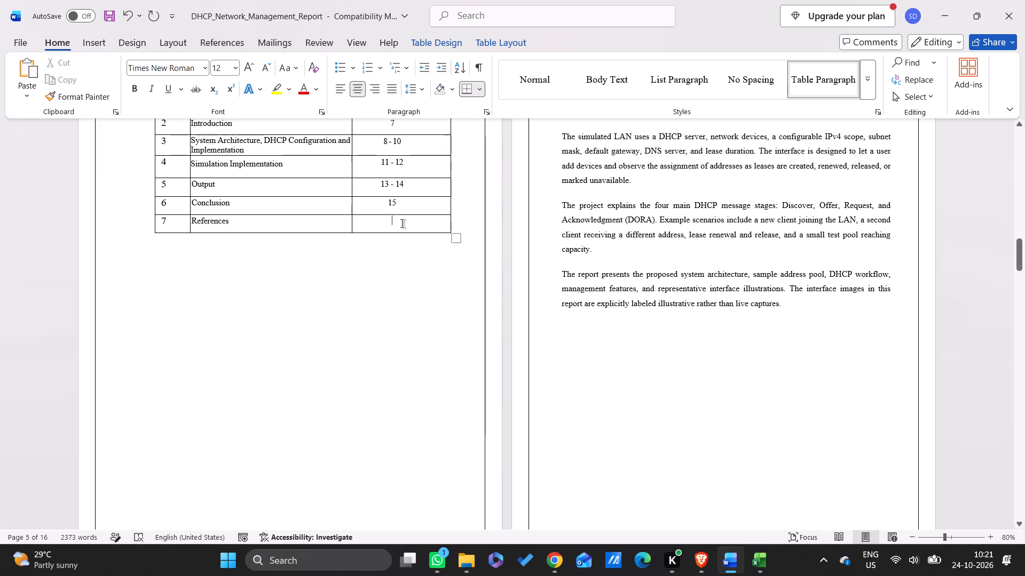
{"action": "type", "text": "16"}
{"action": "scroll", "coordinate": [402, 223], "scroll_direction": "up", "scroll_amount": 1}
{"action": "scroll", "coordinate": [466, 260], "scroll_direction": "up", "scroll_amount": 1}
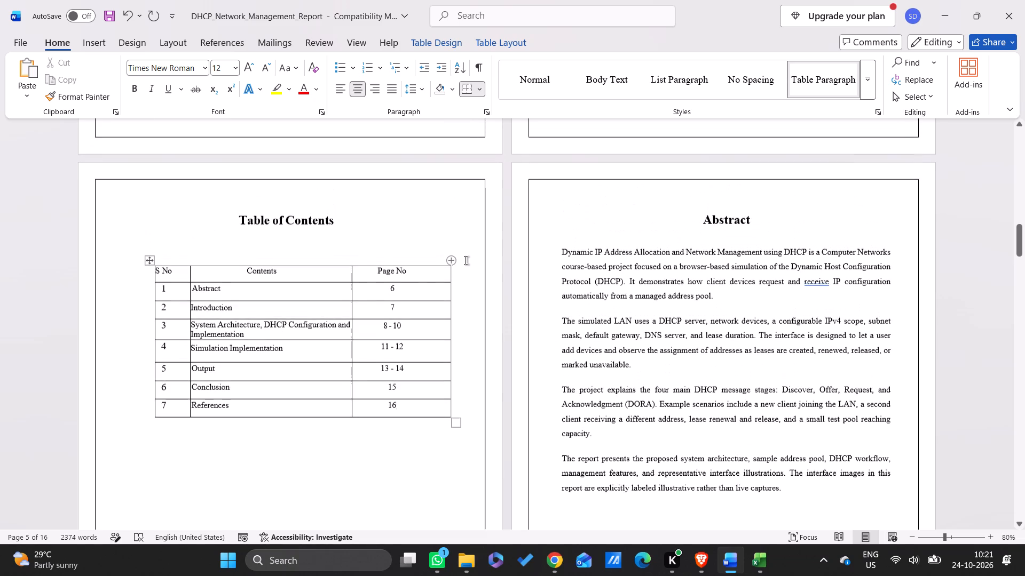
Insert a table with four columns and two rows directly below the student names and roll numbers on page 3.
{"action": "scroll", "coordinate": [529, 298], "scroll_direction": "up", "scroll_amount": 2}
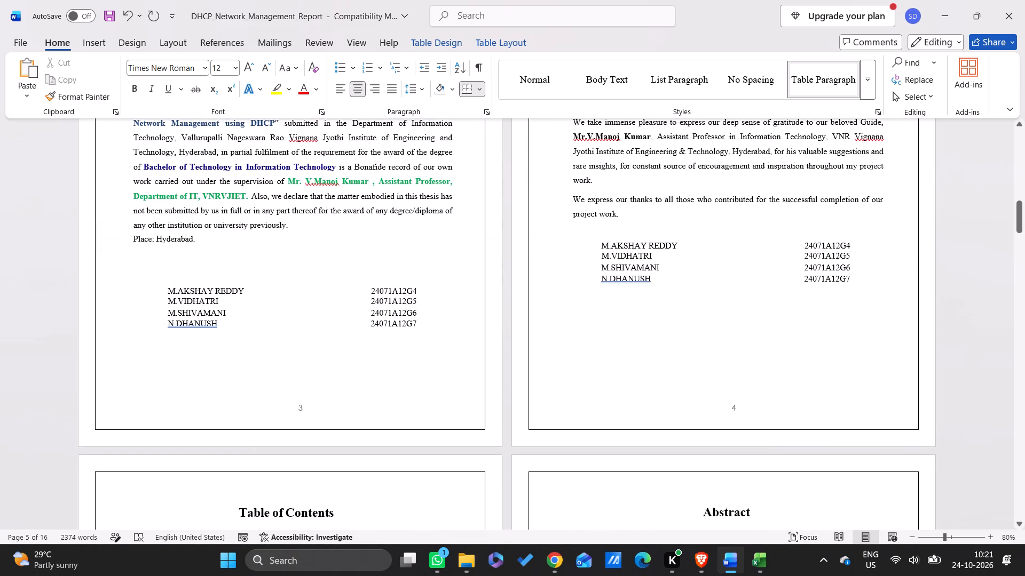
{"action": "left_click_drag", "start_coordinate": [431, 324], "coordinate": [158, 291]}
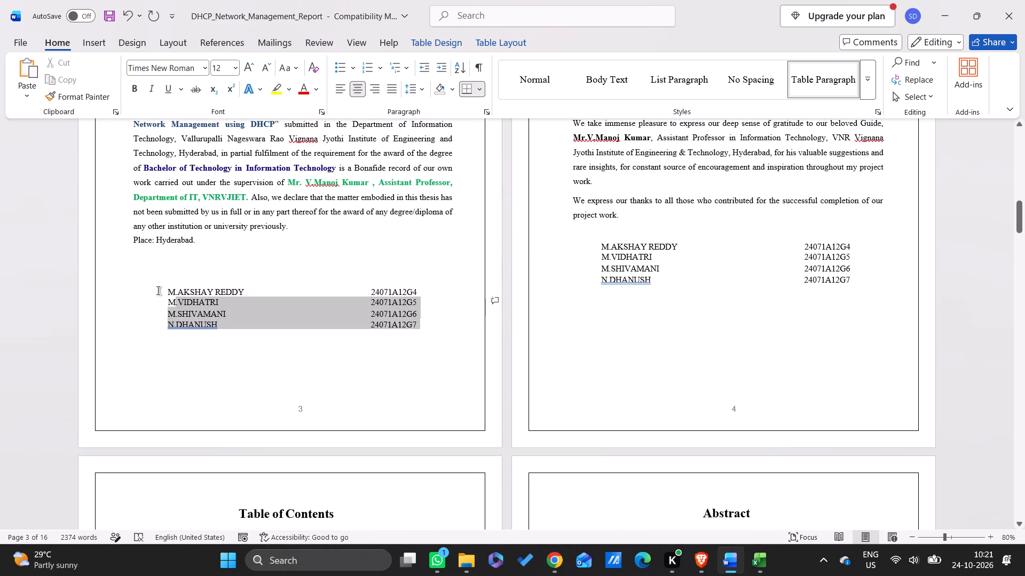
{"action": "left_click_drag", "start_coordinate": [158, 291], "coordinate": [147, 284]}
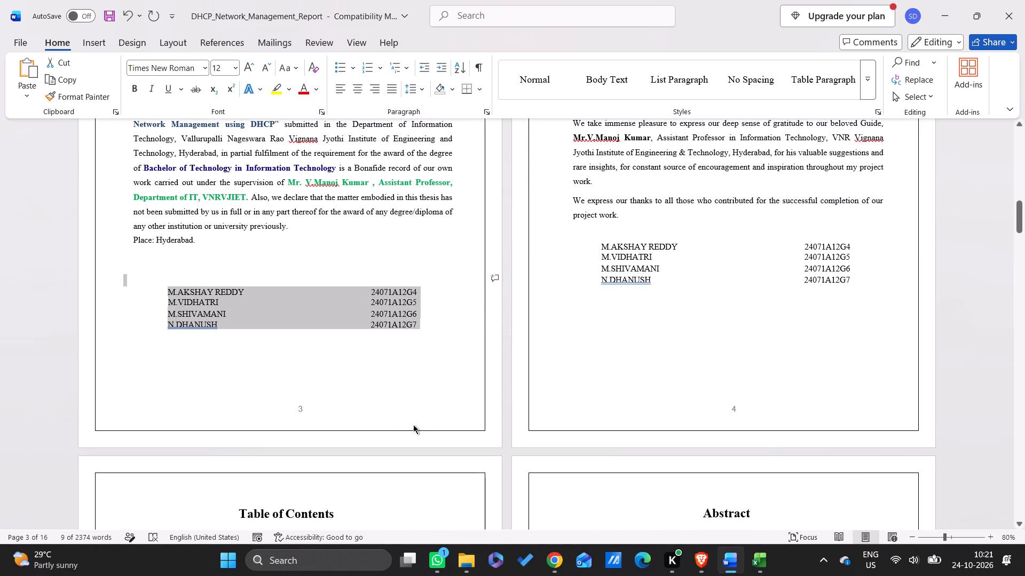
{"action": "left_click", "coordinate": [333, 397]}
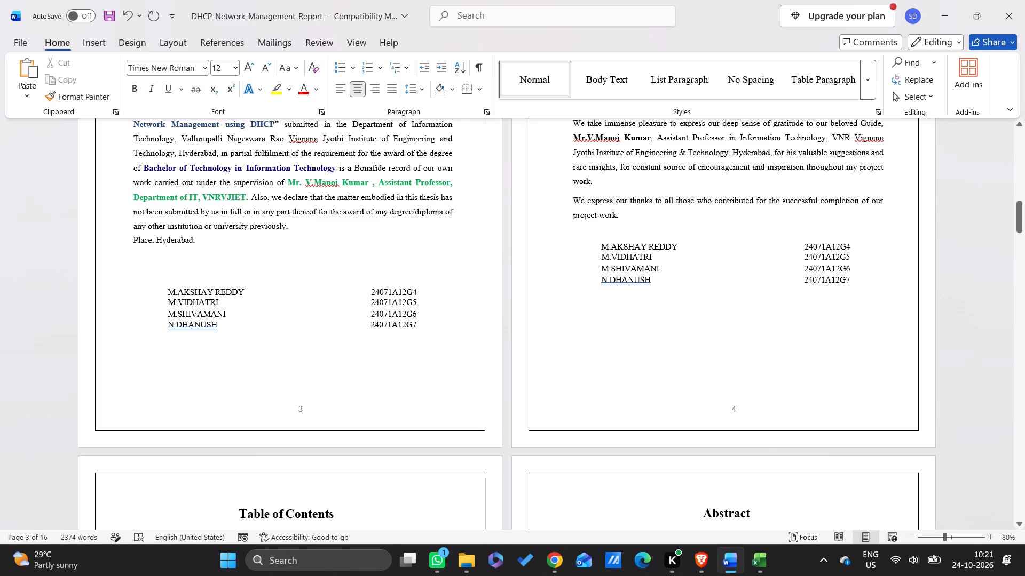
{"action": "left_click", "coordinate": [168, 362]}
{"action": "key", "text": "Right"}
{"action": "key", "text": "Right"}
{"action": "key", "text": "Right"}
{"action": "key", "text": "Right"}
{"action": "left_click", "coordinate": [420, 325]}
{"action": "key", "text": "Return"}
{"action": "left_click", "coordinate": [90, 39]}
{"action": "left_click", "coordinate": [104, 97]}
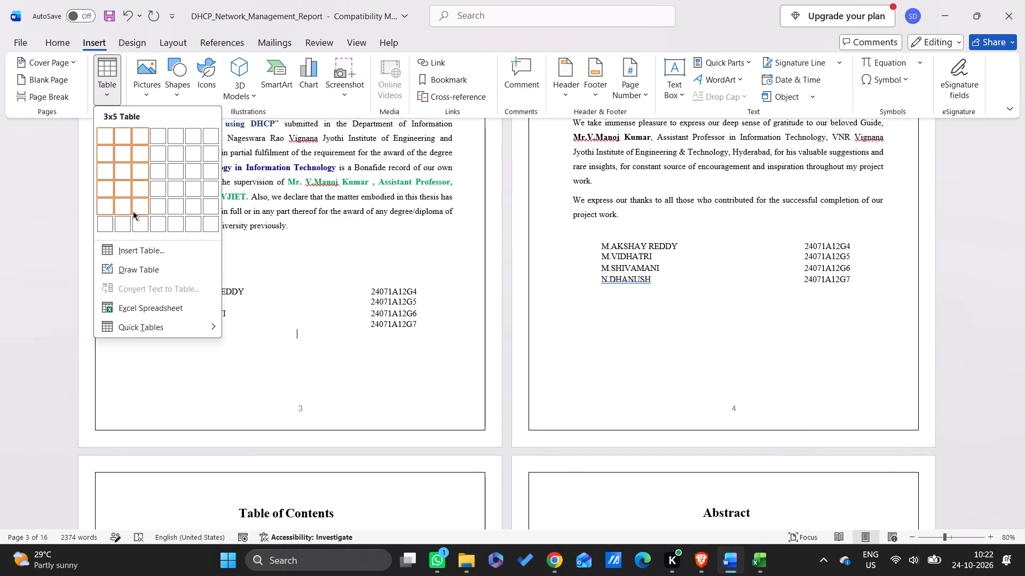
{"action": "left_click", "coordinate": [155, 149]}
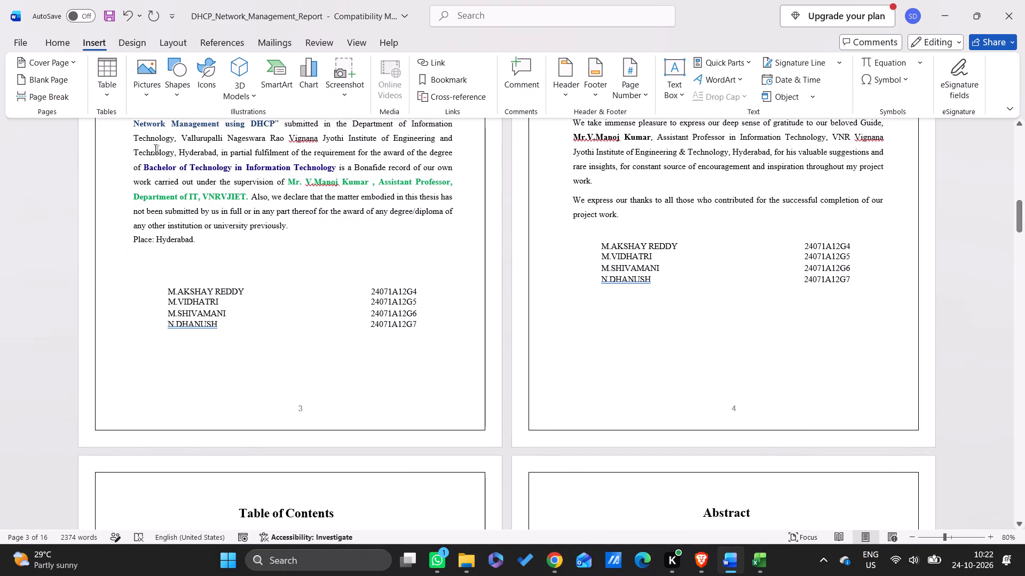
Move the first student's name from the page 3 list into the first cell of the new table.
{"action": "left_click_drag", "start_coordinate": [249, 286], "coordinate": [178, 285]}
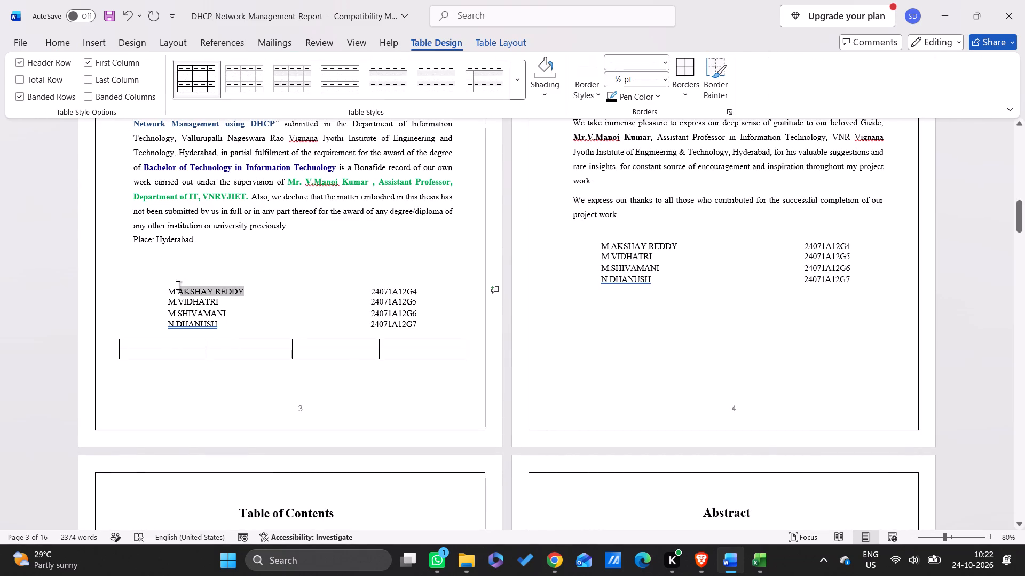
{"action": "left_click_drag", "start_coordinate": [178, 285], "coordinate": [164, 284]}
{"action": "key", "text": "ctrl+x"}
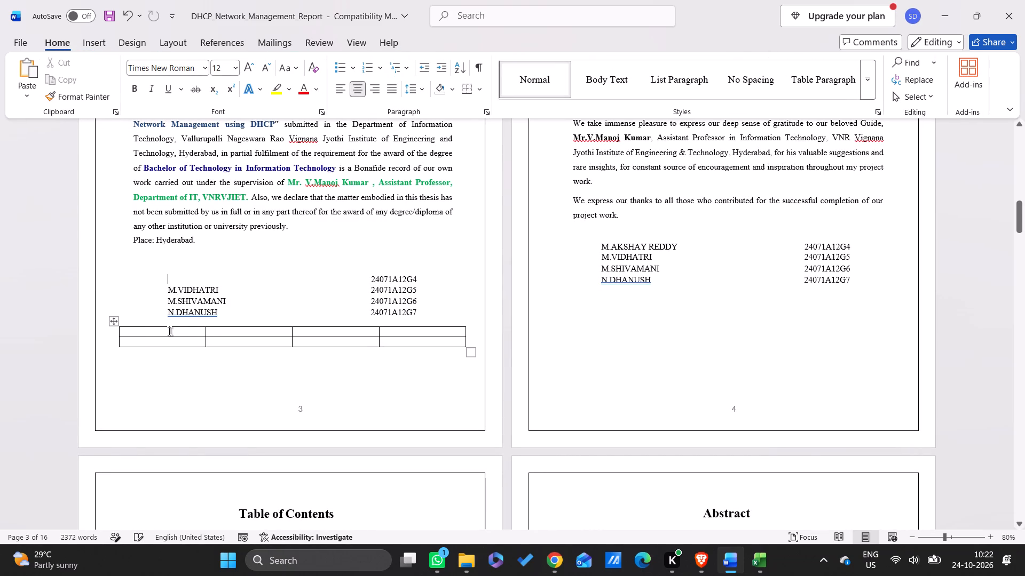
{"action": "left_click", "coordinate": [169, 331]}
{"action": "key", "text": "ctrl+v"}
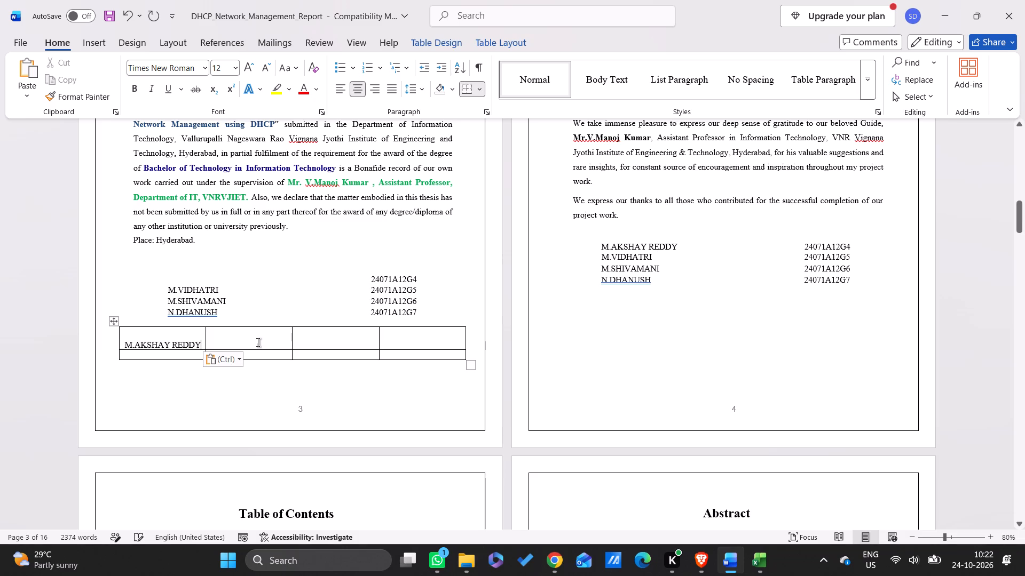
Move the first student's roll number from the list into the second cell of the table's top row.
{"action": "left_click_drag", "start_coordinate": [432, 278], "coordinate": [373, 280]}
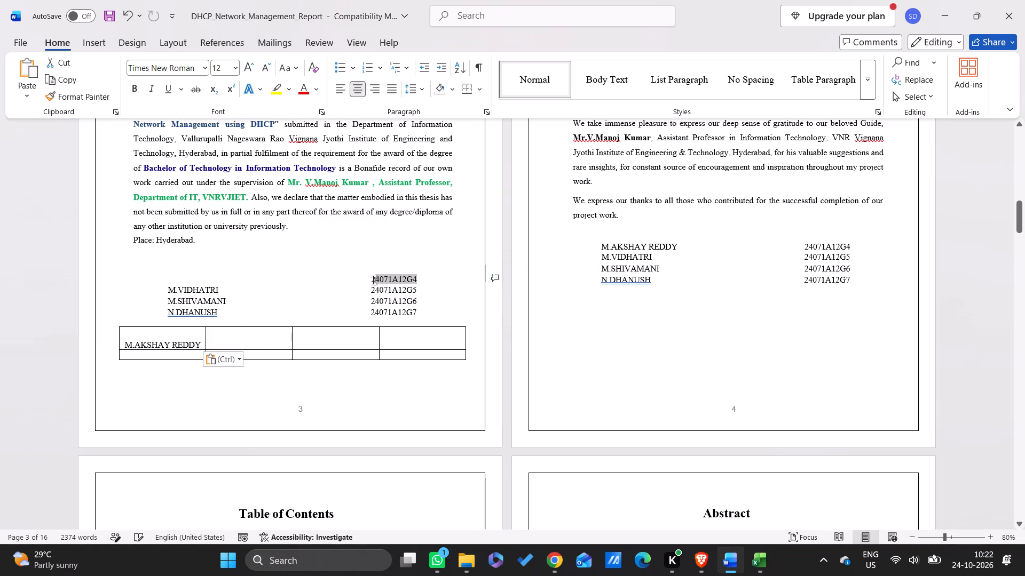
{"action": "key", "text": "ctrl+x"}
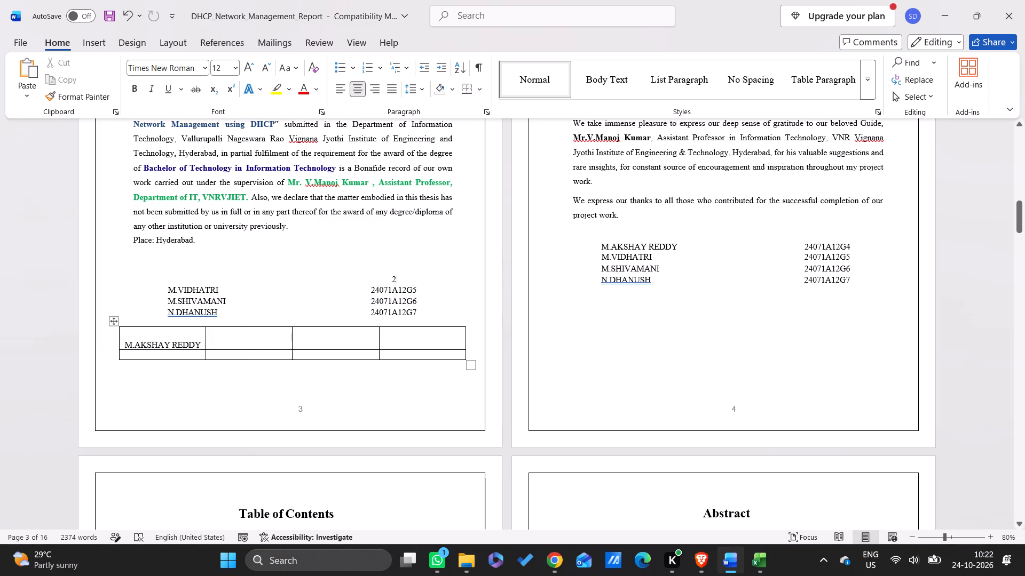
{"action": "left_click", "coordinate": [258, 342]}
{"action": "key", "text": "2"}
{"action": "key", "text": "ctrl+v"}
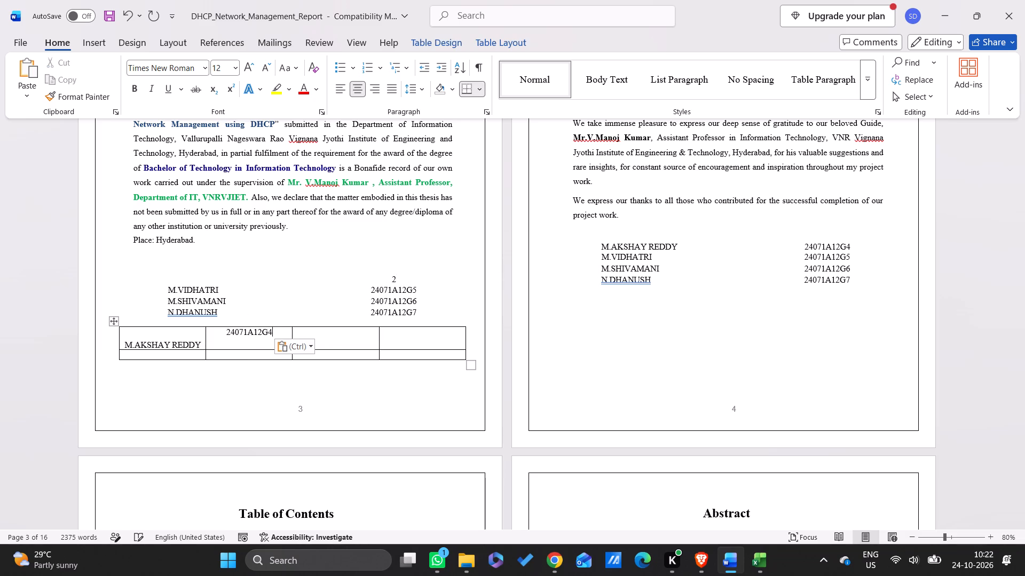
Remove the blank line above the student name in the table's first cell.
{"action": "left_click", "coordinate": [186, 335]}
{"action": "key", "text": "Down"}
{"action": "key", "text": "BackSpace"}
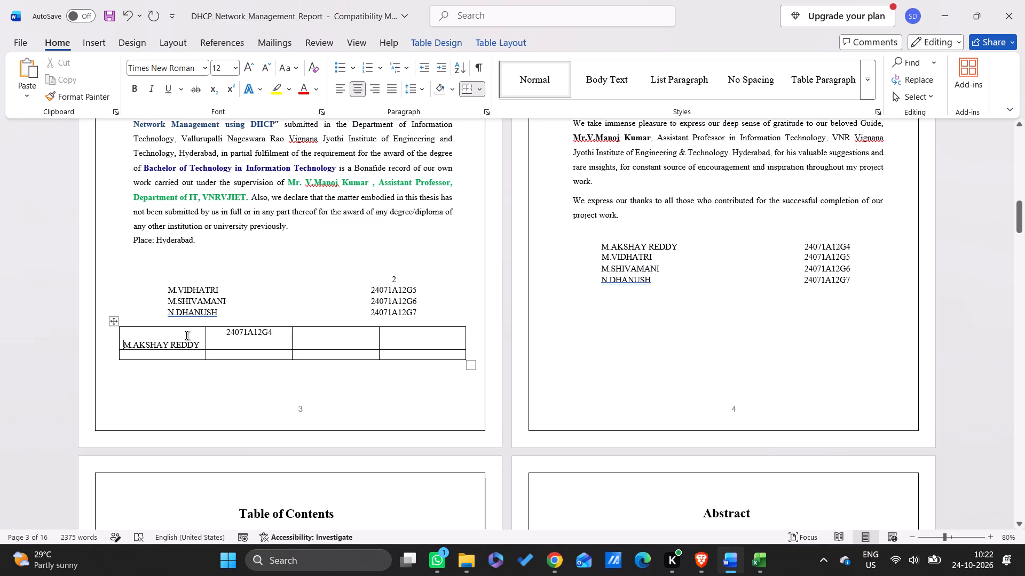
{"action": "key", "text": "BackSpace"}
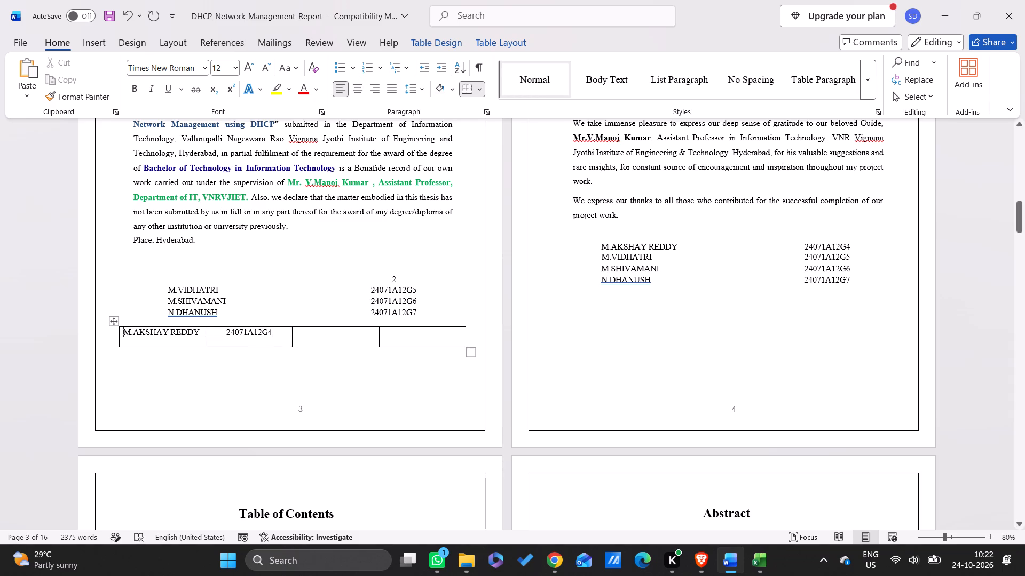
Move the second student's name from the list into the top row's second cell, replacing the roll number there.
{"action": "left_click", "coordinate": [318, 327]}
{"action": "left_click", "coordinate": [317, 334]}
{"action": "left_click_drag", "start_coordinate": [224, 286], "coordinate": [161, 287]}
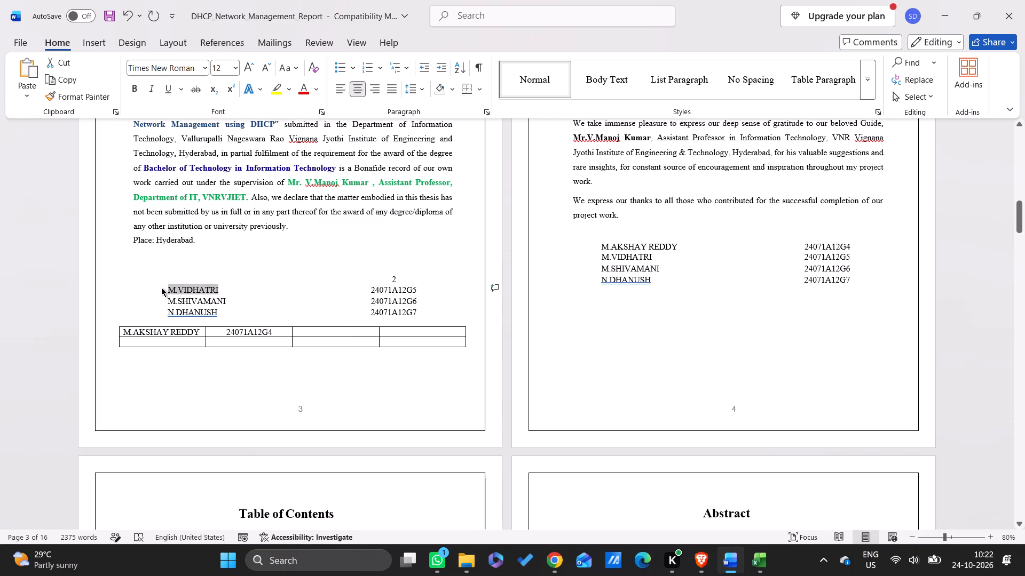
{"action": "key", "text": "ctrl+x"}
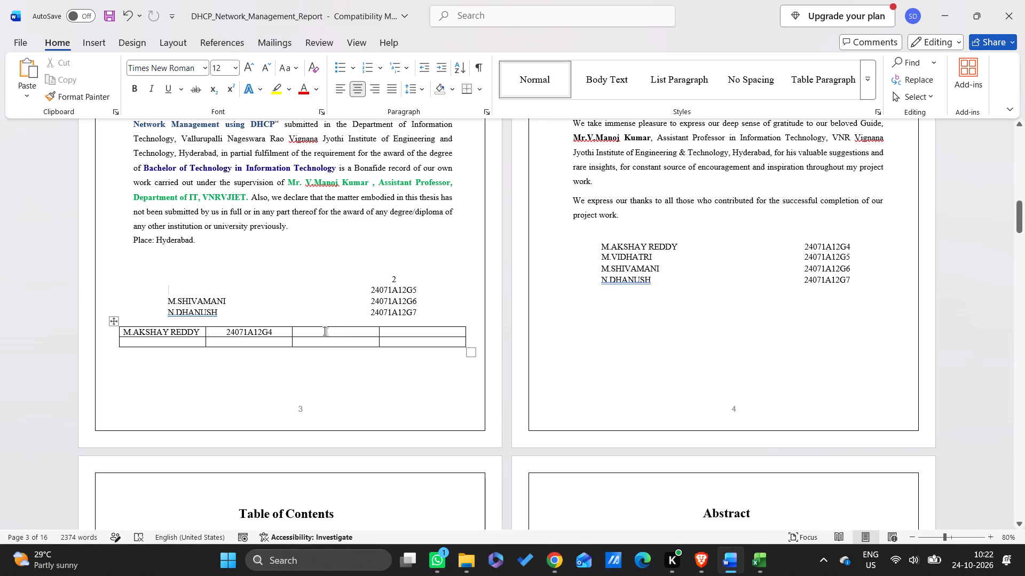
{"action": "left_click", "coordinate": [326, 331]}
{"action": "left_click_drag", "start_coordinate": [277, 332], "coordinate": [224, 335]}
{"action": "left_click", "coordinate": [224, 335], "text": "ctrl"}
{"action": "key", "text": "ctrl+v"}
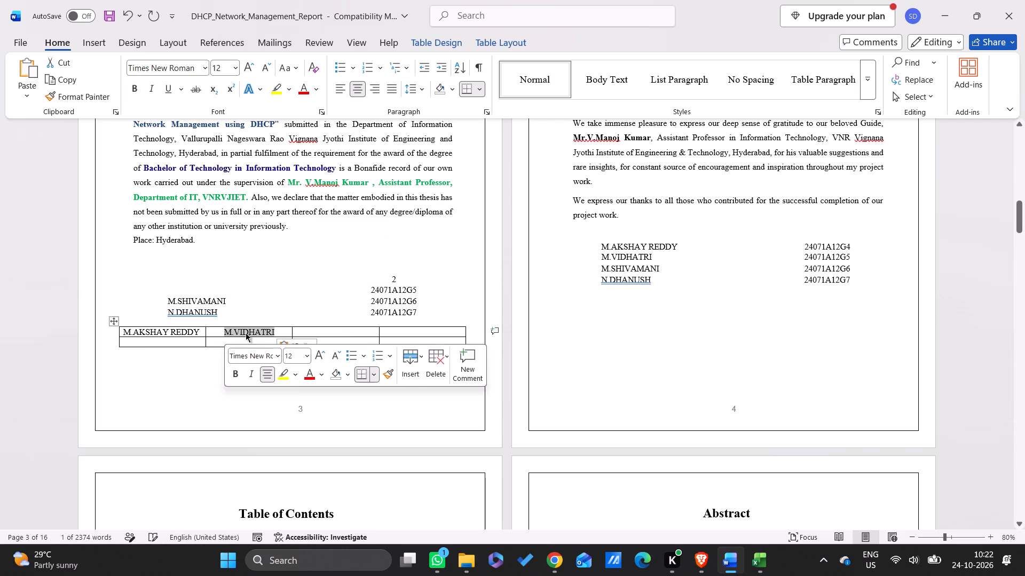
Delete the leftover digit 2 from the first line of the roll number list above the table.
{"action": "left_click", "coordinate": [413, 280]}
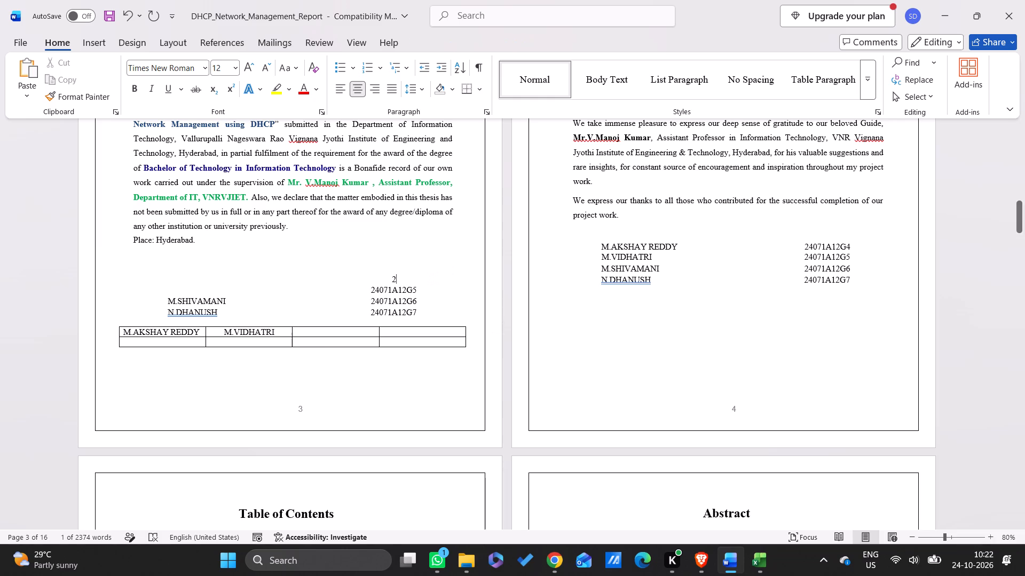
{"action": "key", "text": "BackSpace"}
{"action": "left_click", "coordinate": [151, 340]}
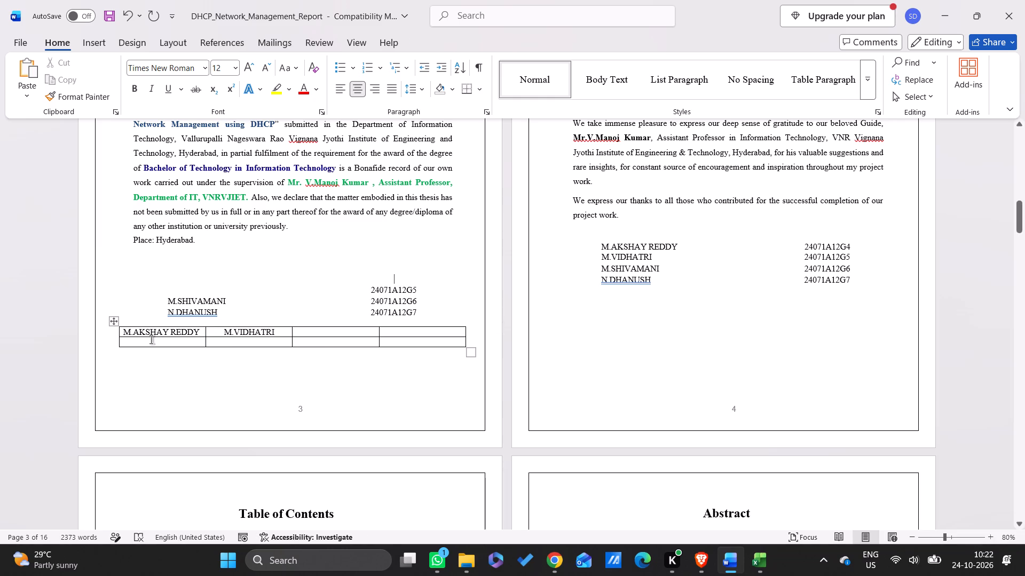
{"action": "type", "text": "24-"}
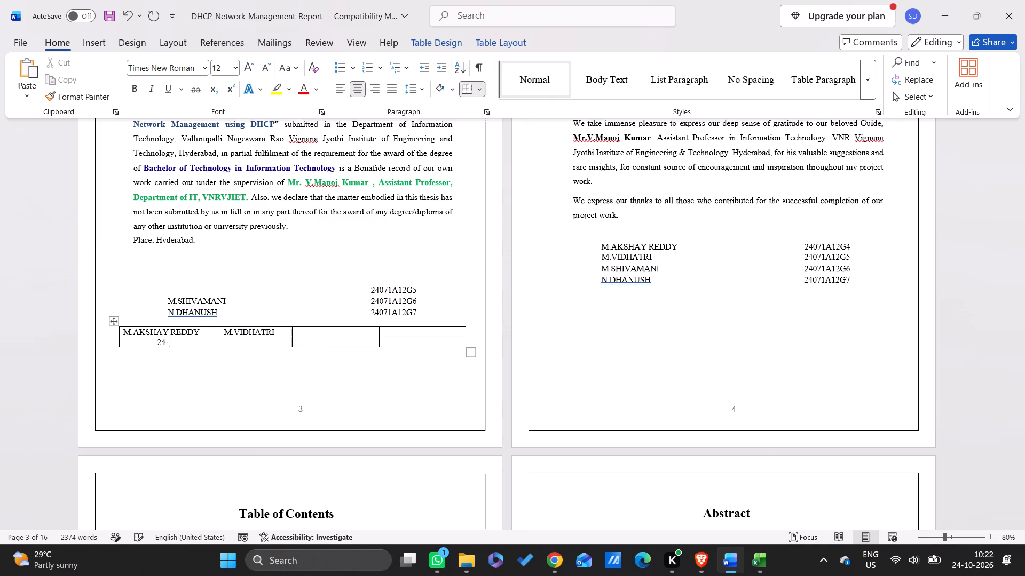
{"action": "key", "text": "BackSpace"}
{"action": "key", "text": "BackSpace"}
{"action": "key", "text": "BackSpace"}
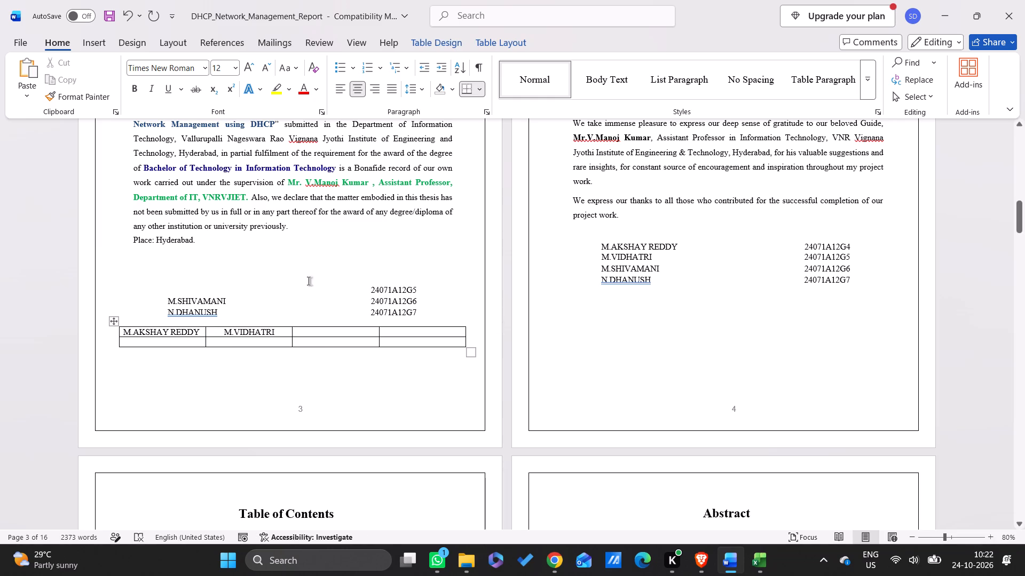
Move the third and fourth students' names from the list into the third and fourth cells of the table's top row.
{"action": "left_click_drag", "start_coordinate": [245, 299], "coordinate": [169, 299]}
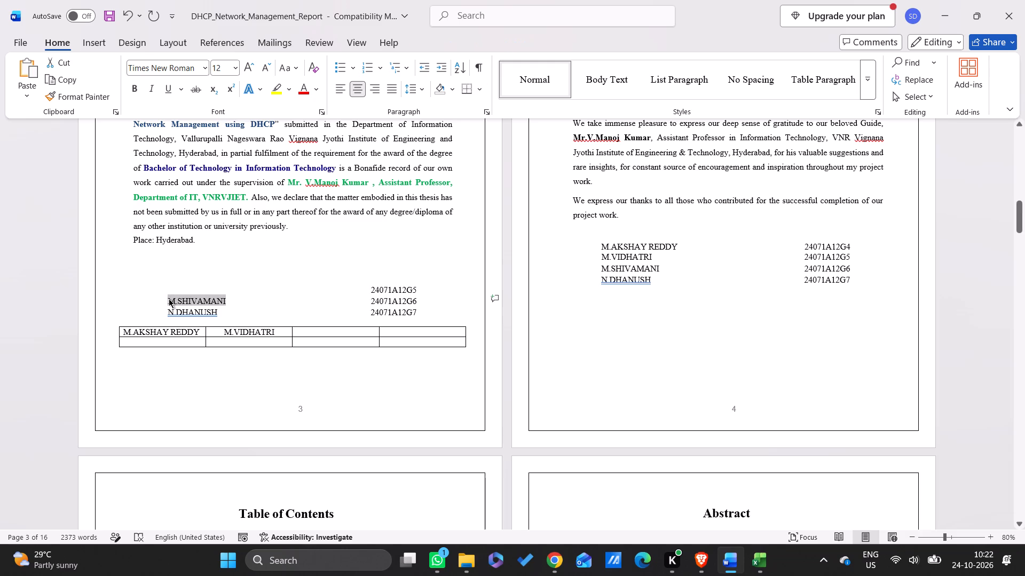
{"action": "key", "text": "ctrl+x"}
{"action": "left_click", "coordinate": [330, 330]}
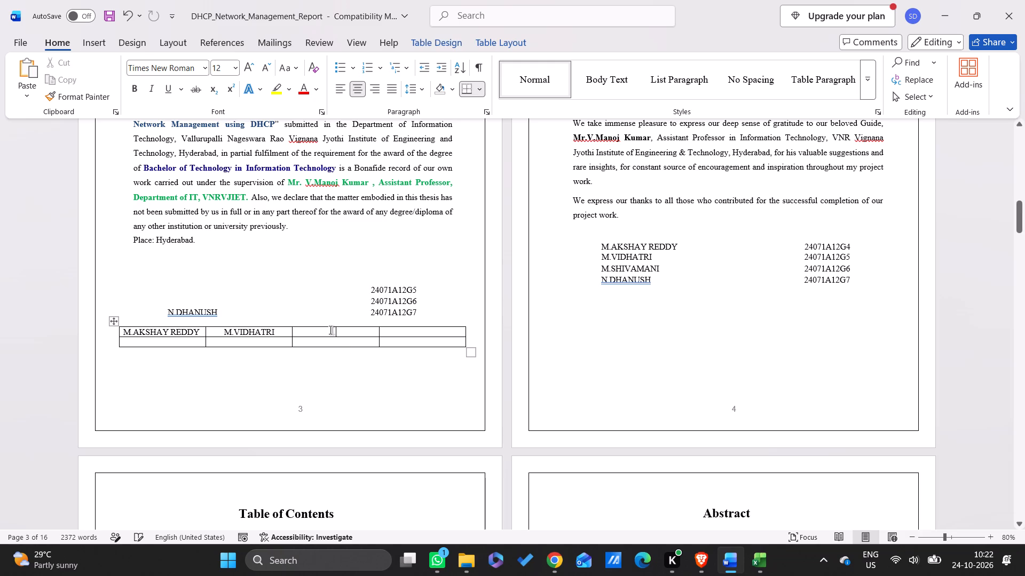
{"action": "key", "text": "ctrl+v"}
{"action": "left_click_drag", "start_coordinate": [227, 311], "coordinate": [162, 311]}
{"action": "key", "text": "ctrl+x"}
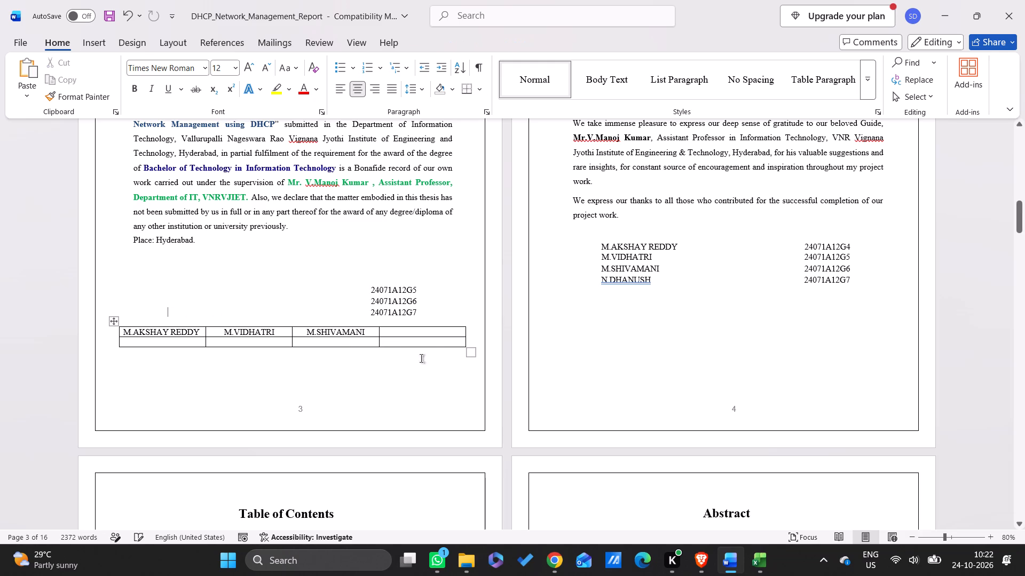
{"action": "left_click", "coordinate": [411, 330]}
{"action": "key", "text": "ctrl+v"}
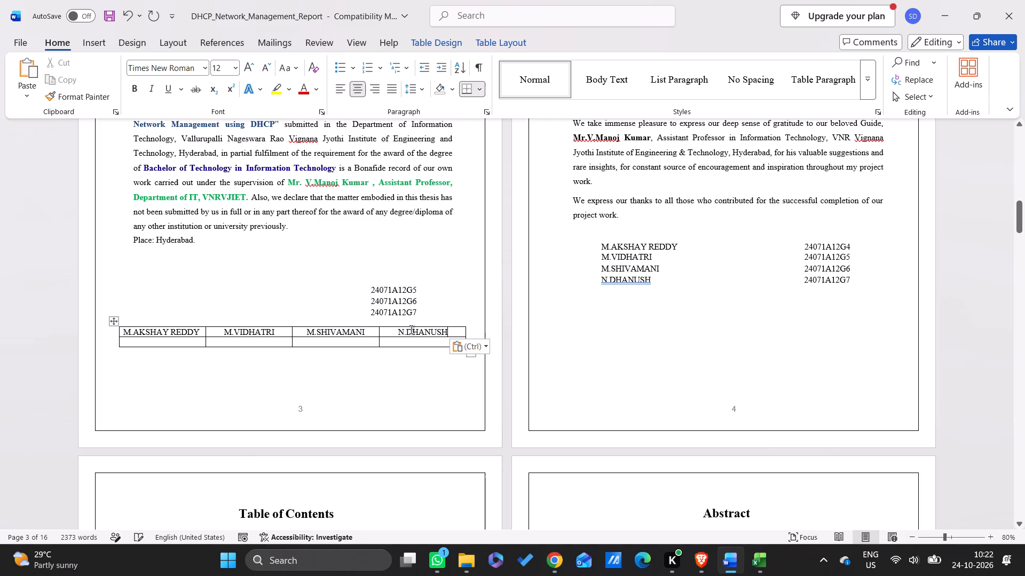
Move the second student's roll number into the second row and reuse it under the first student's name with last digit 4.
{"action": "left_click_drag", "start_coordinate": [419, 289], "coordinate": [408, 291]}
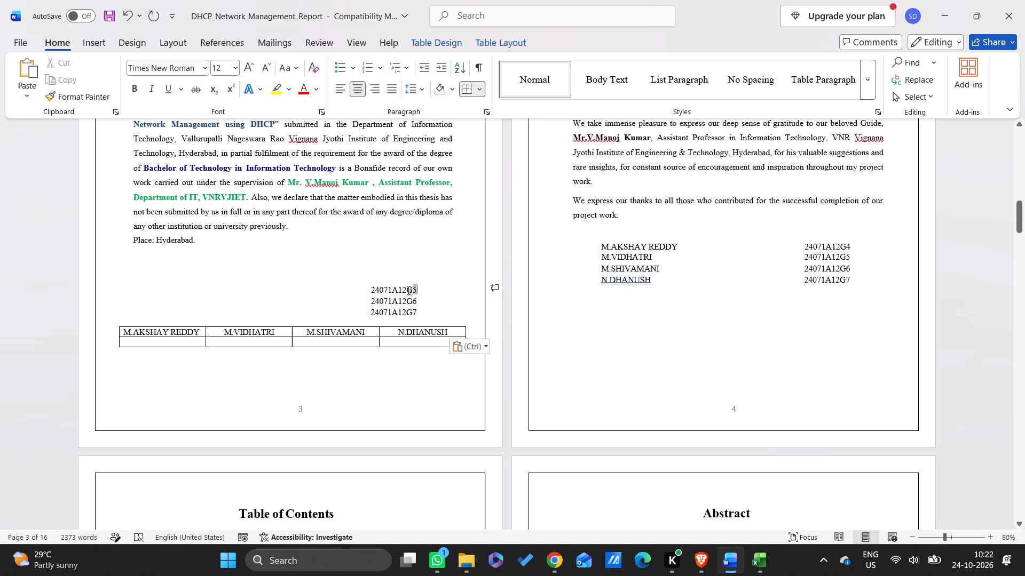
{"action": "left_click_drag", "start_coordinate": [408, 291], "coordinate": [371, 290]}
{"action": "key", "text": "ctrl+x"}
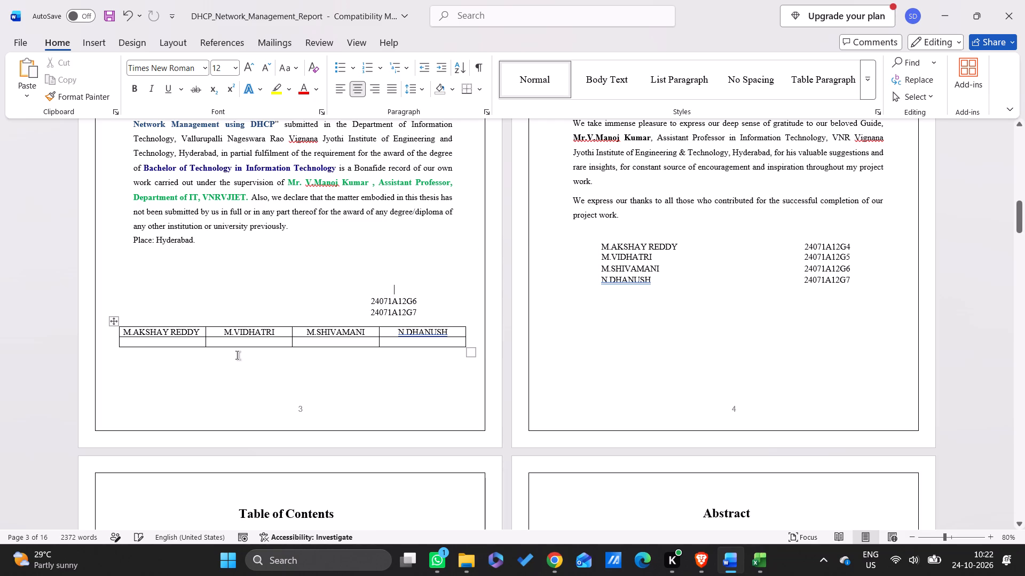
{"action": "left_click", "coordinate": [182, 345]}
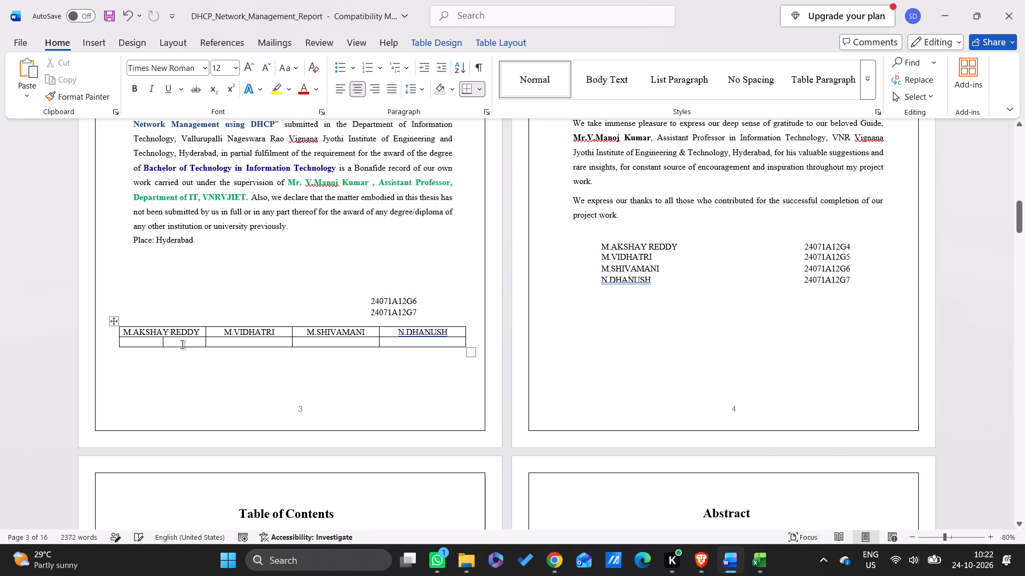
{"action": "key", "text": "ctrl+v"}
{"action": "left_click", "coordinate": [233, 346]}
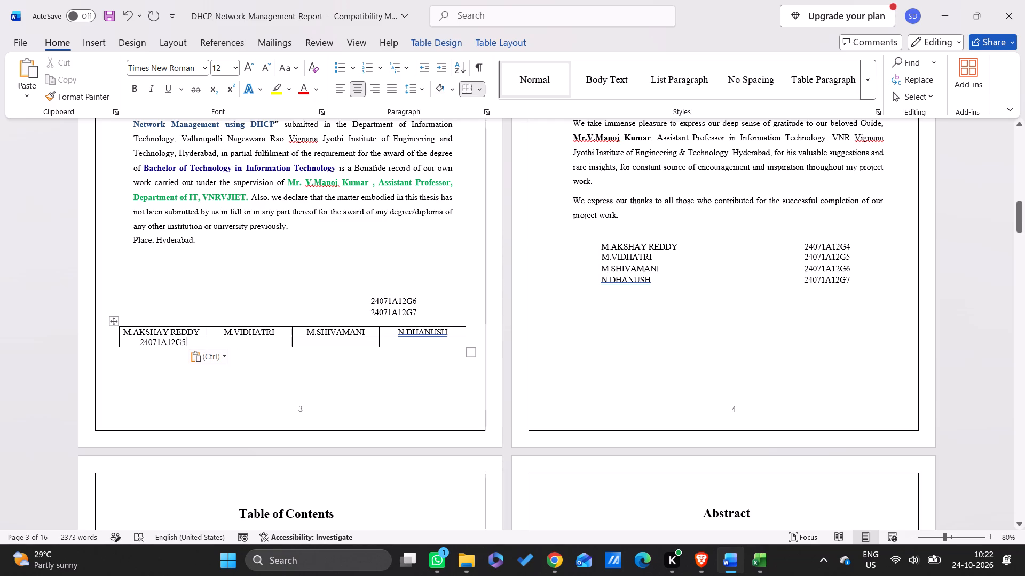
{"action": "left_click", "coordinate": [246, 342]}
{"action": "key", "text": "ctrl+v"}
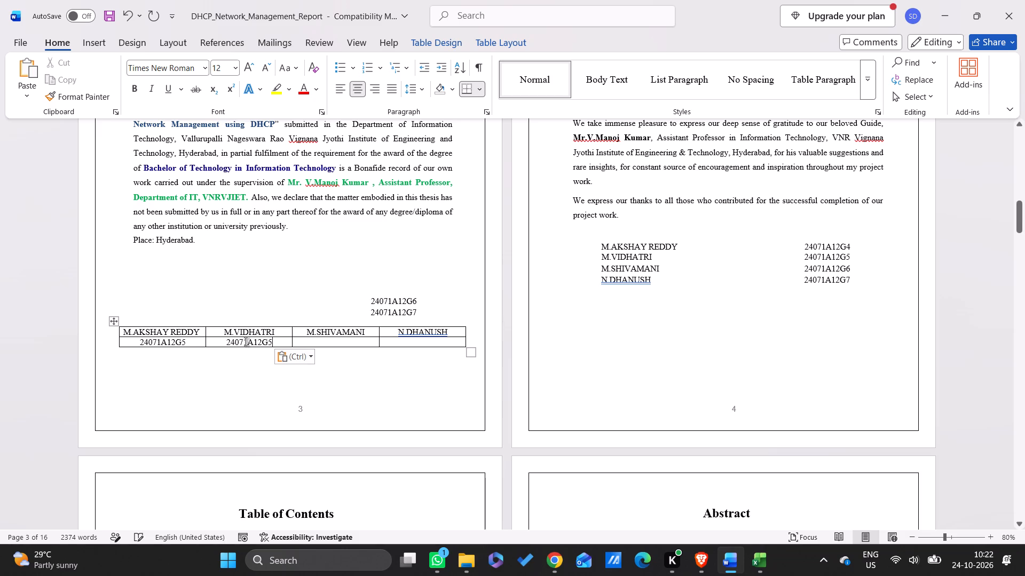
{"action": "left_click", "coordinate": [192, 345]}
{"action": "key", "text": "BackSpace"}
{"action": "key", "text": "4"}
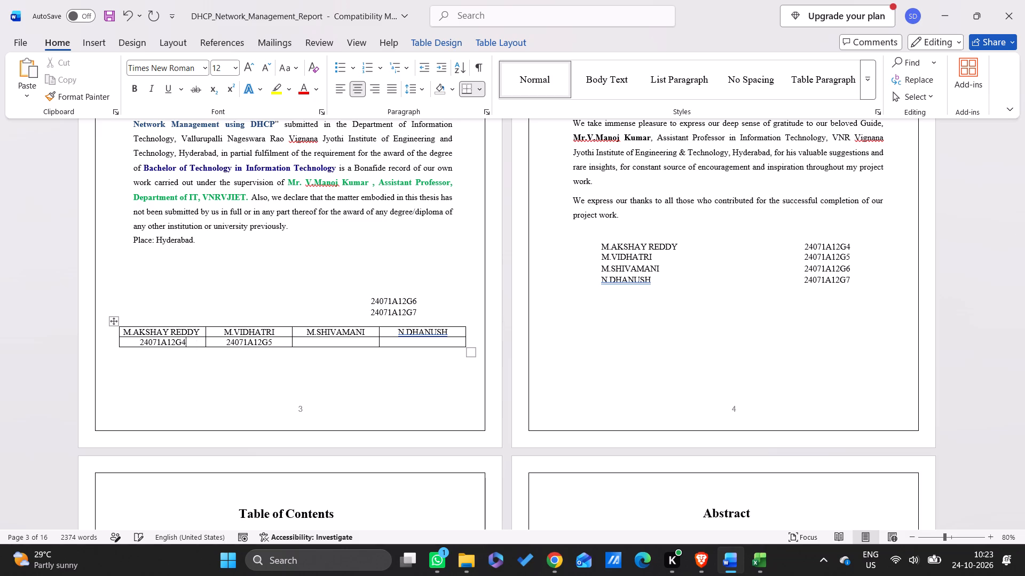
Paste the copied second student's roll number into the third and fourth cells of the table's second row.
{"action": "left_click_drag", "start_coordinate": [424, 303], "coordinate": [385, 299]}
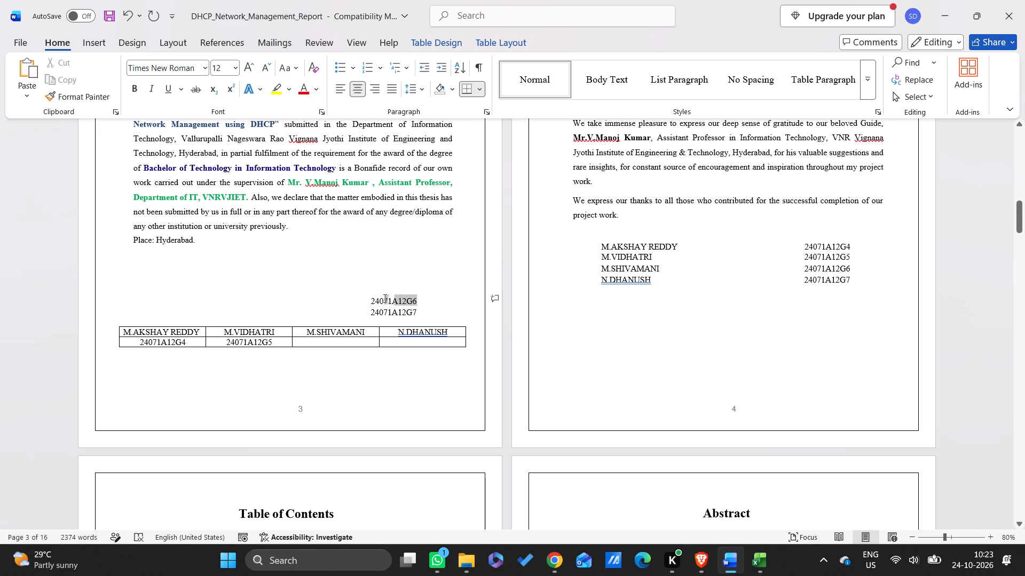
{"action": "left_click_drag", "start_coordinate": [385, 299], "coordinate": [373, 299]}
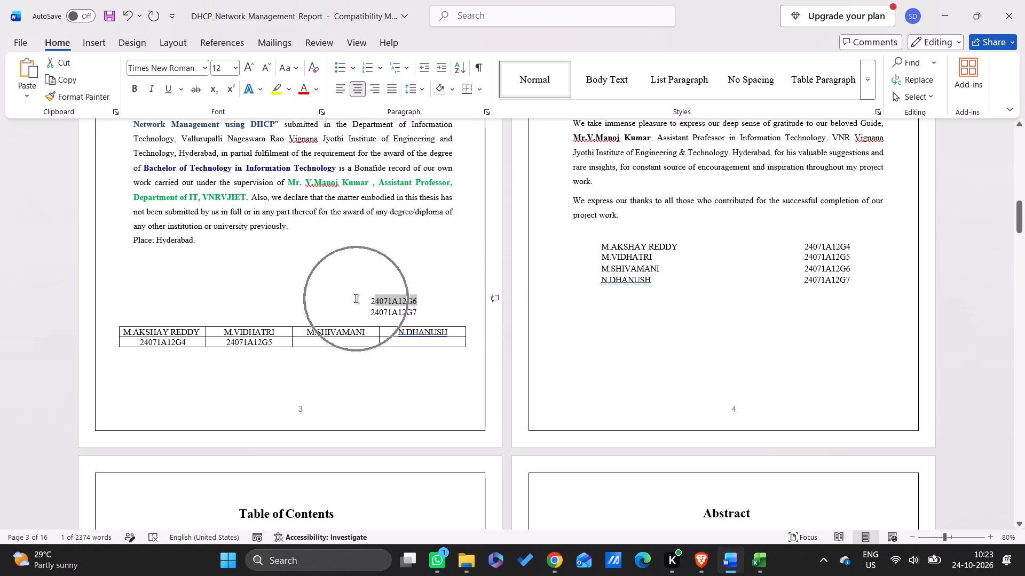
{"action": "left_click", "coordinate": [373, 298]}
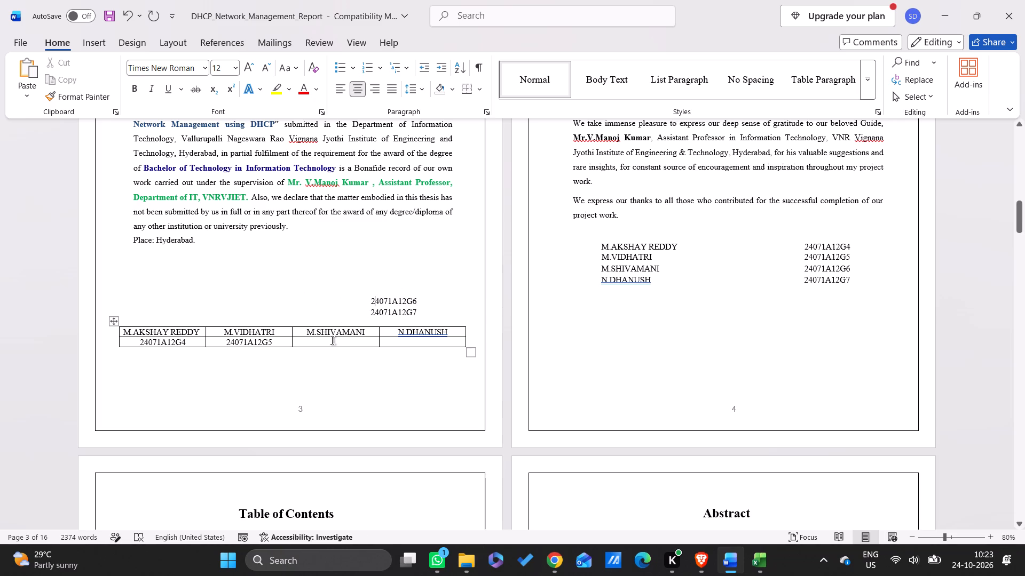
{"action": "left_click", "coordinate": [332, 340]}
{"action": "key", "text": "ctrl+v"}
{"action": "left_click", "coordinate": [398, 345]}
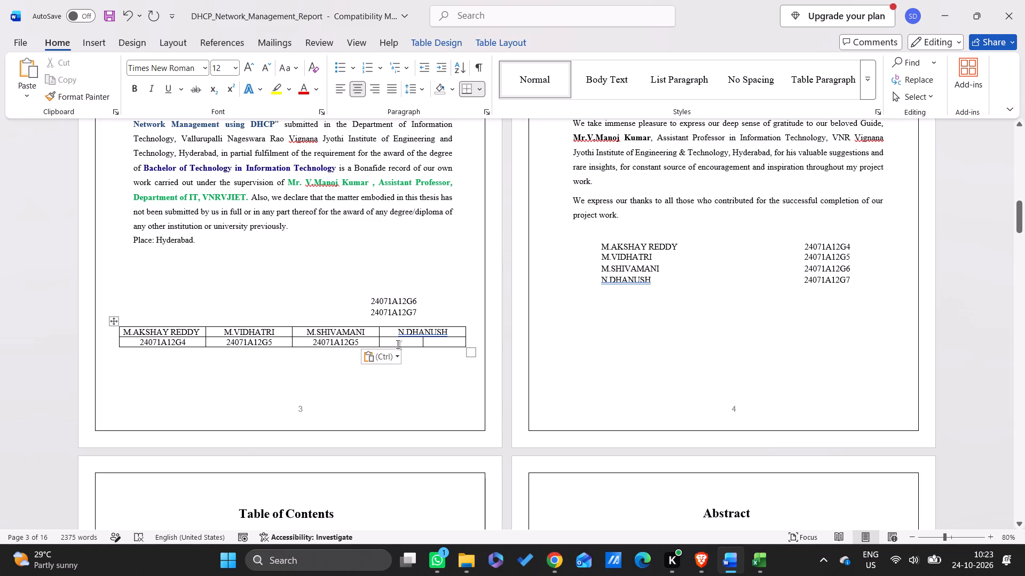
{"action": "key", "text": "ctrl+v"}
Change the last digit of the roll number to 6 in the third cell and 7 in the fourth.
{"action": "left_click", "coordinate": [360, 341]}
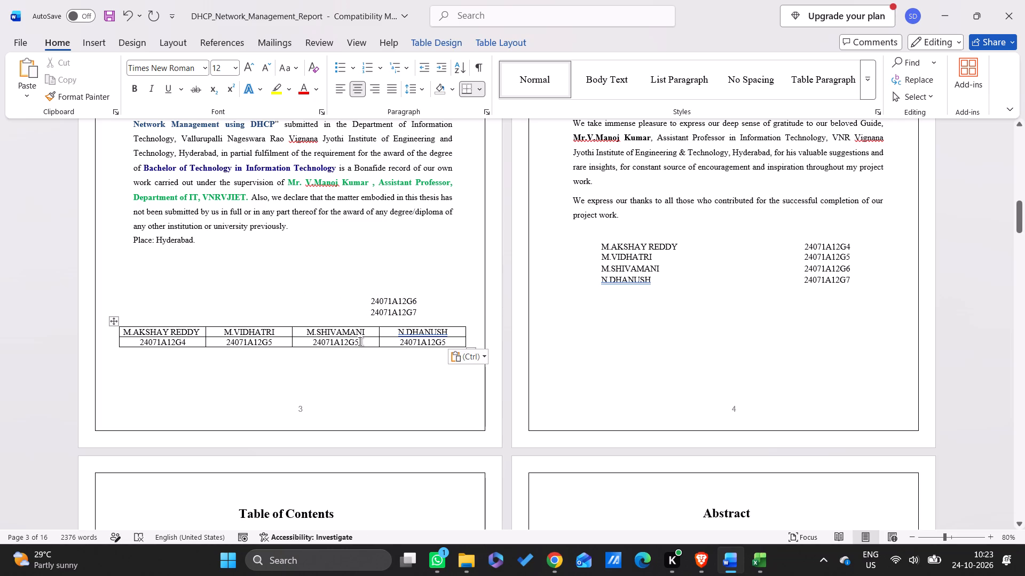
{"action": "key", "text": "BackSpace"}
{"action": "key", "text": "6"}
{"action": "key", "text": "Right"}
{"action": "key", "text": "Right"}
{"action": "key", "text": "Right"}
{"action": "key", "text": "Right"}
{"action": "key", "text": "Right"}
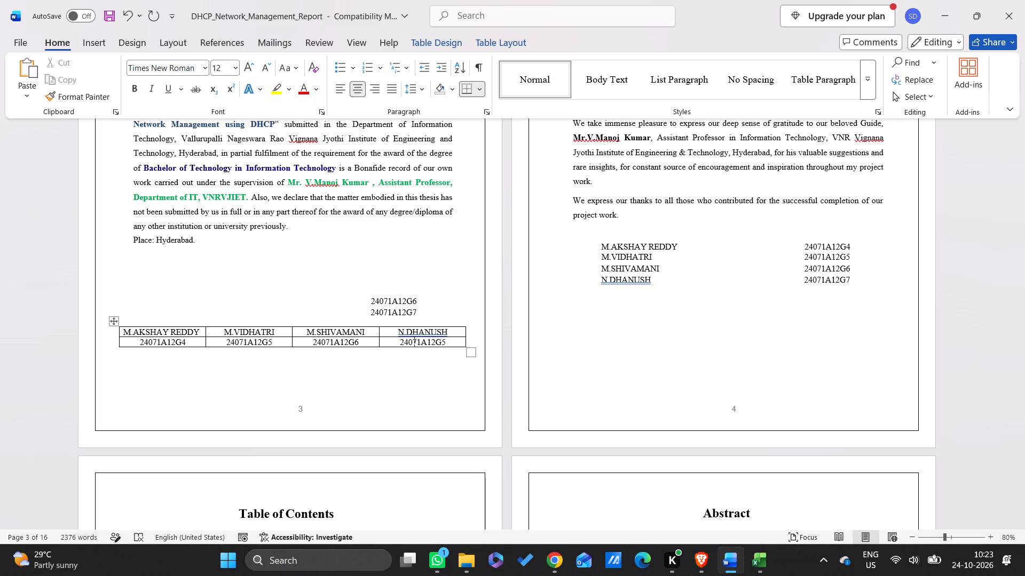
{"action": "key", "text": "Right"}
{"action": "key", "text": "Right"}
{"action": "key", "text": "Right"}
{"action": "key", "text": "Right"}
{"action": "key", "text": "Right"}
{"action": "key", "text": "Right"}
{"action": "key", "text": "Right"}
{"action": "key", "text": "Left"}
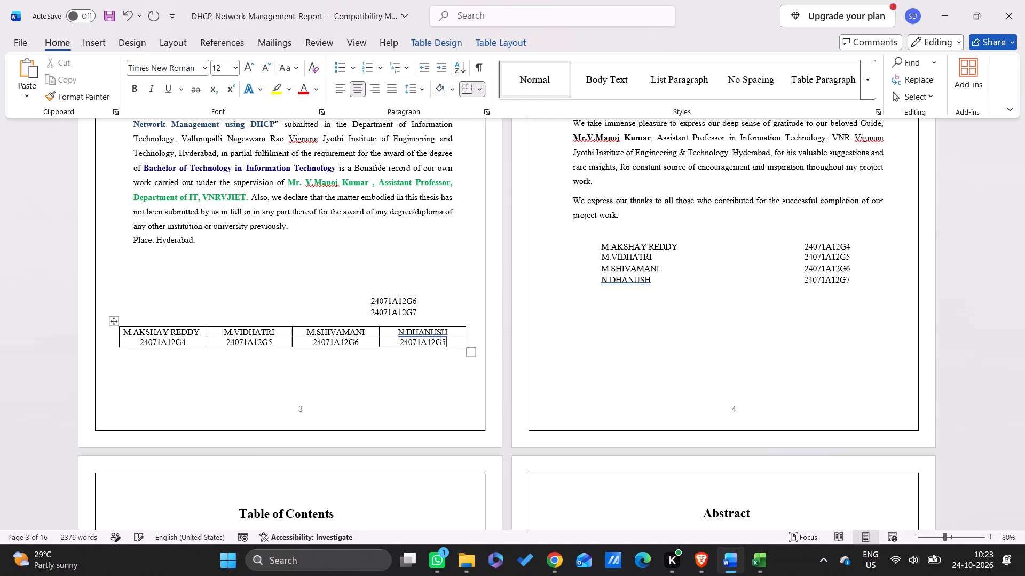
{"action": "key", "text": "BackSpace"}
{"action": "key", "text": "7"}
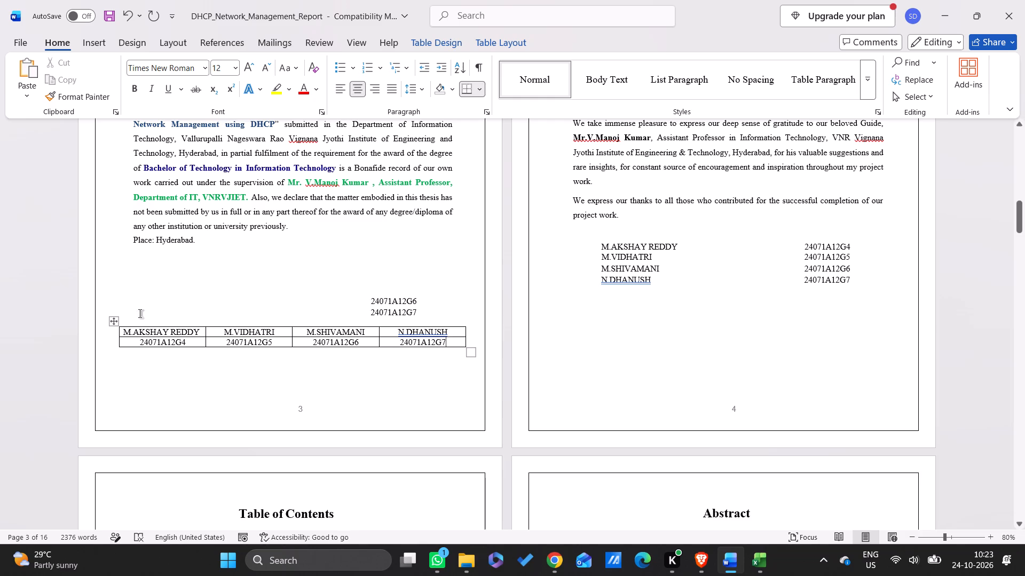
Remove all borders from the student names and roll numbers table on the declaration page.
{"action": "left_click", "coordinate": [112, 320]}
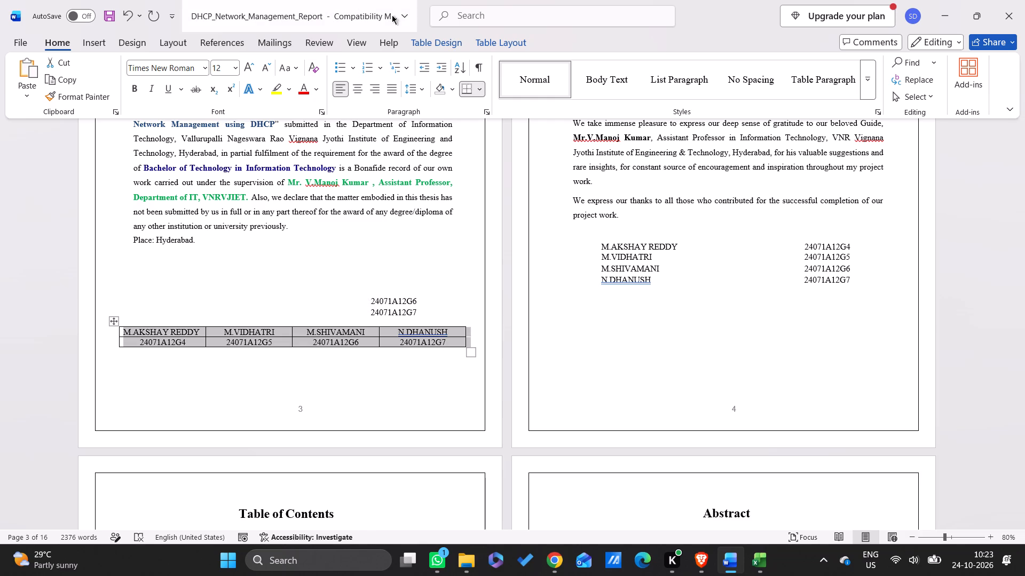
{"action": "left_click", "coordinate": [425, 36]}
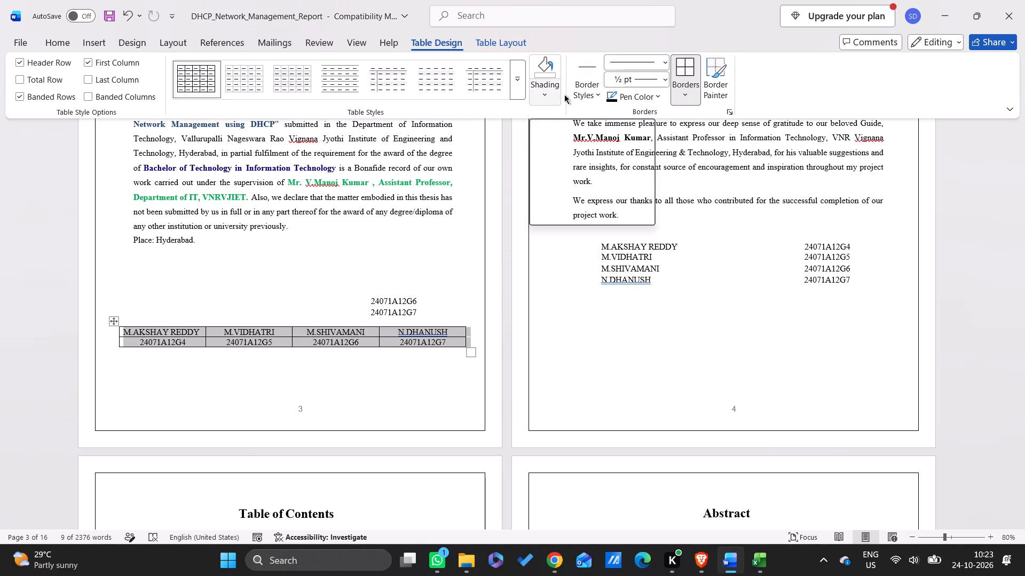
{"action": "left_click", "coordinate": [680, 96]}
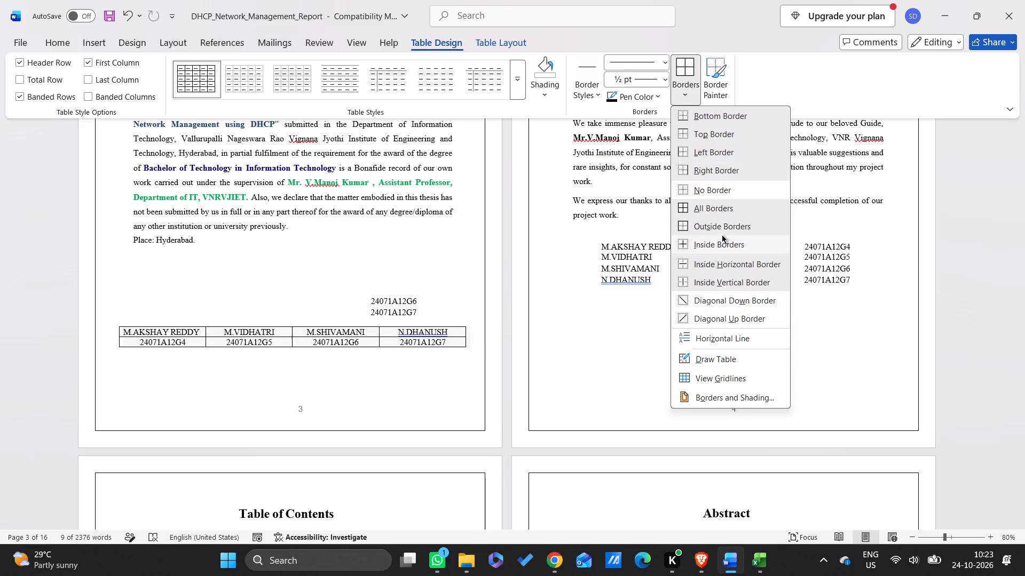
{"action": "left_click", "coordinate": [718, 191]}
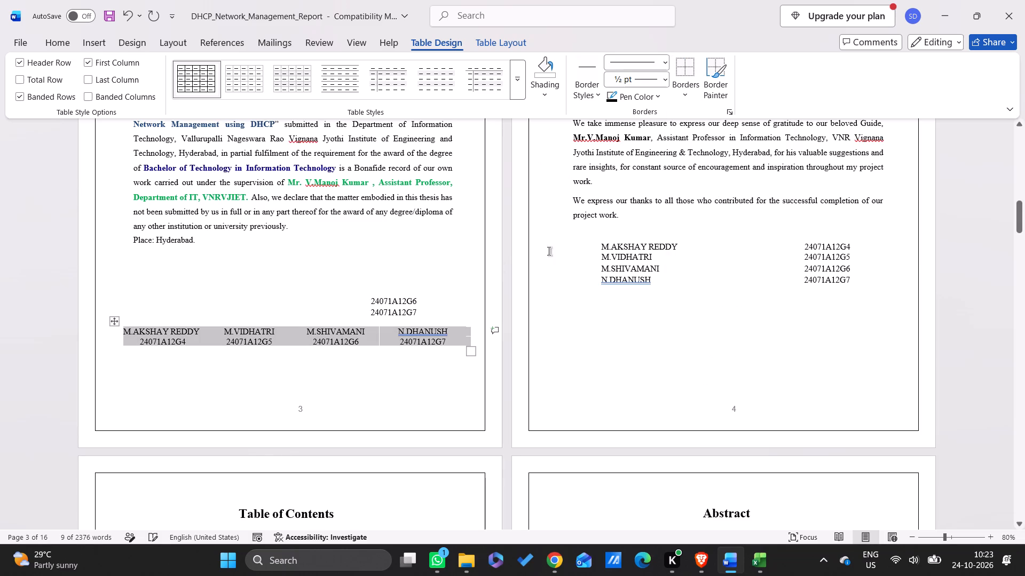
Delete the two leftover roll number lines above the borderless student table.
{"action": "left_click_drag", "start_coordinate": [431, 310], "coordinate": [143, 279]}
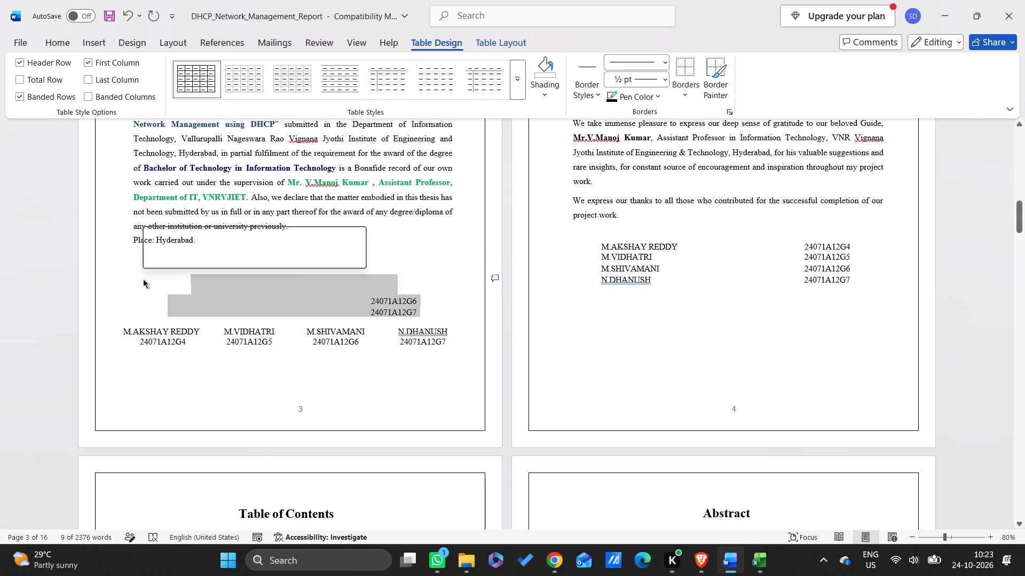
{"action": "key", "text": "Delete"}
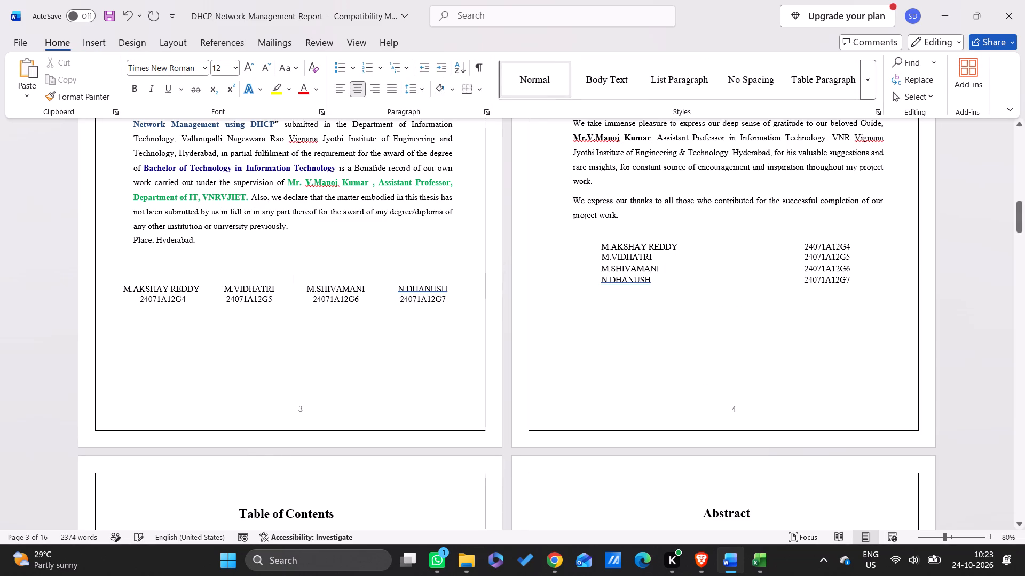
Insert five blank lines above the student table to move it further down the declaration page.
{"action": "key", "text": "Return"}
{"action": "key", "text": "Return"}
{"action": "key", "text": "Return"}
{"action": "key", "text": "Return"}
{"action": "key", "text": "Return"}
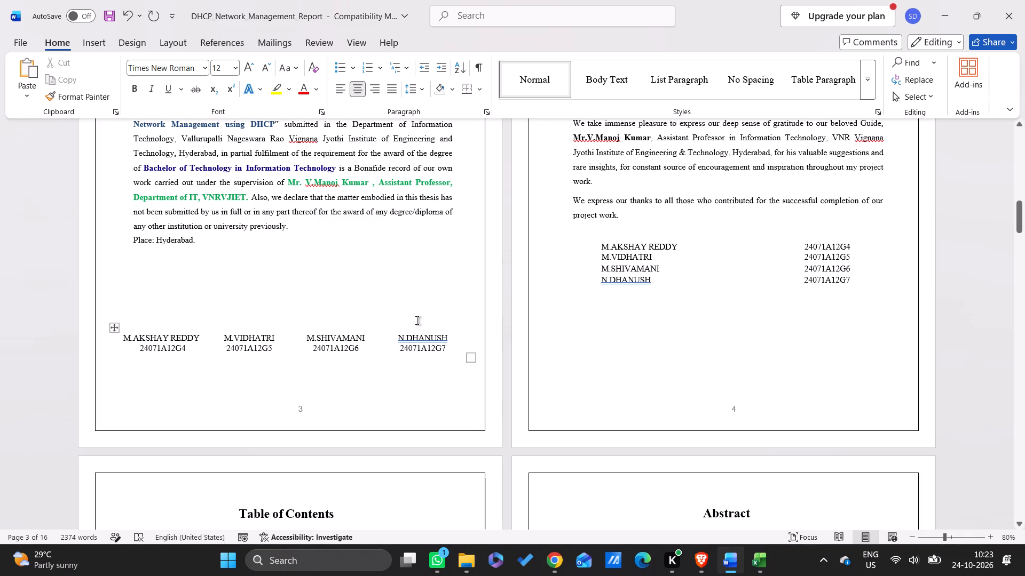
{"action": "left_click", "coordinate": [998, 301]}
Adjust the spacing in the project guide's name on the cover page, adding a space after "Mr.".
{"action": "scroll", "coordinate": [998, 301], "scroll_direction": "up", "scroll_amount": 1}
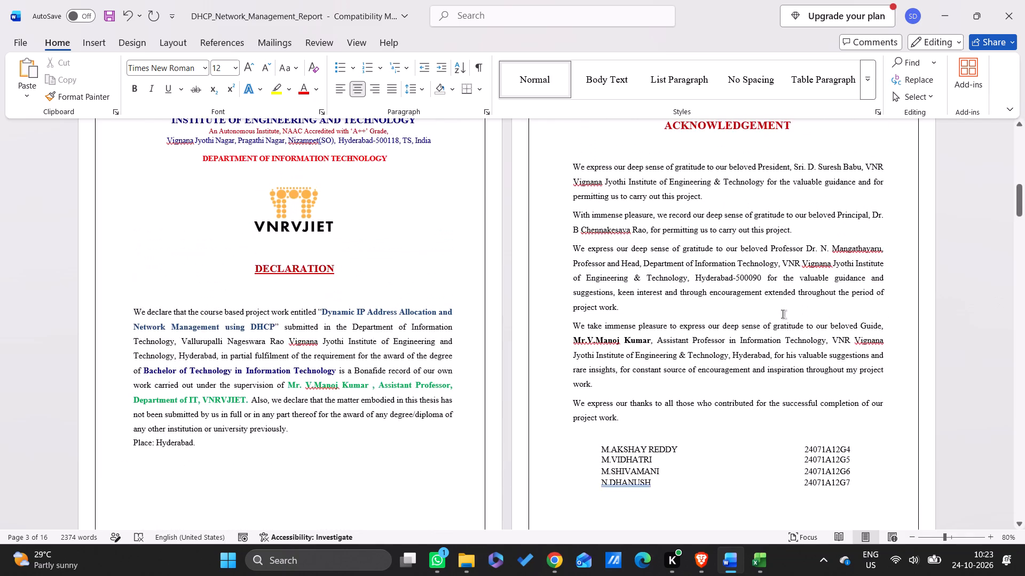
{"action": "scroll", "coordinate": [783, 314], "scroll_direction": "up", "scroll_amount": 3}
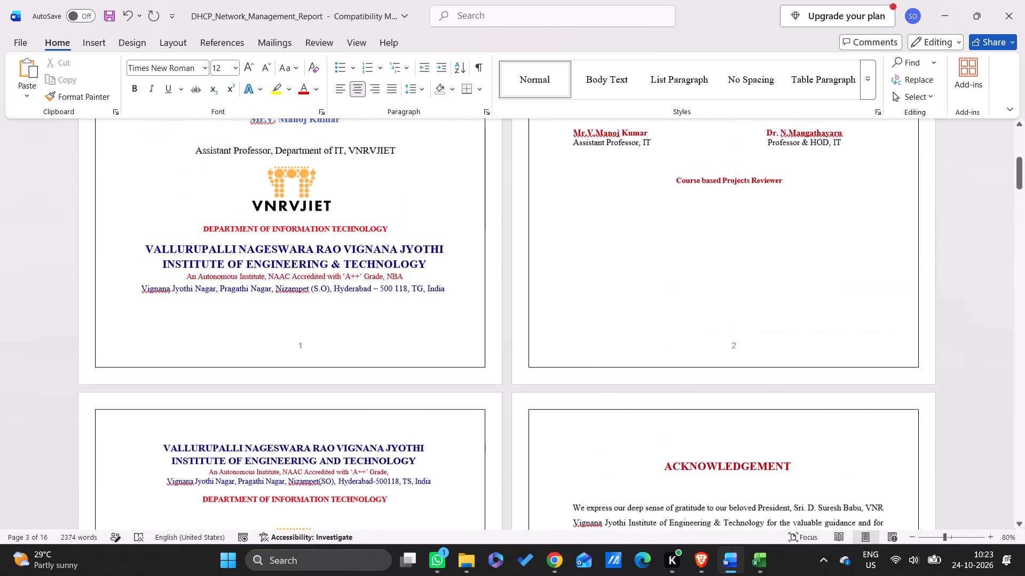
{"action": "scroll", "coordinate": [783, 314], "scroll_direction": "up", "scroll_amount": 2}
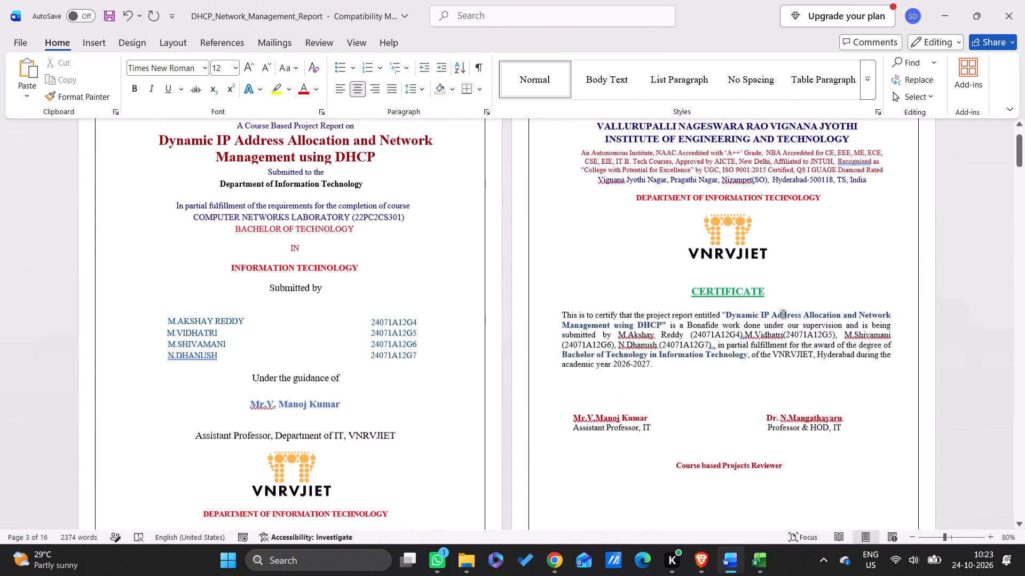
{"action": "scroll", "coordinate": [783, 314], "scroll_direction": "up", "scroll_amount": 1}
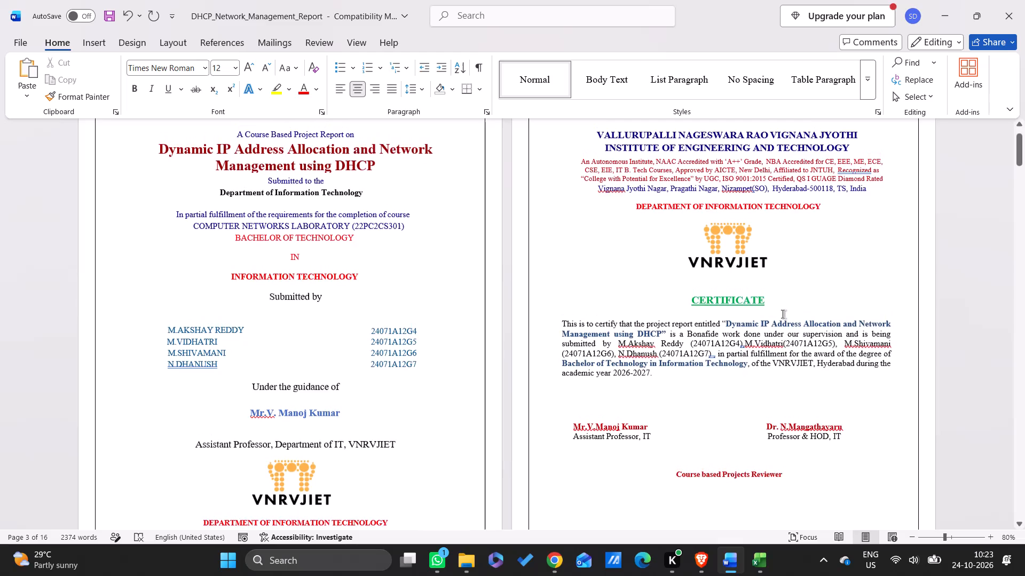
{"action": "scroll", "coordinate": [783, 314], "scroll_direction": "up", "scroll_amount": 1}
{"action": "scroll", "coordinate": [783, 314], "scroll_direction": "down", "scroll_amount": 4}
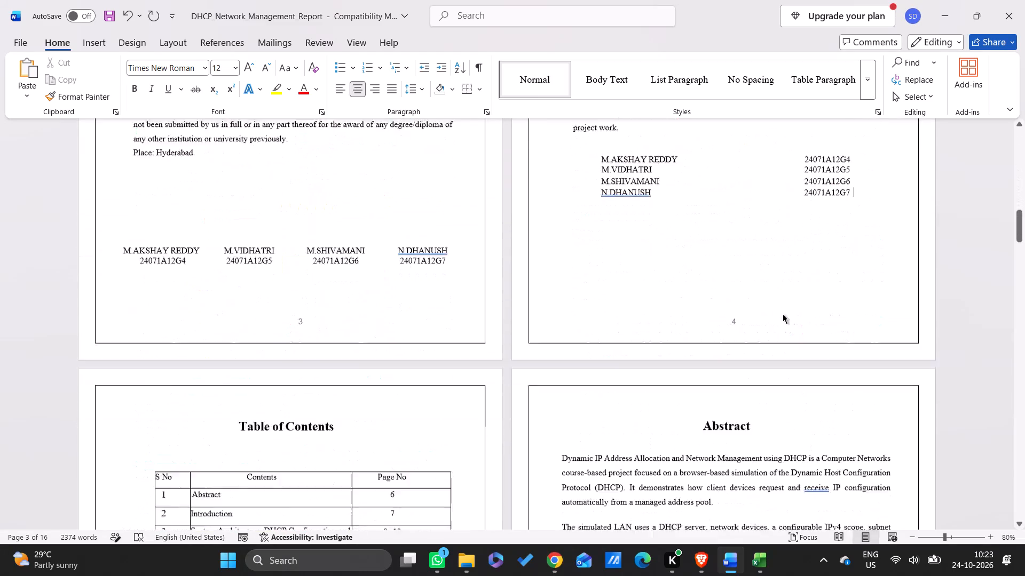
{"action": "scroll", "coordinate": [783, 314], "scroll_direction": "up", "scroll_amount": 7}
{"action": "scroll", "coordinate": [303, 239], "scroll_direction": "up", "scroll_amount": 1}
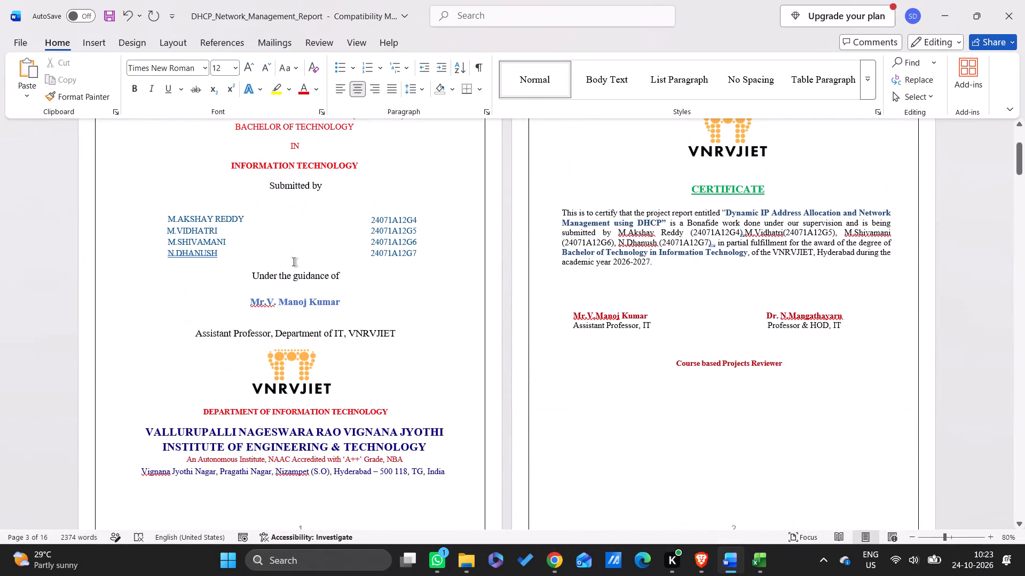
{"action": "left_click", "coordinate": [273, 298]}
{"action": "key", "text": "space"}
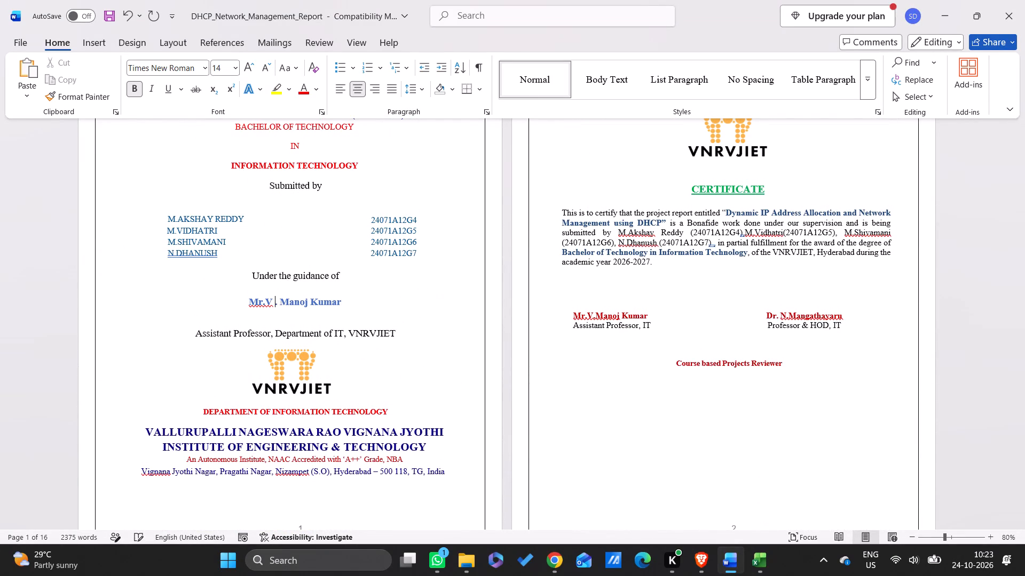
{"action": "left_click", "coordinate": [265, 301]}
{"action": "key", "text": "space"}
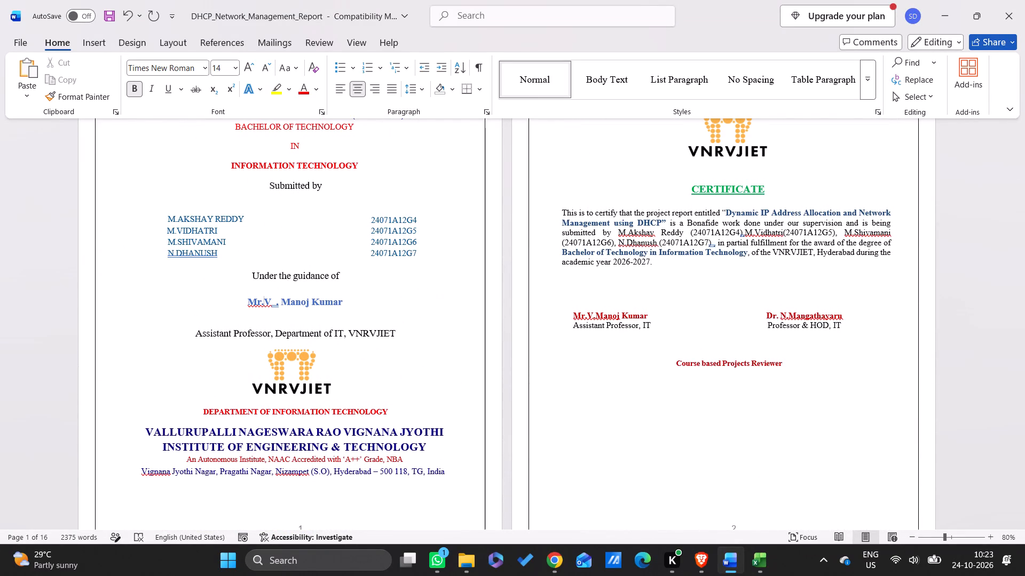
{"action": "key", "text": "space"}
{"action": "key", "text": "Right"}
{"action": "key", "text": "Right"}
{"action": "key", "text": "BackSpace"}
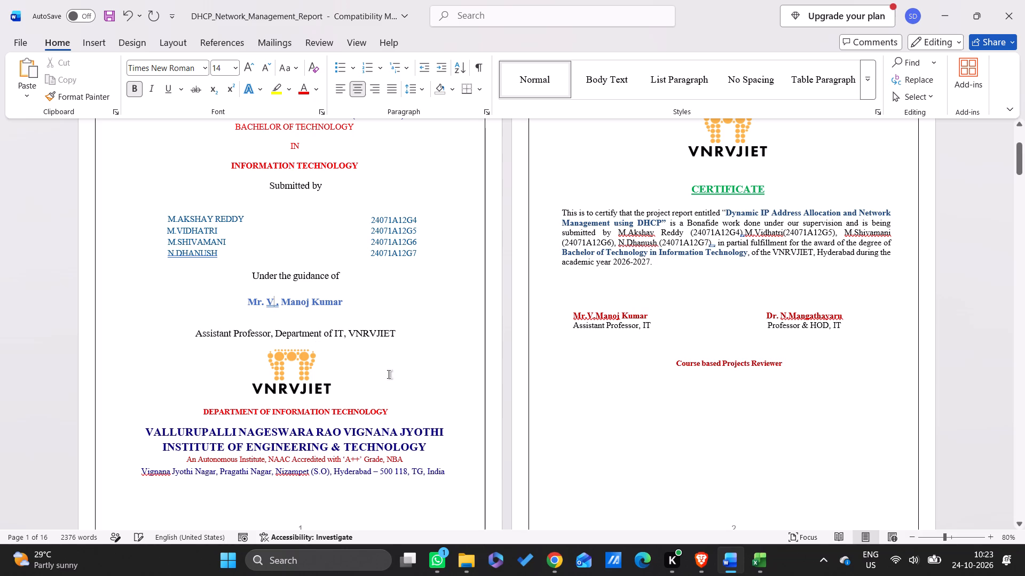
{"action": "left_click", "coordinate": [419, 390]}
Add a space after the initial in each of the four student names below the acknowledgement text.
{"action": "scroll", "coordinate": [419, 390], "scroll_direction": "down", "scroll_amount": 4}
{"action": "scroll", "coordinate": [682, 336], "scroll_direction": "down", "scroll_amount": 2}
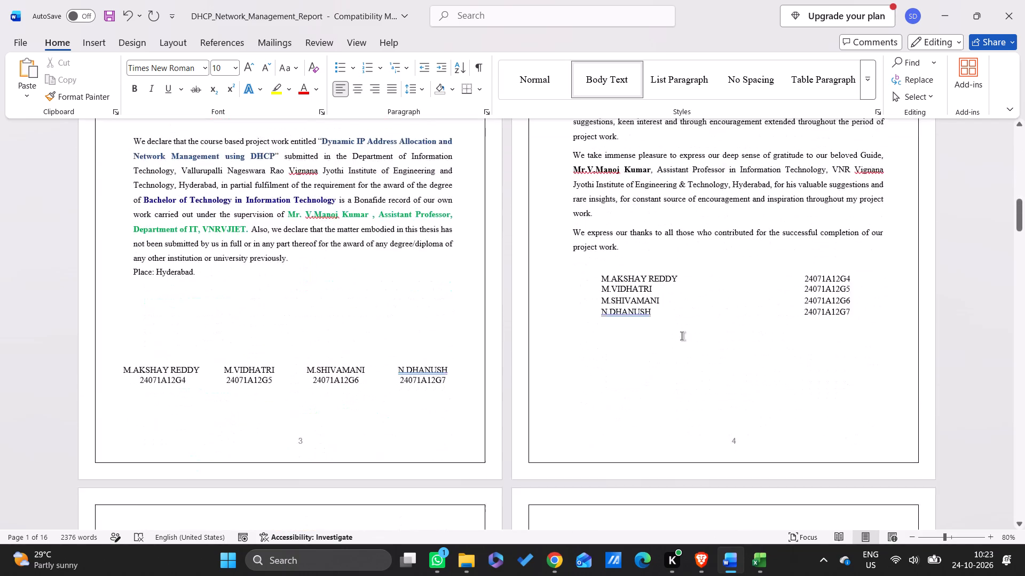
{"action": "scroll", "coordinate": [682, 336], "scroll_direction": "up", "scroll_amount": 1}
{"action": "scroll", "coordinate": [682, 336], "scroll_direction": "down", "scroll_amount": 1}
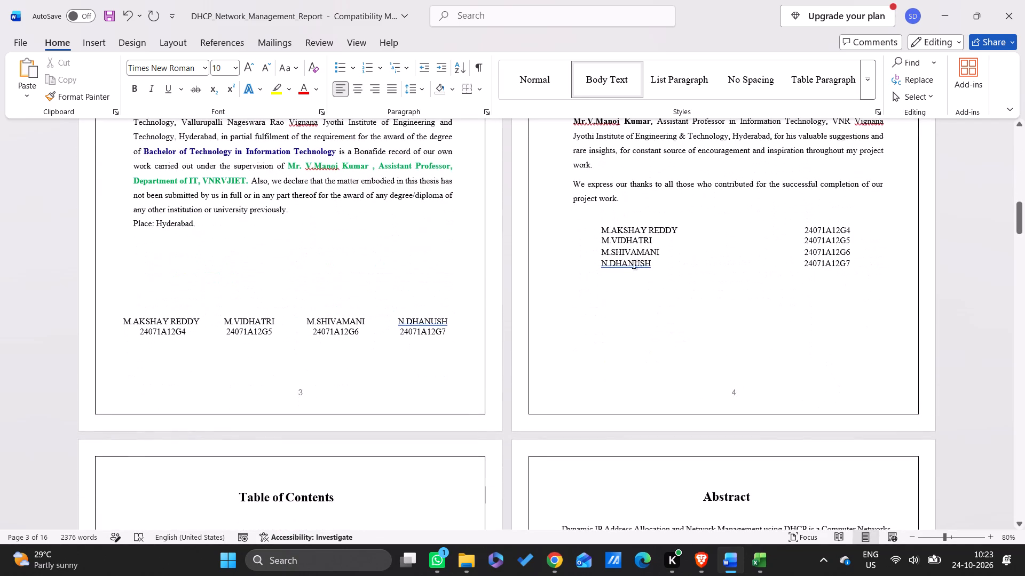
{"action": "left_click", "coordinate": [610, 260]}
{"action": "key", "text": "space"}
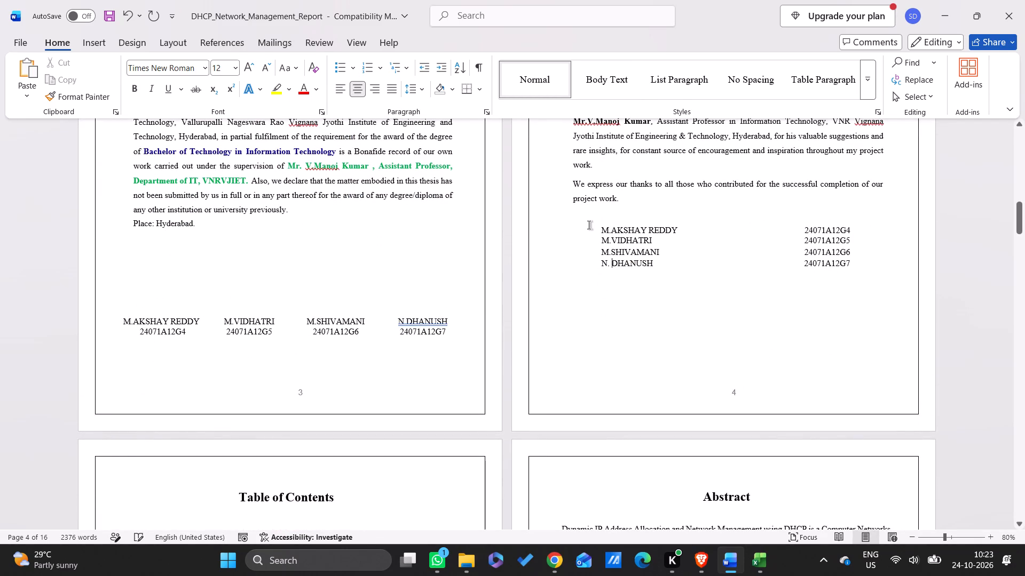
{"action": "left_click", "coordinate": [613, 250]}
{"action": "key", "text": "Left"}
{"action": "key", "text": "space"}
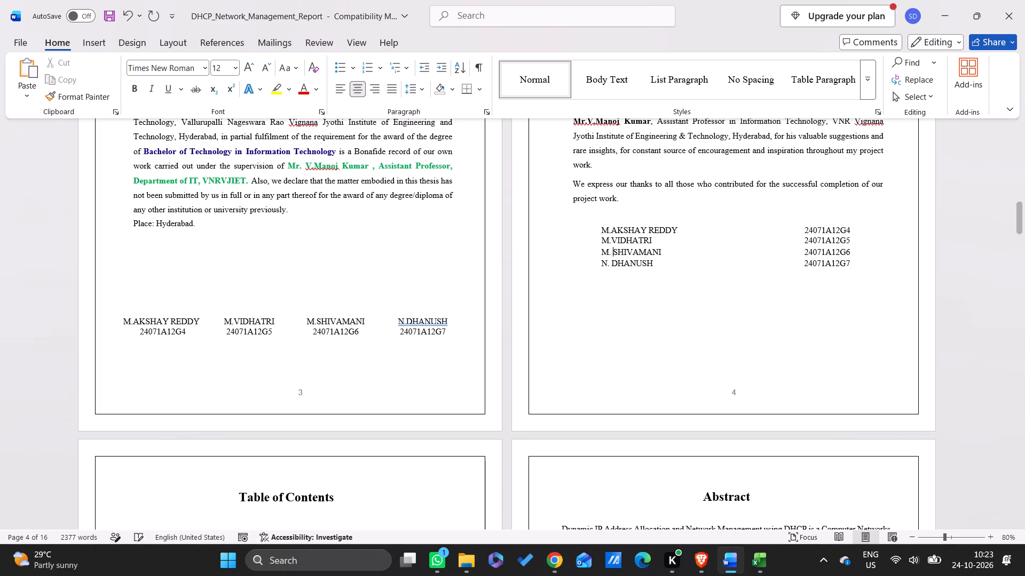
{"action": "key", "text": "Up"}
{"action": "key", "text": "Left"}
{"action": "key", "text": "Right"}
{"action": "key", "text": "space"}
{"action": "key", "text": "Up"}
{"action": "key", "text": "Left"}
{"action": "key", "text": "space"}
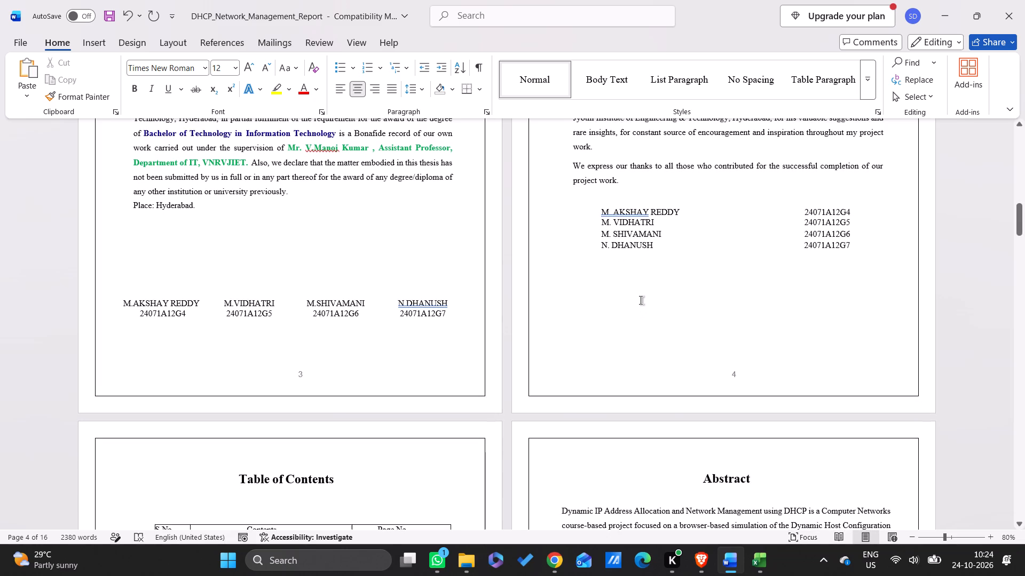
{"action": "left_click", "coordinate": [641, 300]}
Review the contents table, the Abstract and the start of the Introduction and System Architecture pages.
{"action": "scroll", "coordinate": [641, 300], "scroll_direction": "down", "scroll_amount": 1}
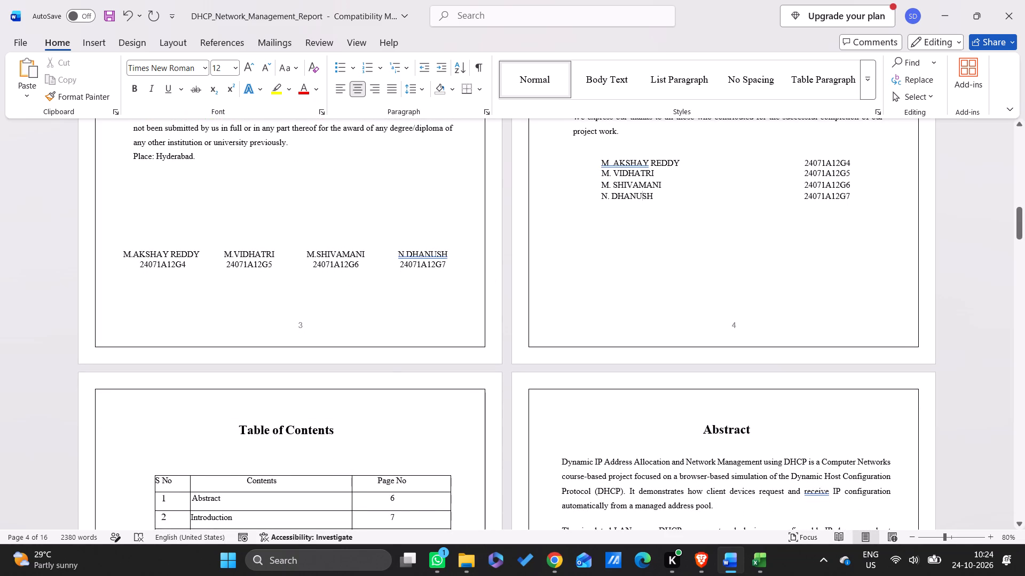
{"action": "scroll", "coordinate": [321, 305], "scroll_direction": "down", "scroll_amount": 2}
{"action": "scroll", "coordinate": [590, 310], "scroll_direction": "up", "scroll_amount": 1}
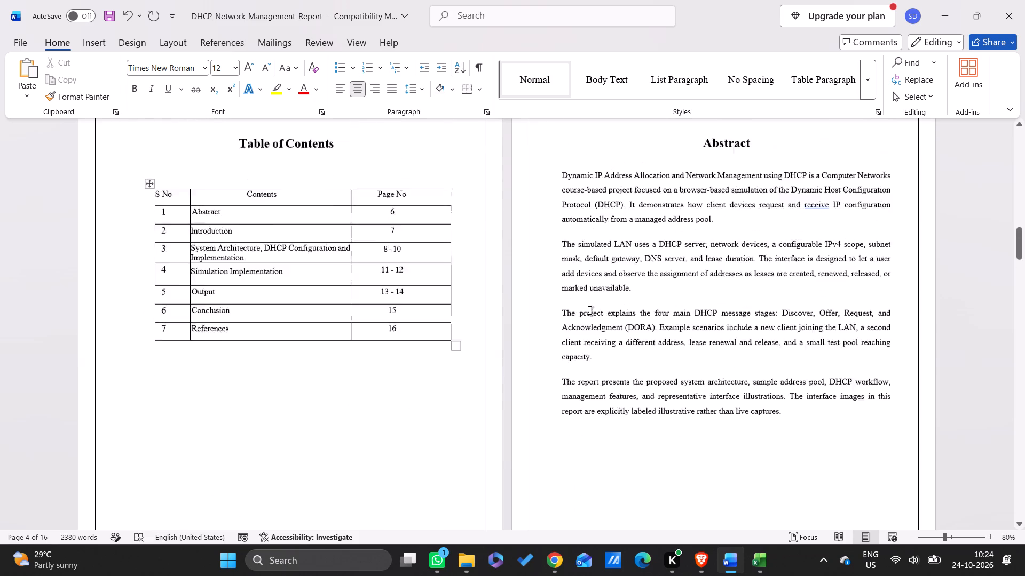
{"action": "scroll", "coordinate": [590, 310], "scroll_direction": "down", "scroll_amount": 2}
{"action": "scroll", "coordinate": [590, 310], "scroll_direction": "up", "scroll_amount": 3}
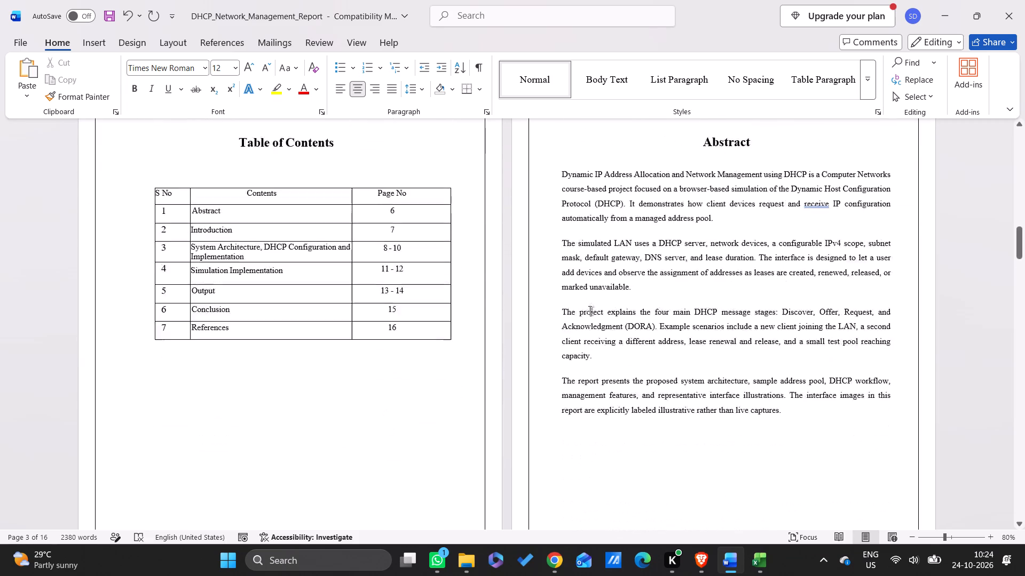
{"action": "scroll", "coordinate": [590, 310], "scroll_direction": "down", "scroll_amount": 7}
{"action": "scroll", "coordinate": [590, 310], "scroll_direction": "up", "scroll_amount": 2}
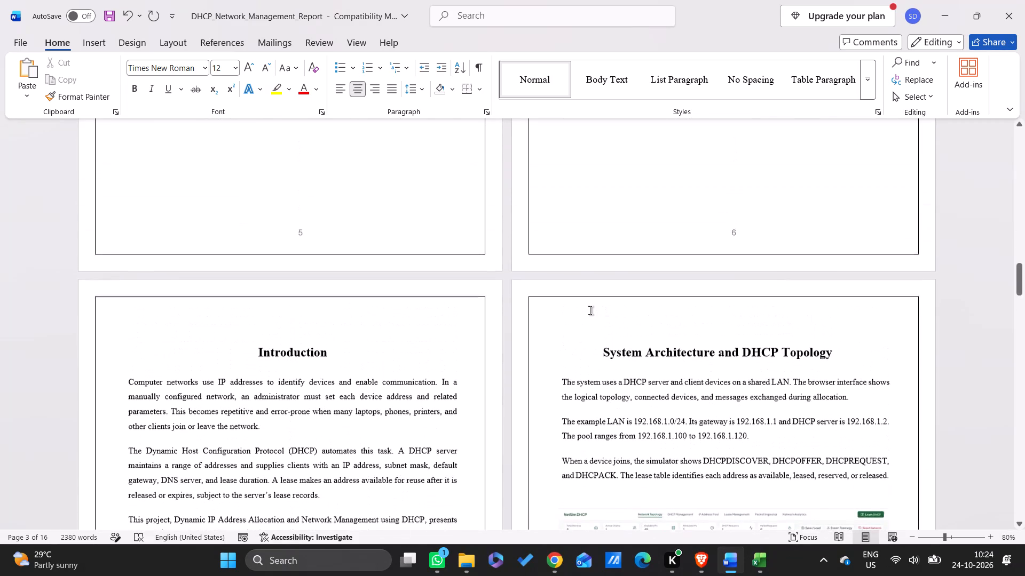
{"action": "scroll", "coordinate": [590, 310], "scroll_direction": "up", "scroll_amount": 5}
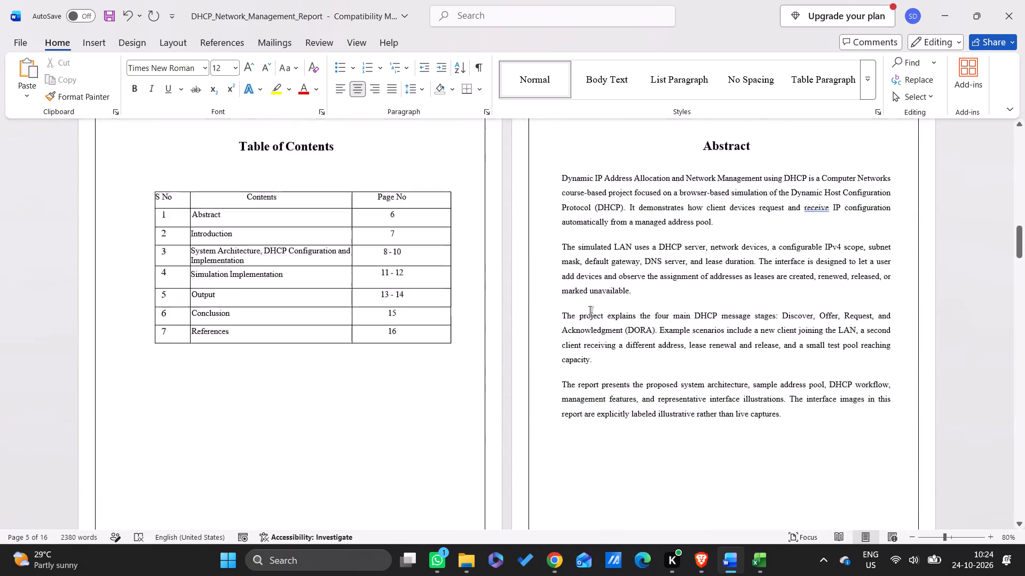
{"action": "scroll", "coordinate": [590, 310], "scroll_direction": "up", "scroll_amount": 1}
{"action": "scroll", "coordinate": [590, 310], "scroll_direction": "down", "scroll_amount": 2}
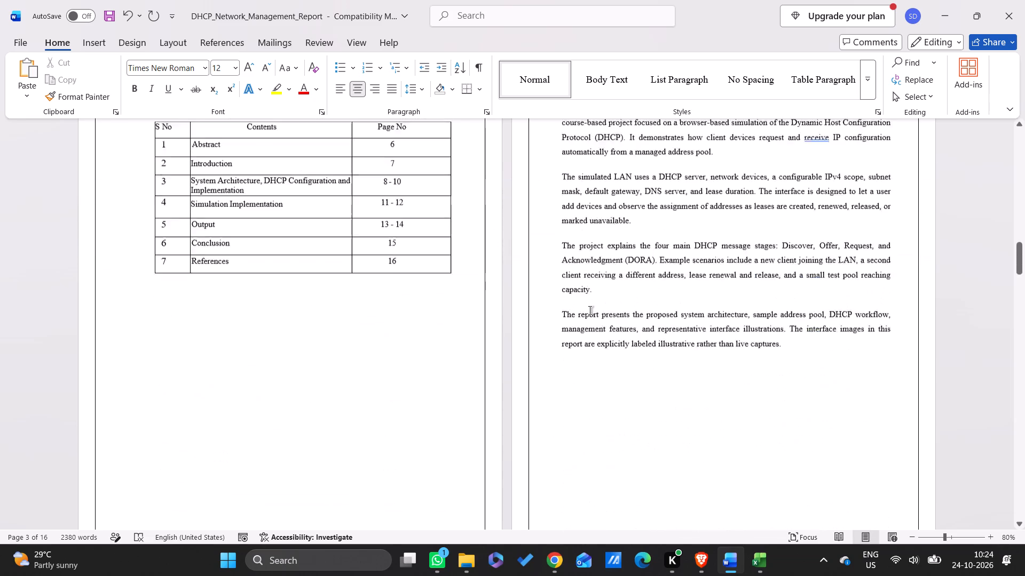
Extend the contents table's left border outward and shift the divider between S No and Contents leftward to widen the Contents column.
{"action": "scroll", "coordinate": [590, 310], "scroll_direction": "down", "scroll_amount": 1}
{"action": "scroll", "coordinate": [590, 310], "scroll_direction": "up", "scroll_amount": 3}
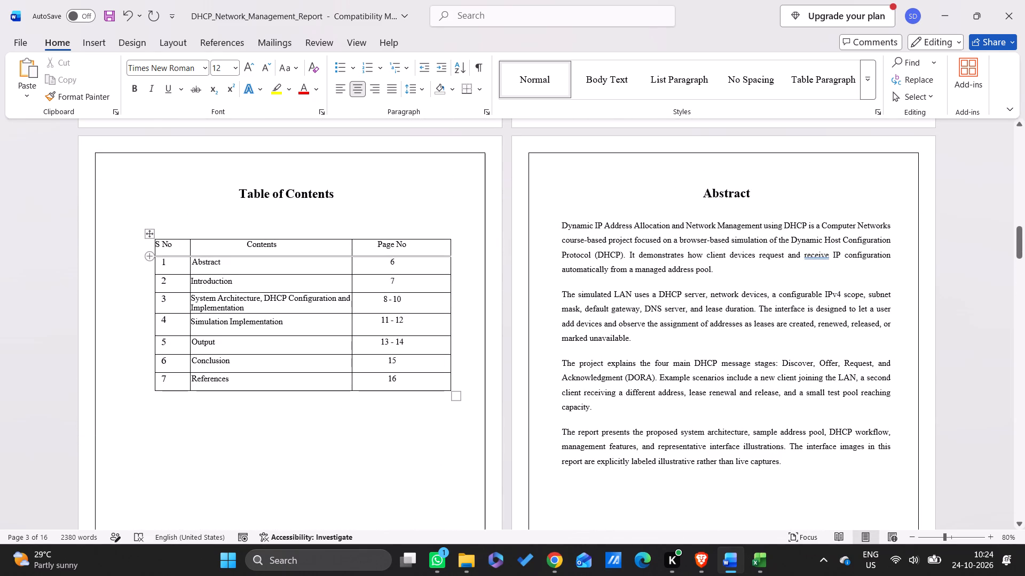
{"action": "left_click_drag", "start_coordinate": [155, 242], "coordinate": [143, 247]}
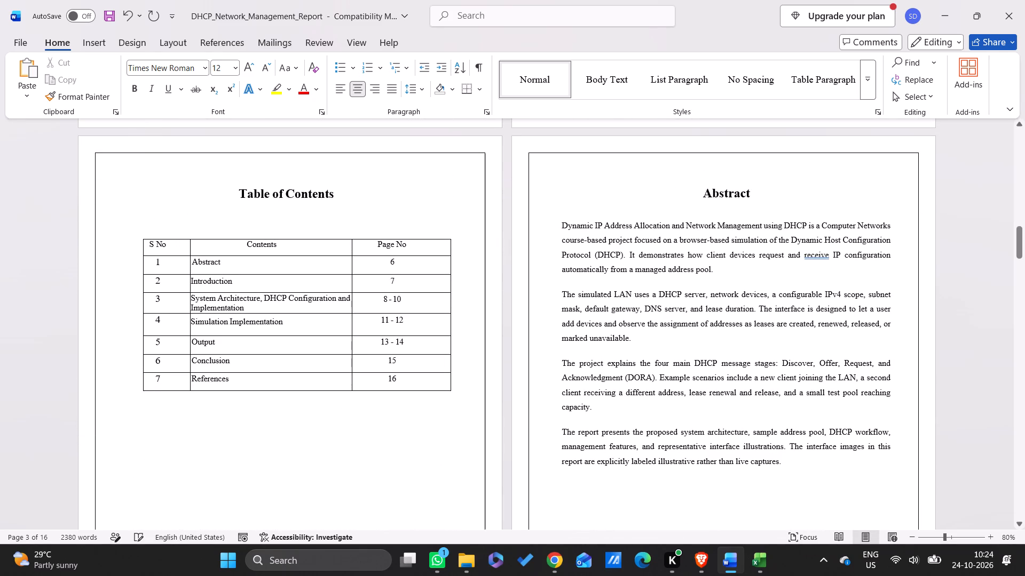
{"action": "left_click", "coordinate": [189, 252]}
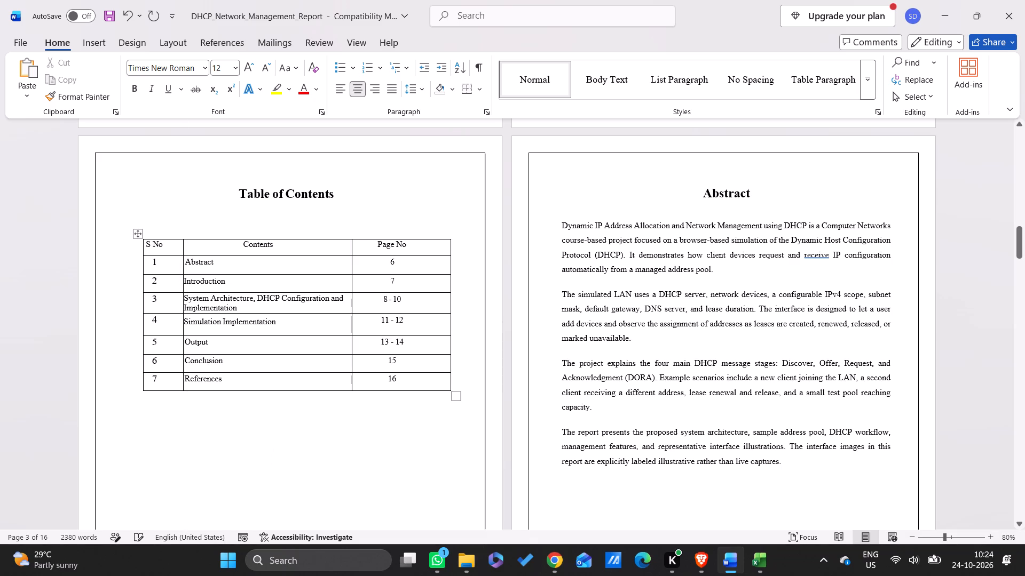
Select the Contents column entries from Abstract to References and bring up the table's layout and cell alignment options.
{"action": "left_click_drag", "start_coordinate": [236, 383], "coordinate": [186, 267]}
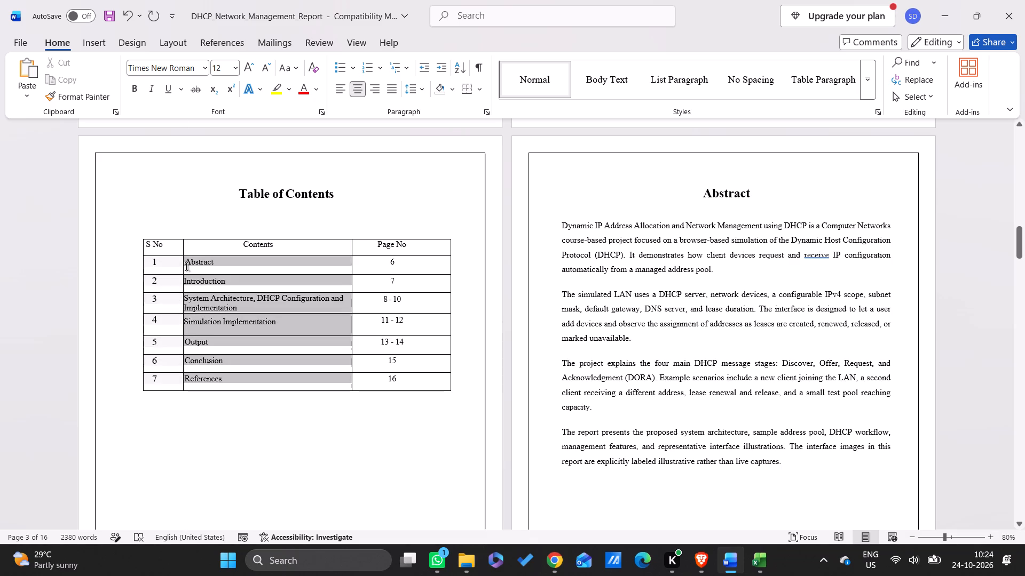
{"action": "left_click_drag", "start_coordinate": [186, 267], "coordinate": [185, 267]}
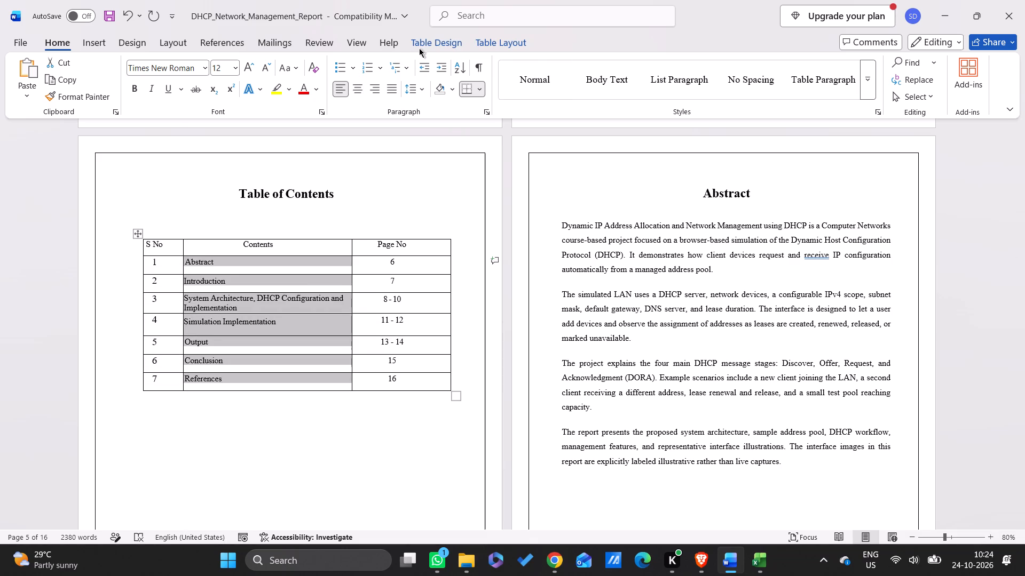
{"action": "left_click", "coordinate": [427, 47]}
{"action": "left_click", "coordinate": [511, 43]}
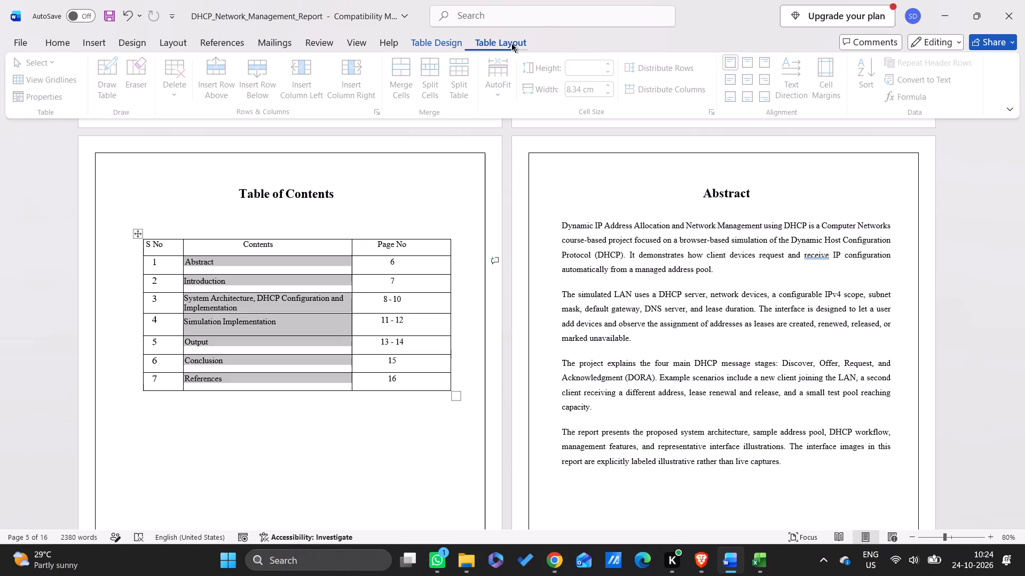
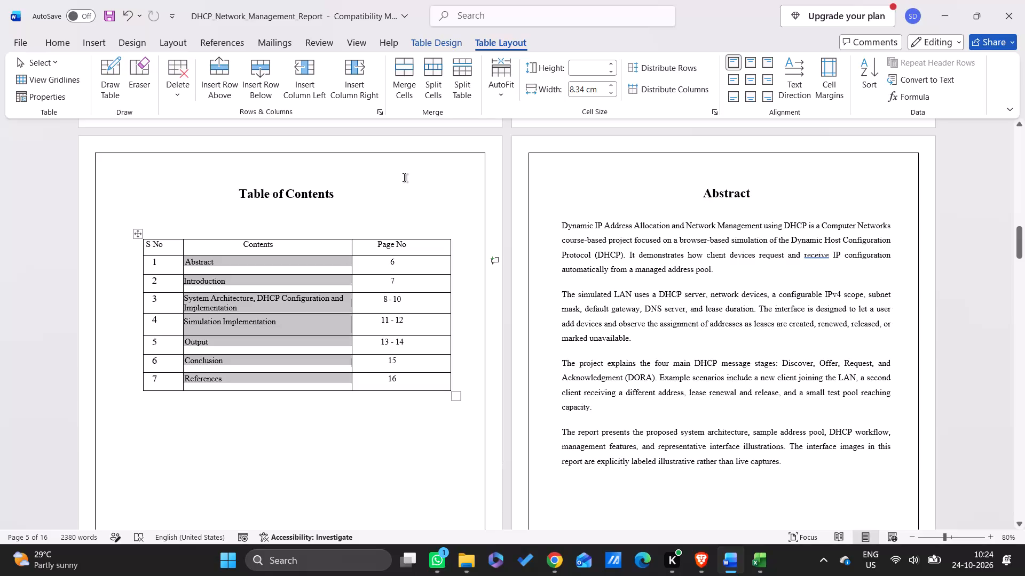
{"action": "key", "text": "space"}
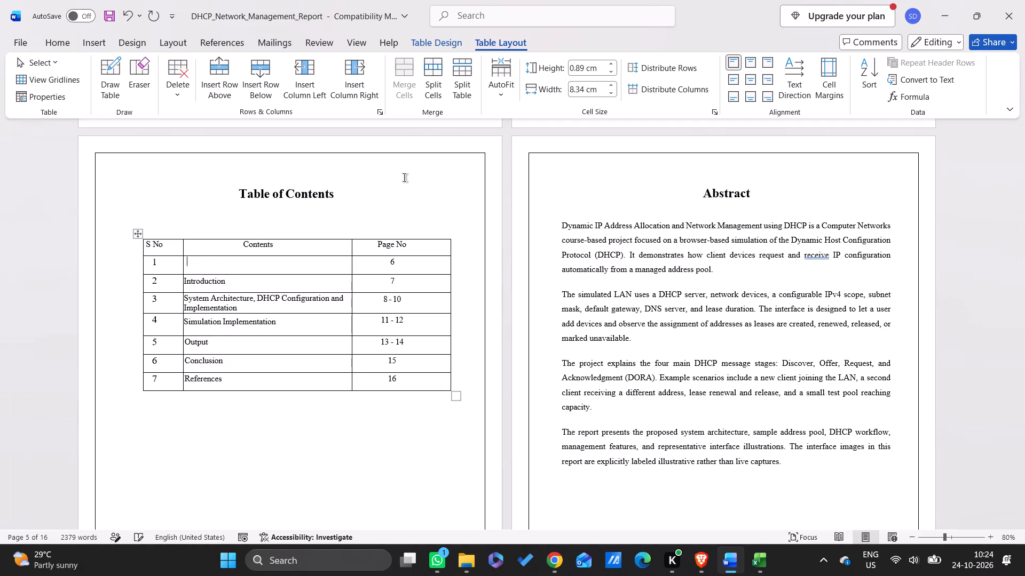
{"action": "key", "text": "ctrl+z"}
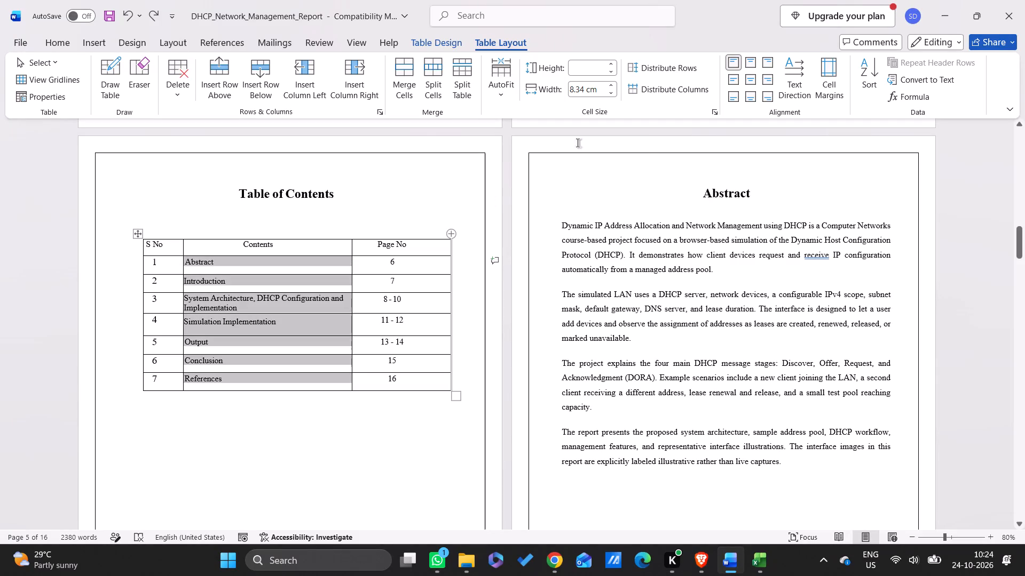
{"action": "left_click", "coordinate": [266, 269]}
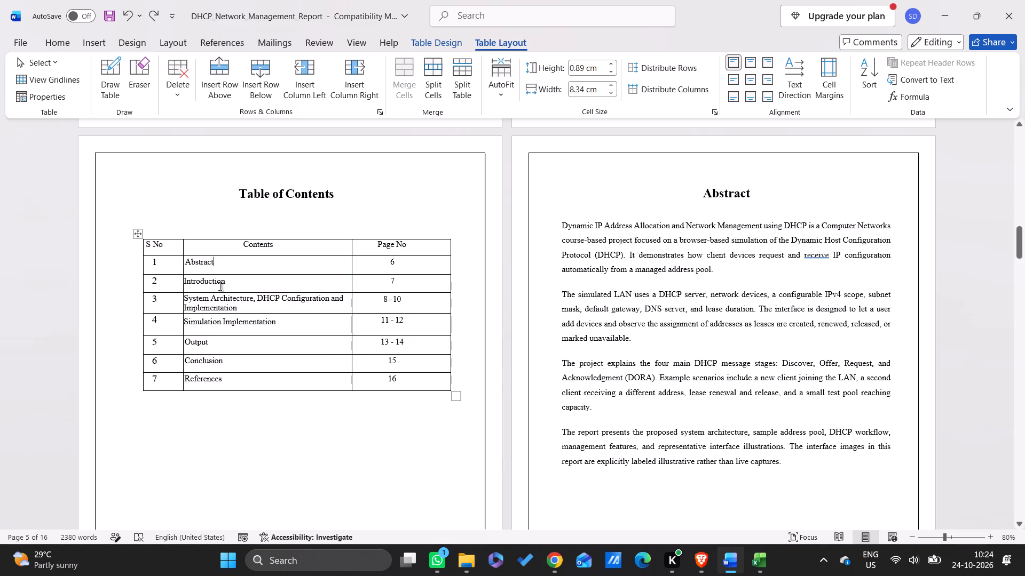
Check the heading formatting of the IP Addressing and DHCP Configuration, DHCP Lease Test Scenarios and Simulation Implementation pages.
{"action": "scroll", "coordinate": [357, 455], "scroll_direction": "down", "scroll_amount": 2}
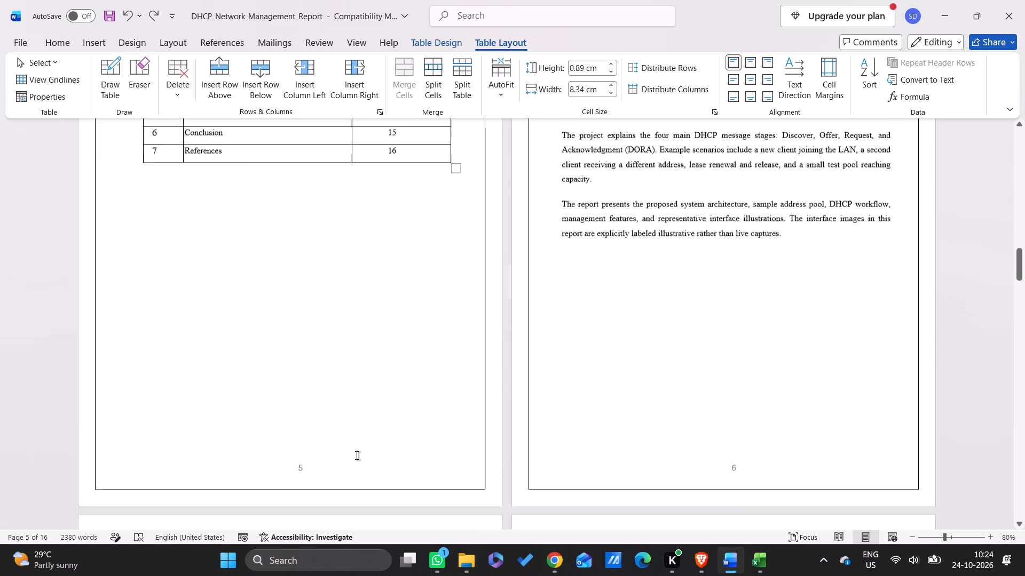
{"action": "scroll", "coordinate": [357, 455], "scroll_direction": "down", "scroll_amount": 3}
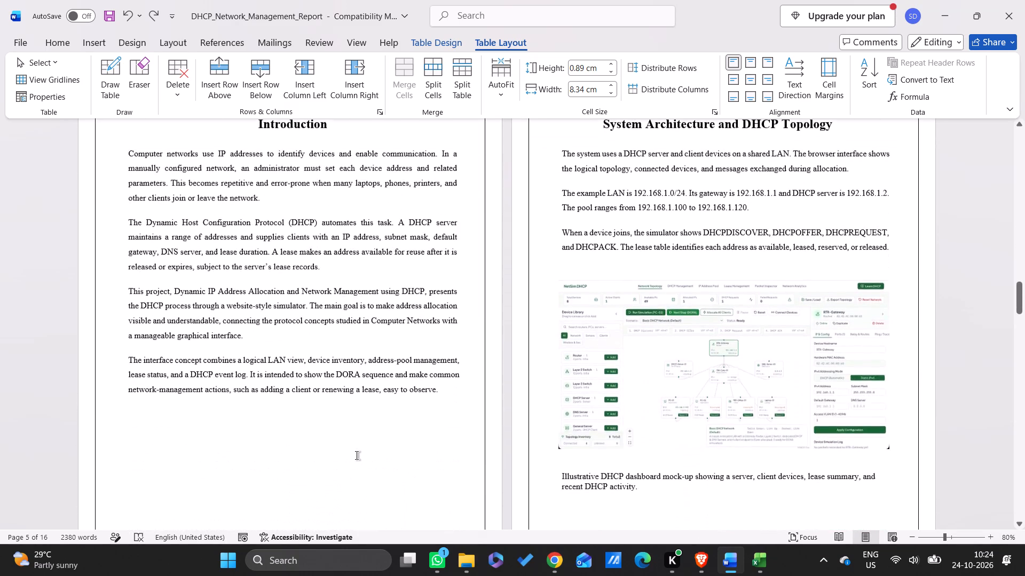
{"action": "scroll", "coordinate": [357, 455], "scroll_direction": "up", "scroll_amount": 1}
{"action": "scroll", "coordinate": [735, 318], "scroll_direction": "down", "scroll_amount": 4}
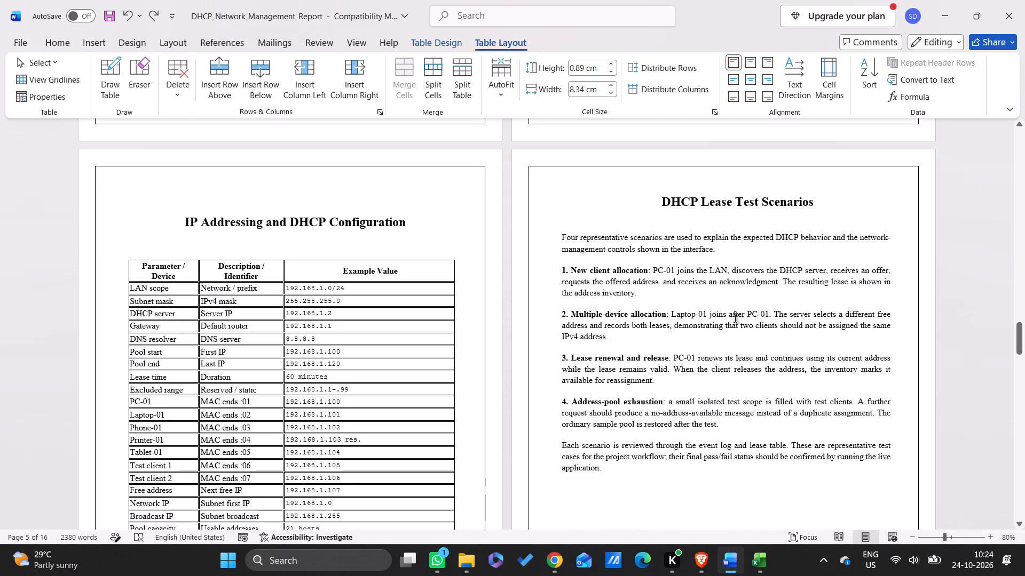
{"action": "left_click_drag", "start_coordinate": [299, 196], "coordinate": [253, 186]}
{"action": "left_click", "coordinate": [598, 244]}
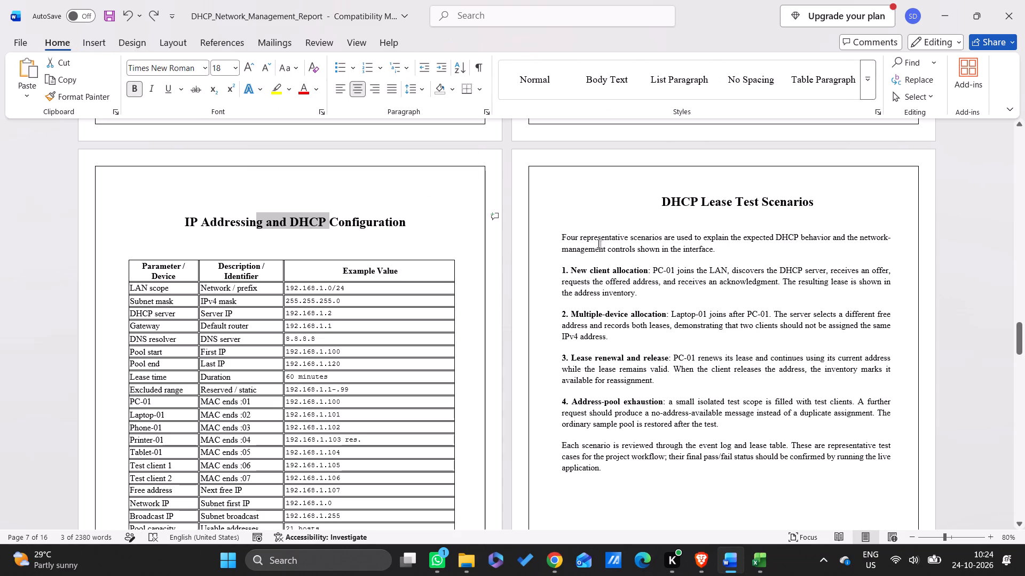
{"action": "left_click_drag", "start_coordinate": [727, 177], "coordinate": [672, 175]}
{"action": "left_click", "coordinate": [724, 285]}
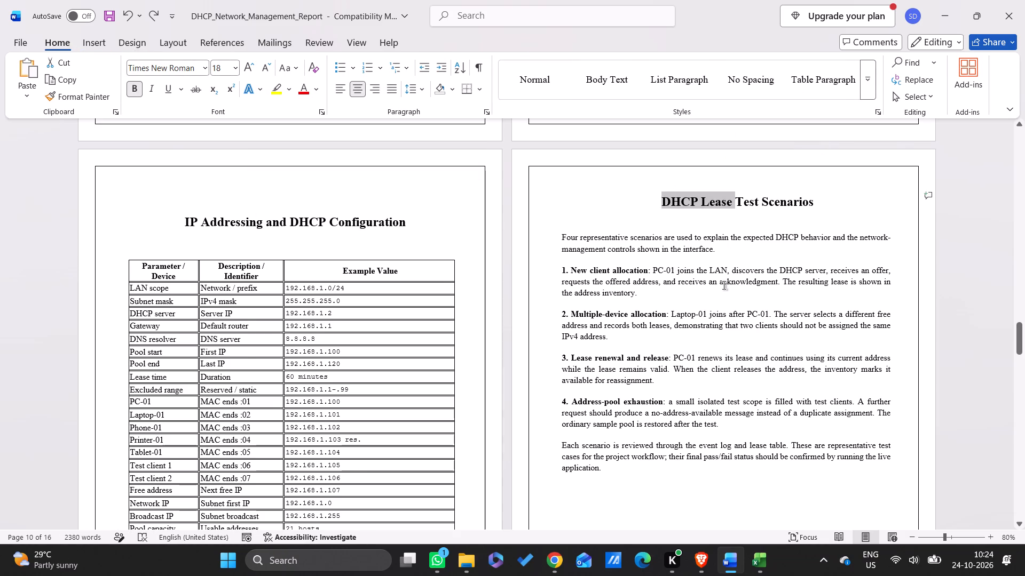
{"action": "scroll", "coordinate": [724, 285], "scroll_direction": "down", "scroll_amount": 3}
{"action": "scroll", "coordinate": [563, 311], "scroll_direction": "down", "scroll_amount": 1}
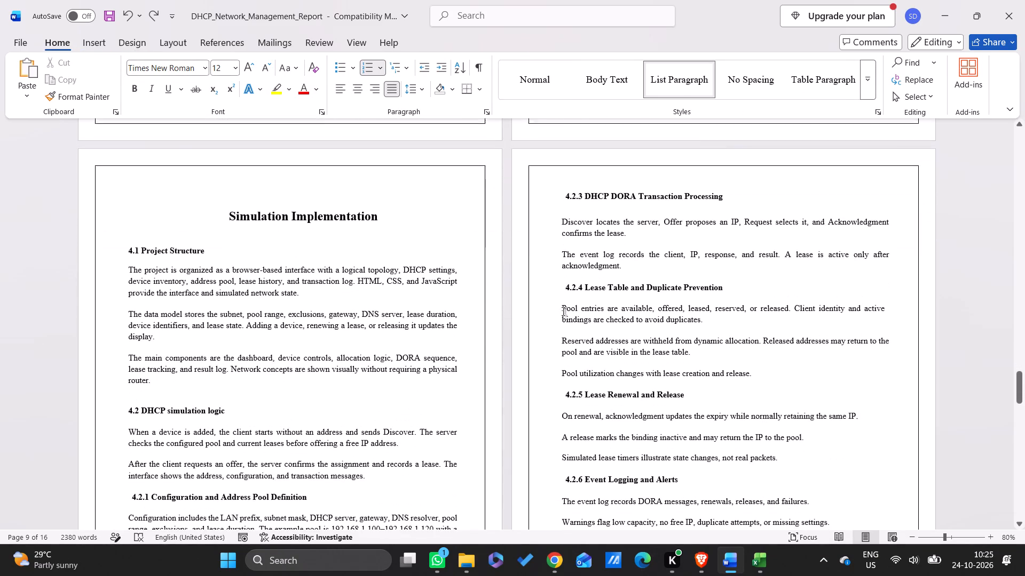
{"action": "left_click_drag", "start_coordinate": [278, 181], "coordinate": [240, 166]}
{"action": "left_click", "coordinate": [400, 298]}
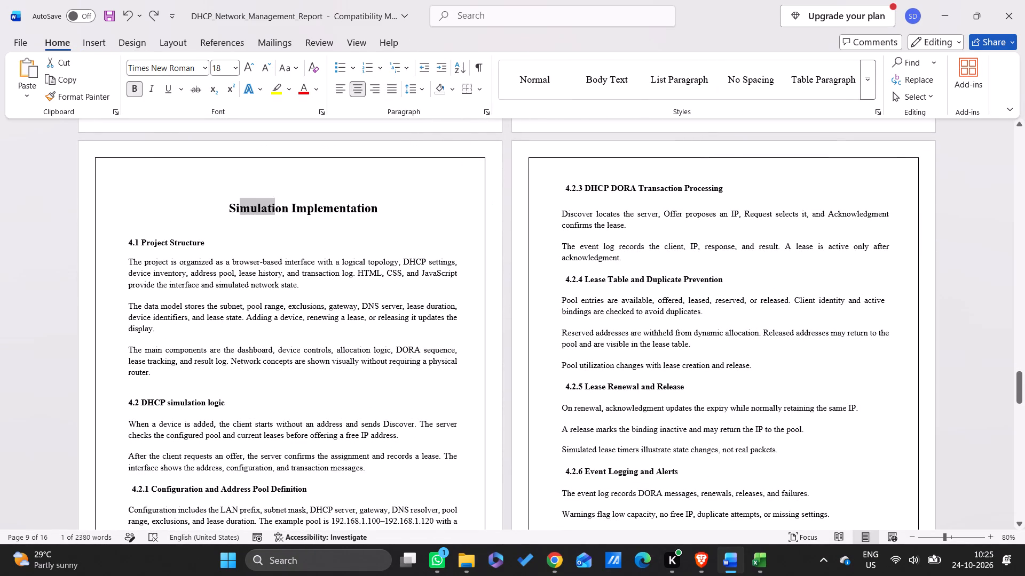
Review the Output, Conclusion and References pages, and return to the report's cover page.
{"action": "scroll", "coordinate": [400, 298], "scroll_direction": "down", "scroll_amount": 3}
{"action": "scroll", "coordinate": [618, 353], "scroll_direction": "down", "scroll_amount": 1}
{"action": "scroll", "coordinate": [618, 353], "scroll_direction": "up", "scroll_amount": 1}
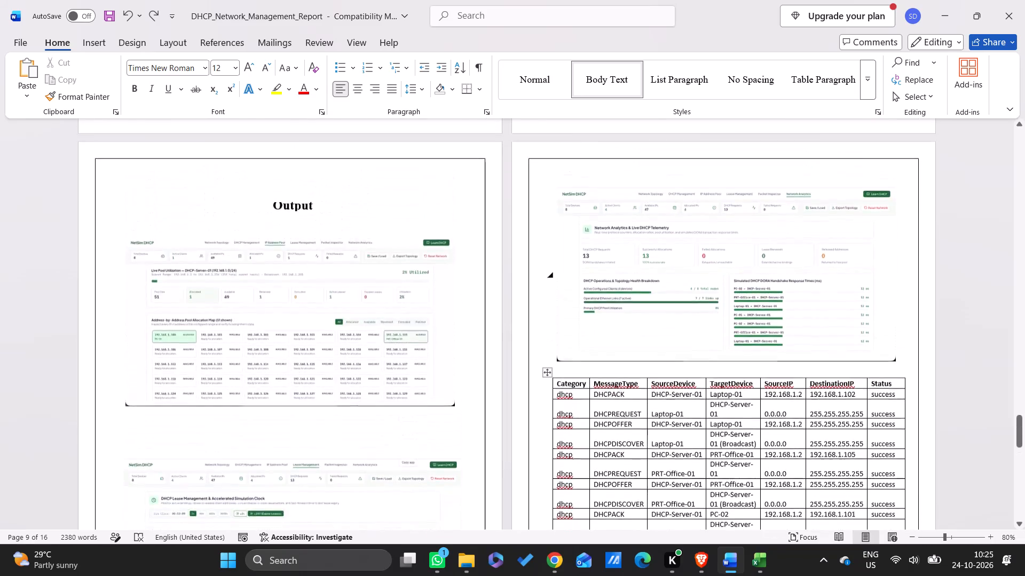
{"action": "scroll", "coordinate": [618, 353], "scroll_direction": "up", "scroll_amount": 1}
{"action": "scroll", "coordinate": [618, 353], "scroll_direction": "down", "scroll_amount": 3}
{"action": "scroll", "coordinate": [618, 353], "scroll_direction": "up", "scroll_amount": 1}
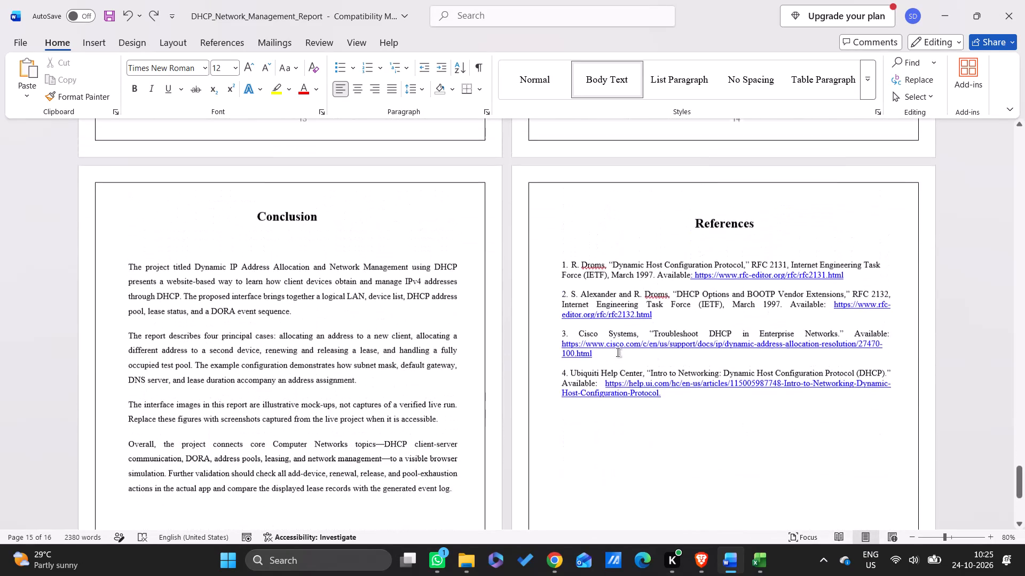
{"action": "scroll", "coordinate": [618, 353], "scroll_direction": "down", "scroll_amount": 3}
{"action": "scroll", "coordinate": [618, 353], "scroll_direction": "up", "scroll_amount": 10}
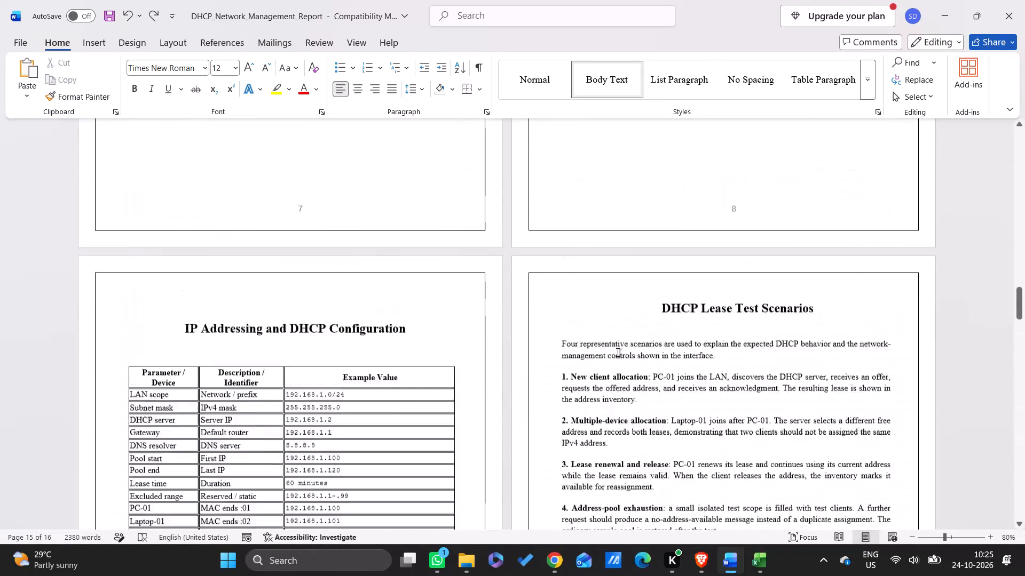
{"action": "scroll", "coordinate": [618, 353], "scroll_direction": "up", "scroll_amount": 10}
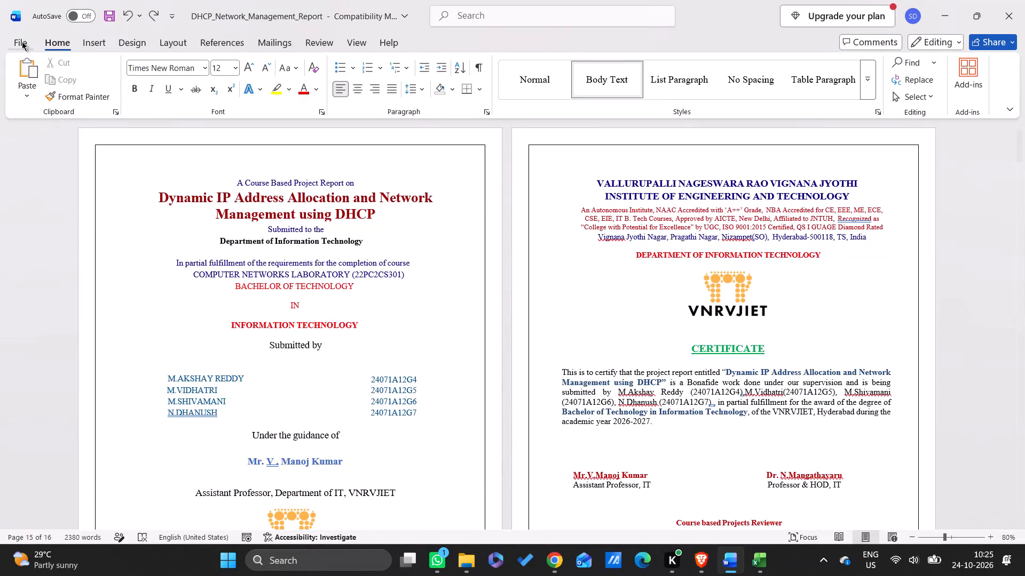
Export the report as a PDF named DHCP_Network_Management_Report in the Downloads folder, replacing the existing file.
{"action": "left_click", "coordinate": [22, 42]}
{"action": "left_click", "coordinate": [33, 309]}
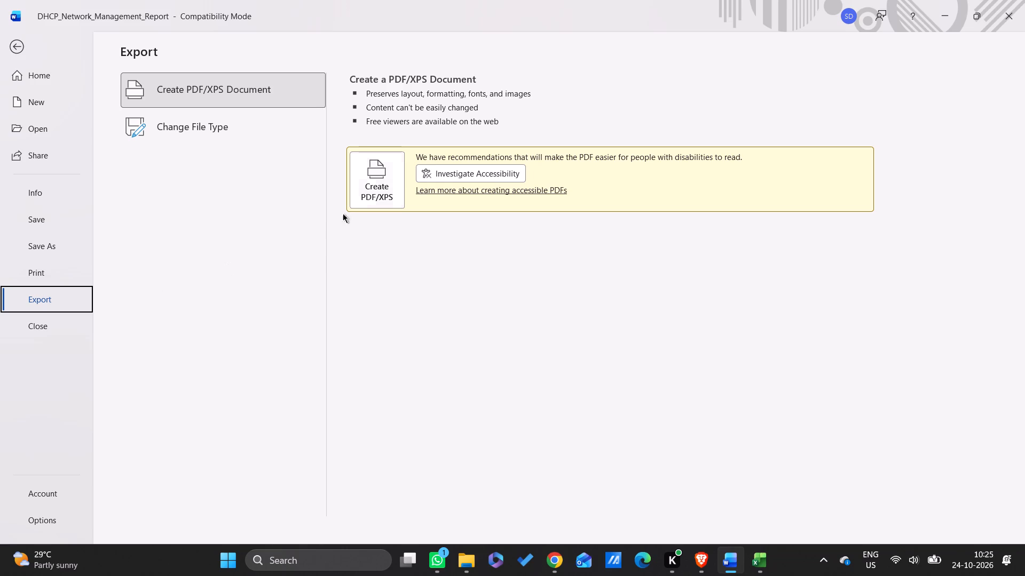
{"action": "left_click", "coordinate": [364, 174]}
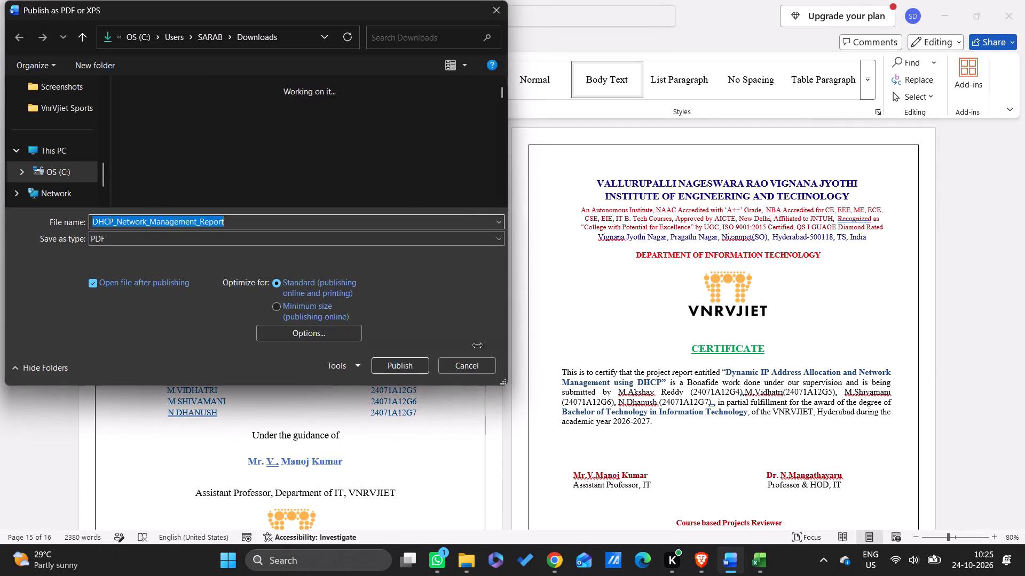
{"action": "left_click", "coordinate": [241, 225]}
{"action": "left_click", "coordinate": [241, 225]}
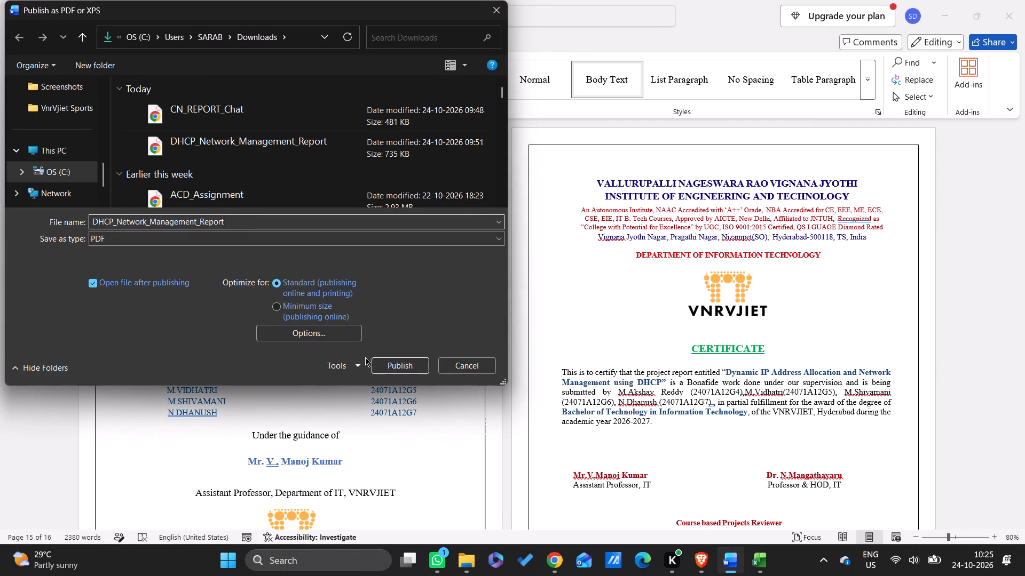
{"action": "left_click", "coordinate": [383, 364]}
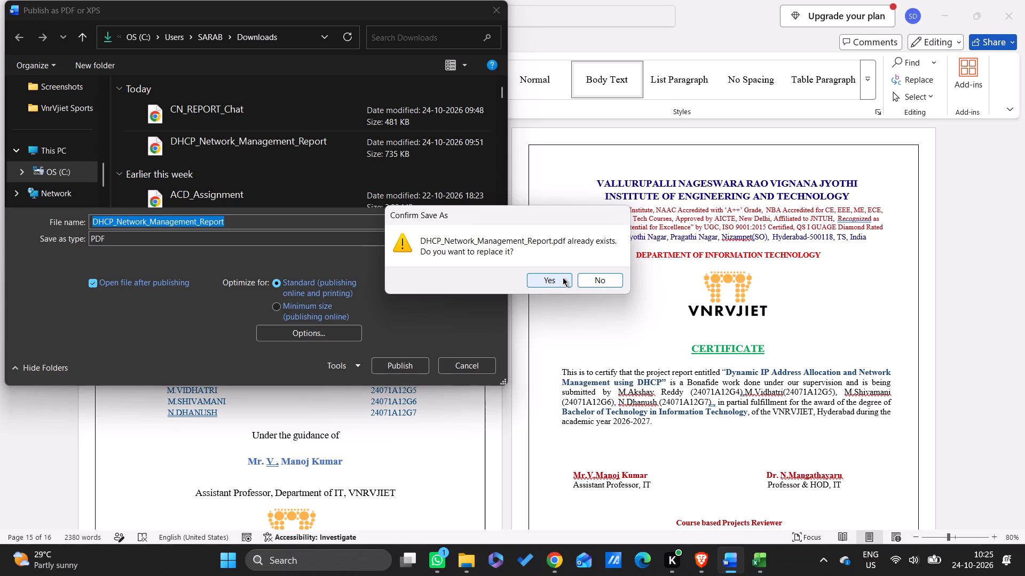
{"action": "left_click", "coordinate": [563, 277]}
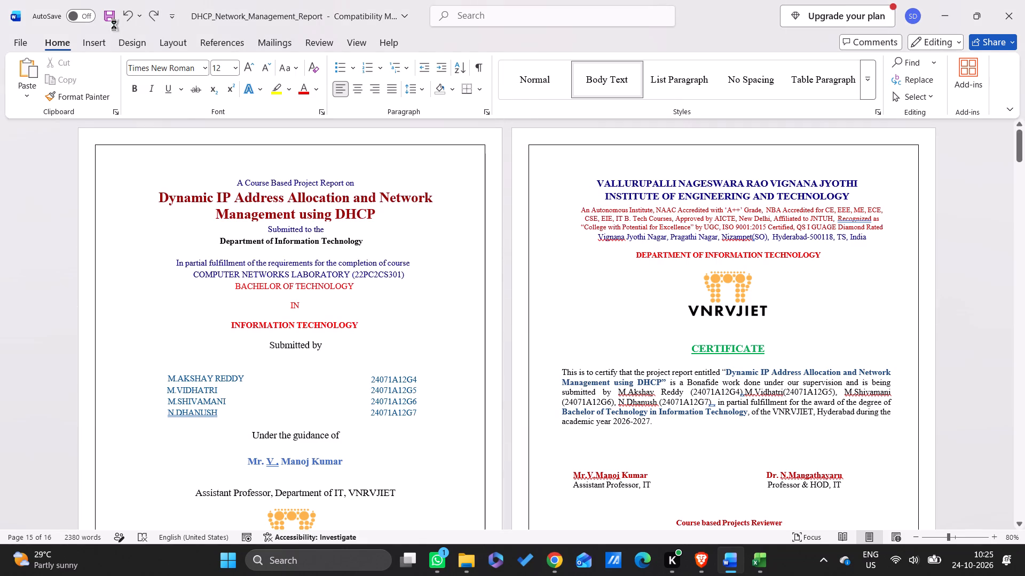
Close the browser window showing the exported DHCP_Network_Management_Report PDF.
{"action": "left_click", "coordinate": [1024, 0]}
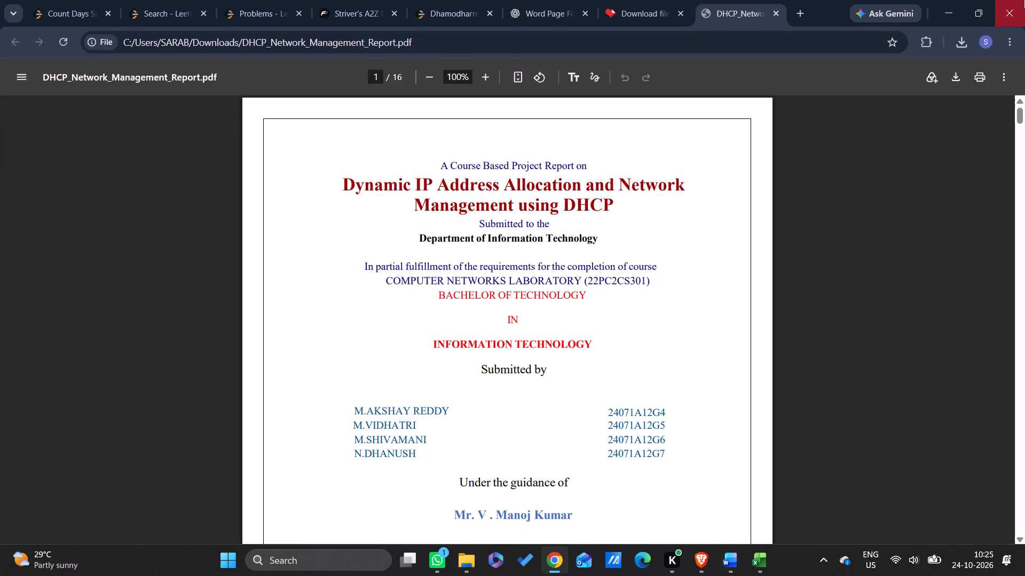
Turn on AutoSave for the report by uploading it to the personal OneDrive.
{"action": "left_click", "coordinate": [84, 15]}
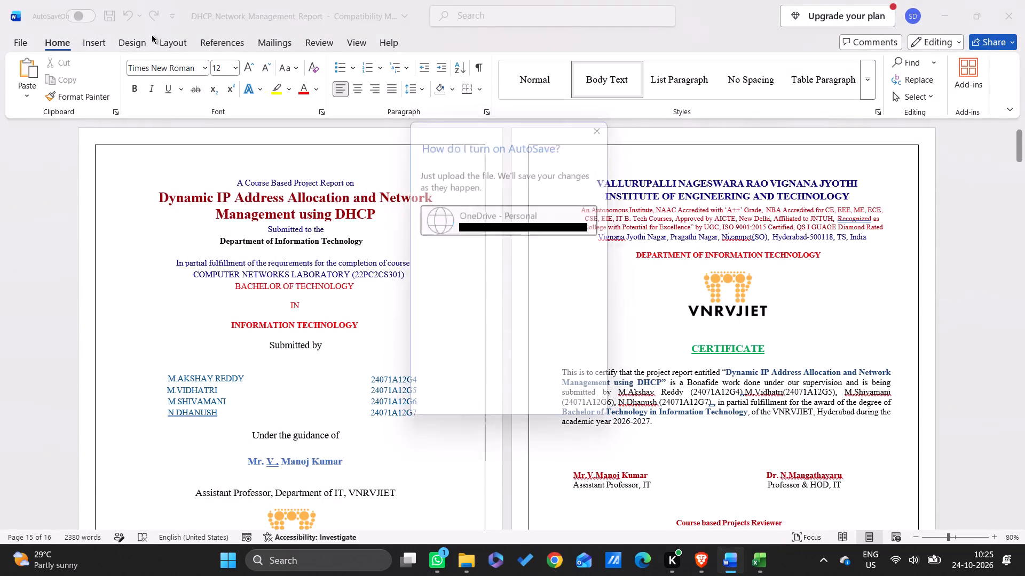